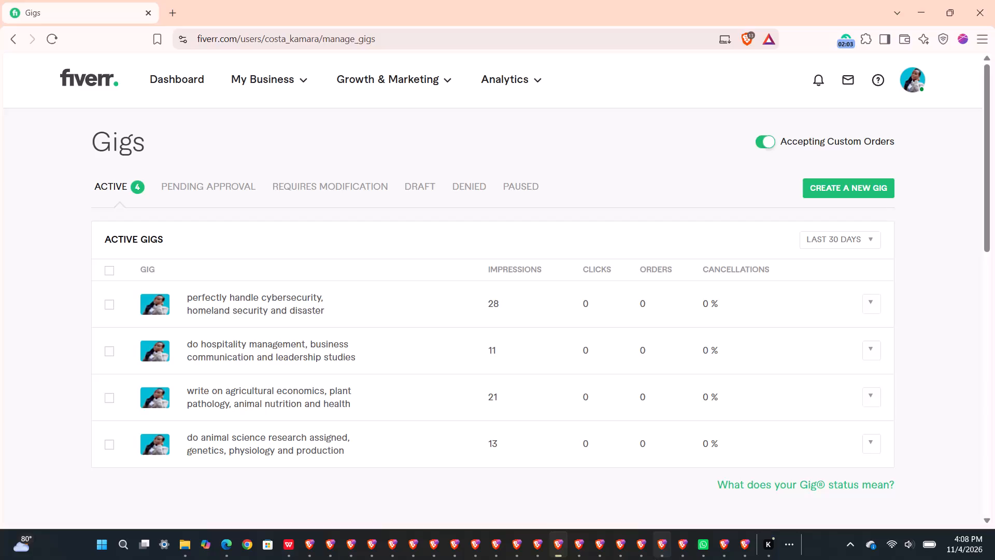
Switch to Google Chrome and bring up its window with the TradingView EURUSD 15-minute chart.
{"action": "left_click", "coordinate": [252, 547]}
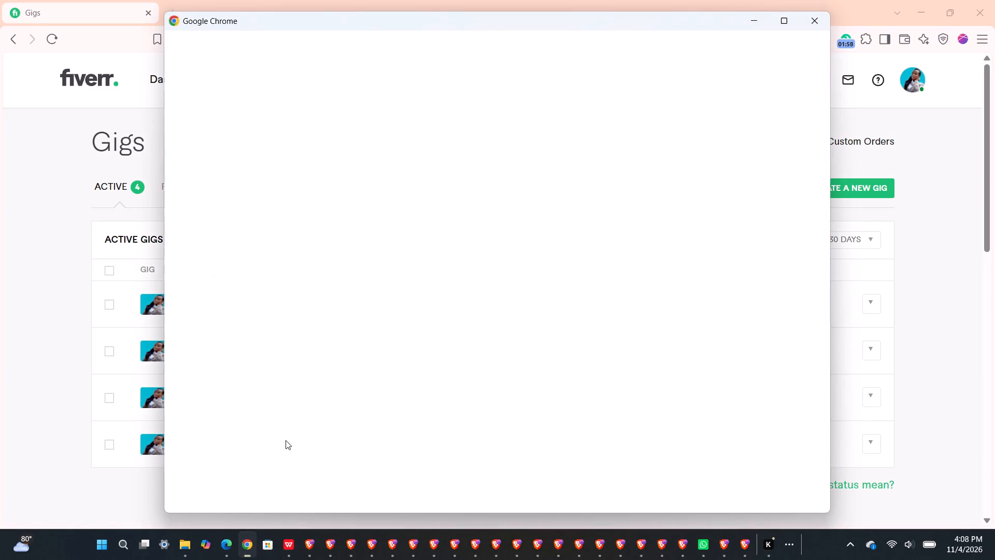
{"action": "left_click", "coordinate": [548, 302]}
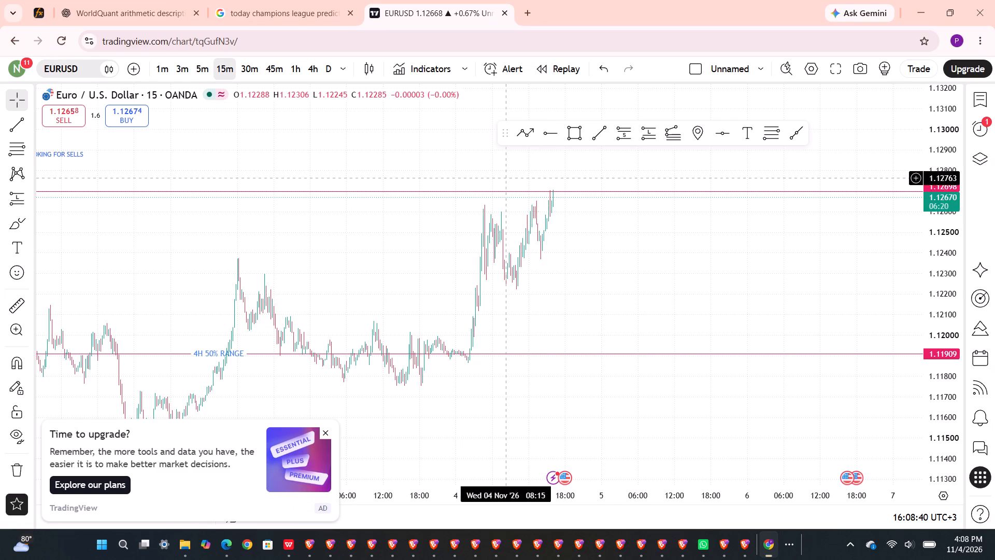
Dismiss the upgrade advertisement covering part of the EURUSD chart.
{"action": "scroll", "coordinate": [475, 300], "scroll_direction": "down", "scroll_amount": 1}
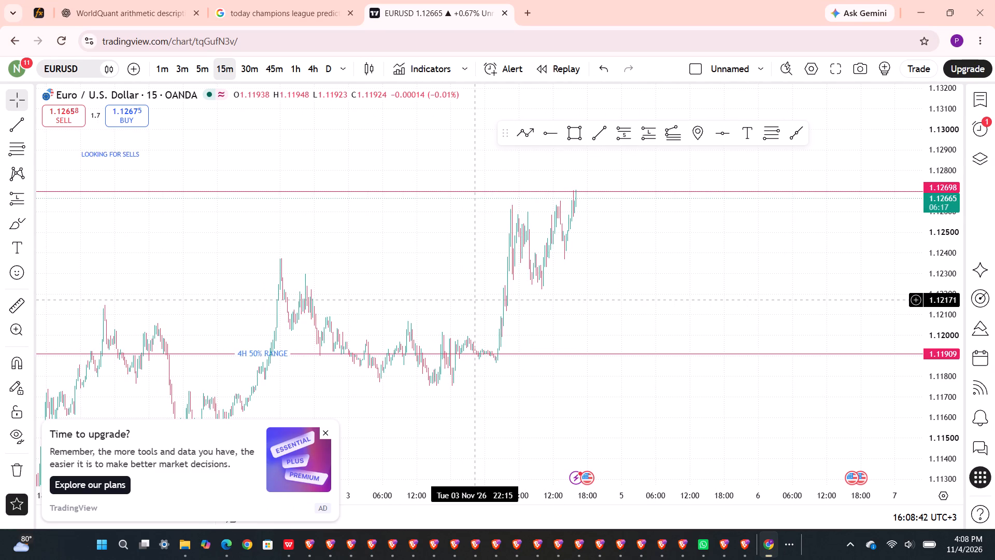
{"action": "scroll", "coordinate": [475, 300], "scroll_direction": "down", "scroll_amount": 2}
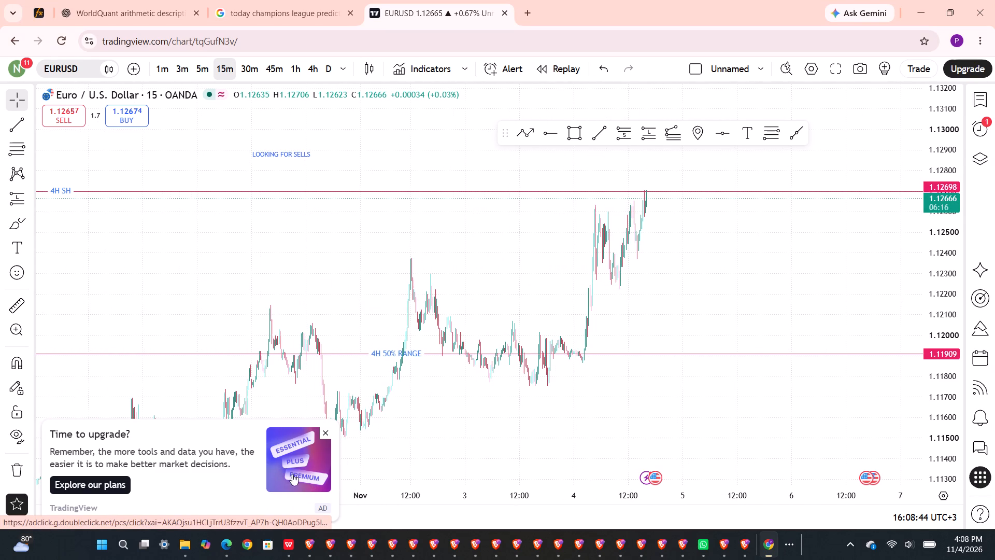
{"action": "left_click", "coordinate": [329, 433]}
Examine the EURUSD 15-minute price history back to early October against the marked 4H SH, 4H BOS and 4H 50% RANGE levels.
{"action": "scroll", "coordinate": [452, 405], "scroll_direction": "down", "scroll_amount": 1}
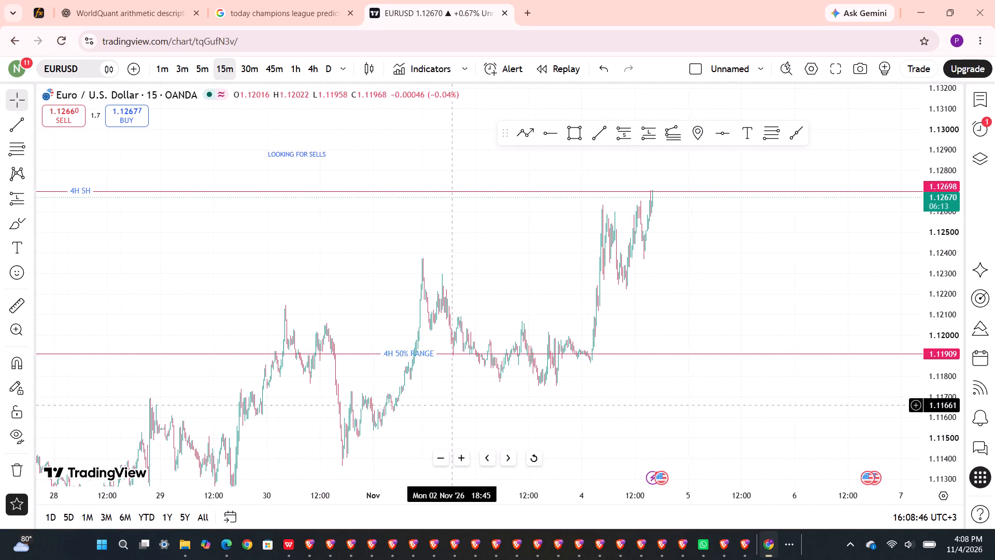
{"action": "scroll", "coordinate": [452, 405], "scroll_direction": "down", "scroll_amount": 3}
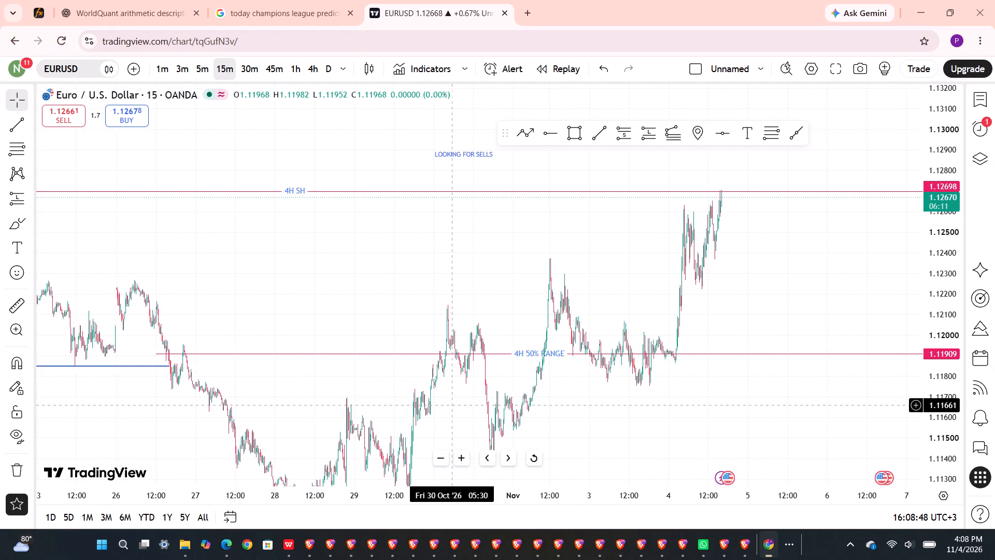
{"action": "scroll", "coordinate": [452, 405], "scroll_direction": "down", "scroll_amount": 3}
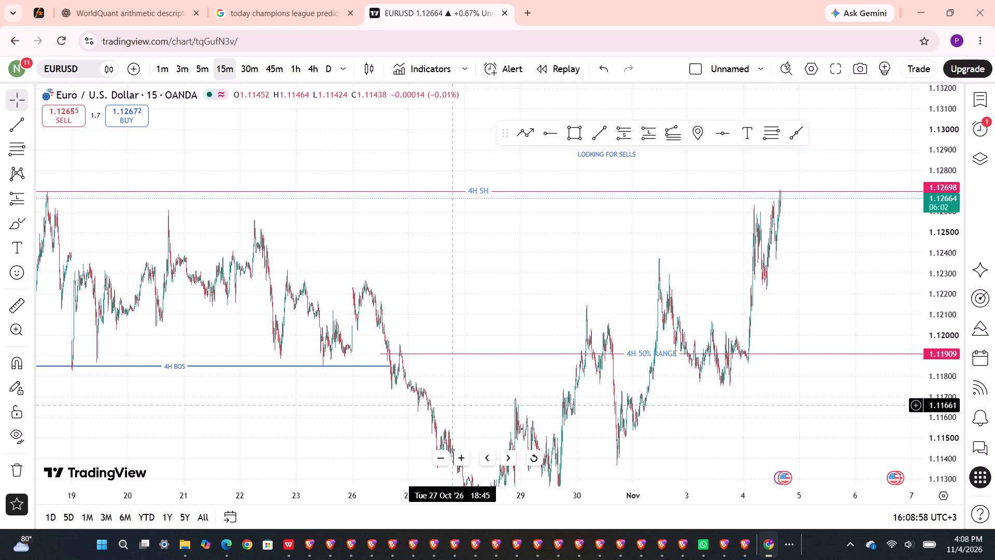
{"action": "scroll", "coordinate": [452, 405], "scroll_direction": "down", "scroll_amount": 2}
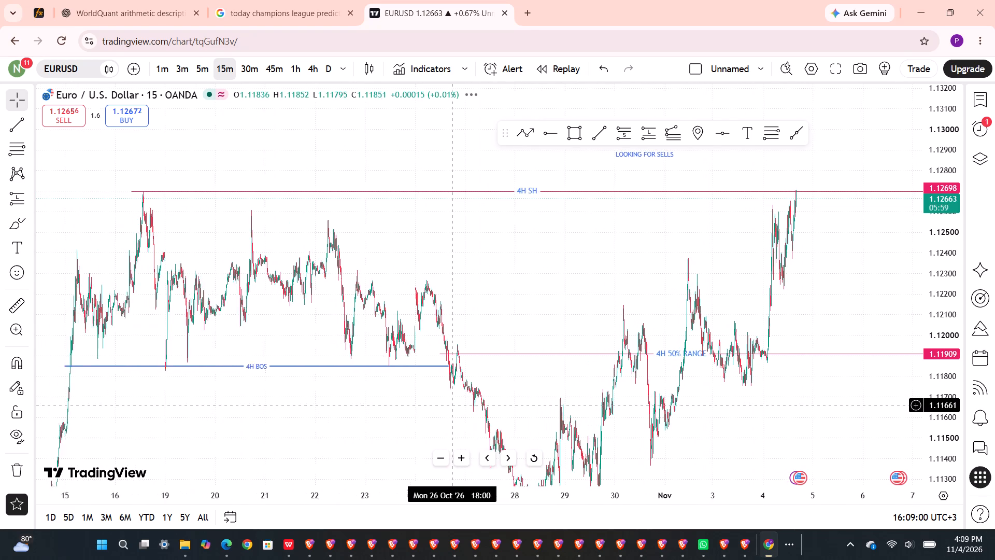
{"action": "scroll", "coordinate": [452, 405], "scroll_direction": "down", "scroll_amount": 2}
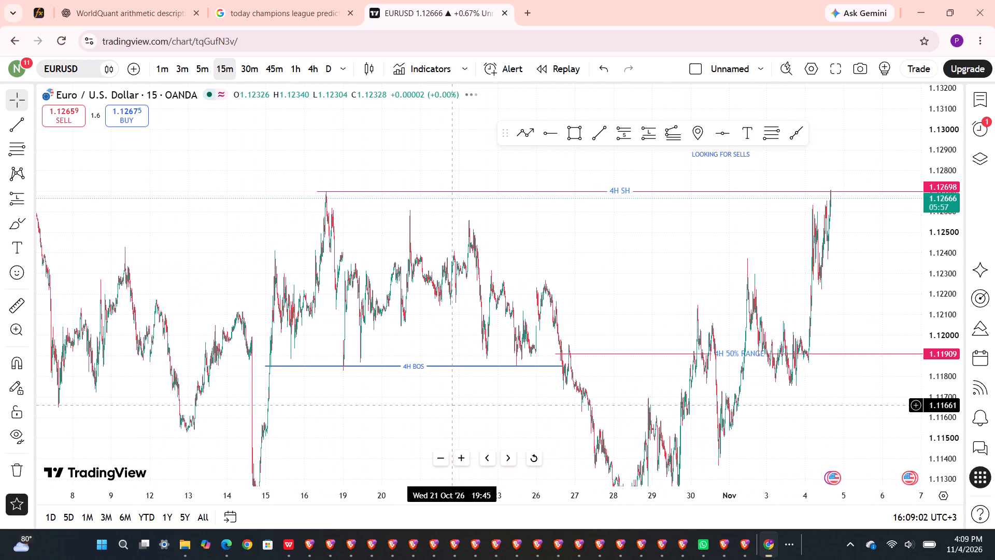
{"action": "scroll", "coordinate": [452, 405], "scroll_direction": "down", "scroll_amount": 2}
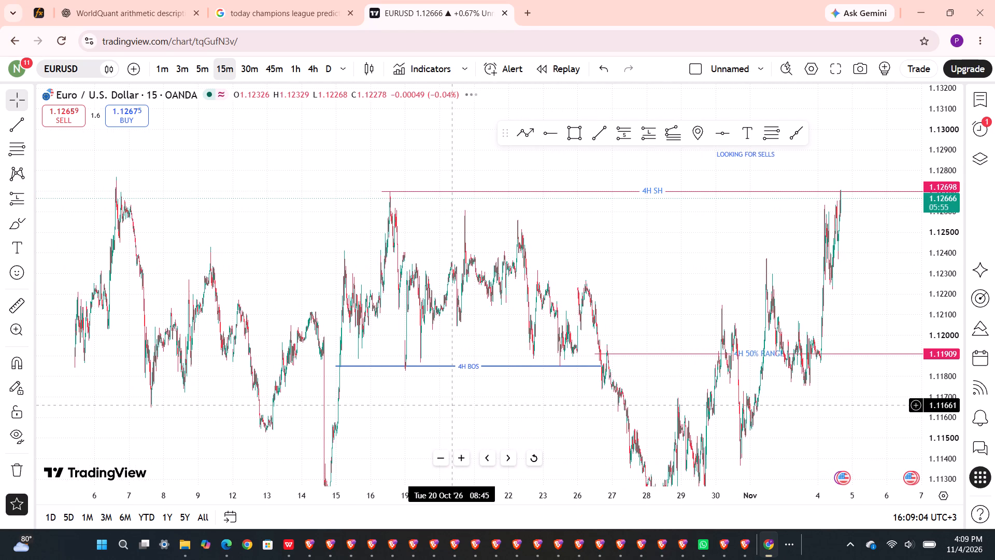
{"action": "scroll", "coordinate": [452, 405], "scroll_direction": "down", "scroll_amount": 2}
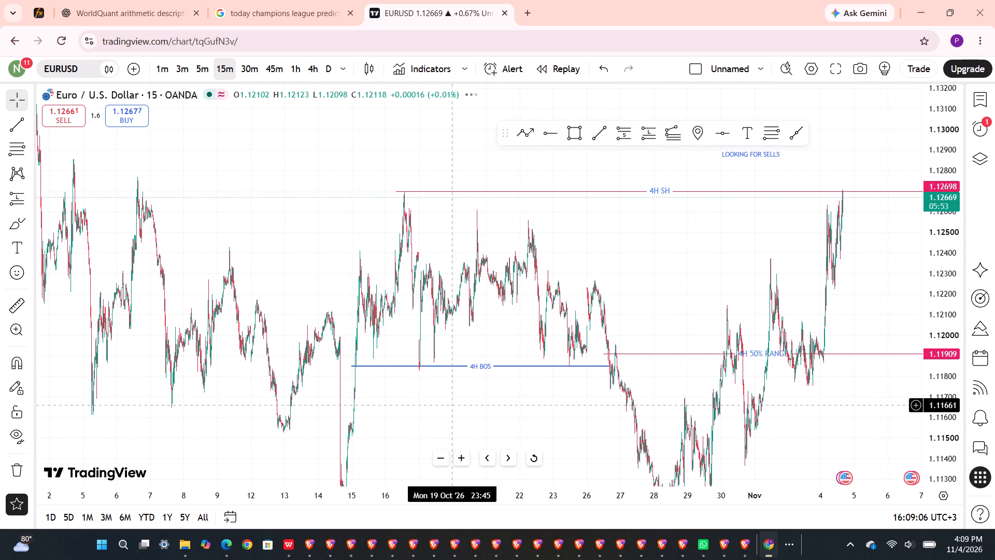
{"action": "scroll", "coordinate": [452, 405], "scroll_direction": "down", "scroll_amount": 2}
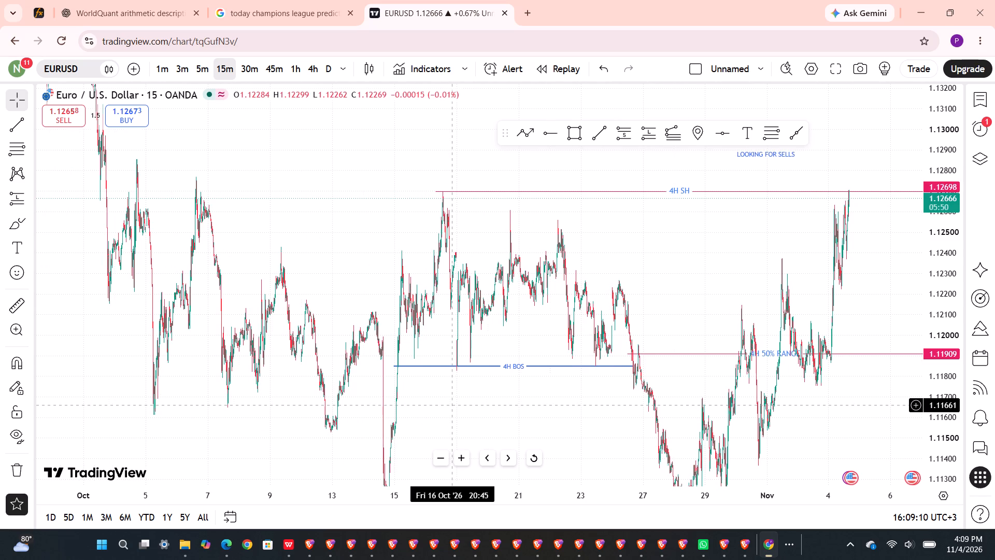
{"action": "scroll", "coordinate": [452, 405], "scroll_direction": "down", "scroll_amount": 1}
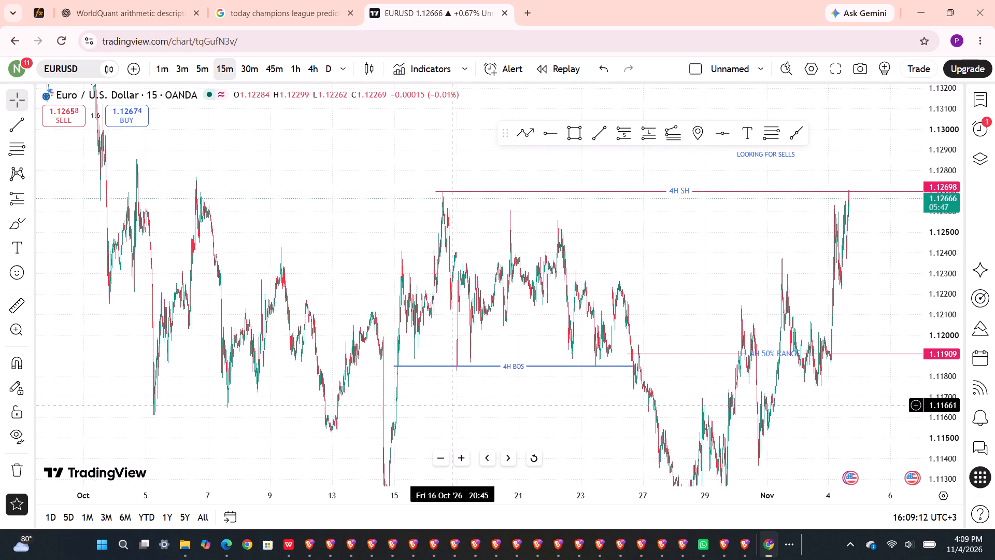
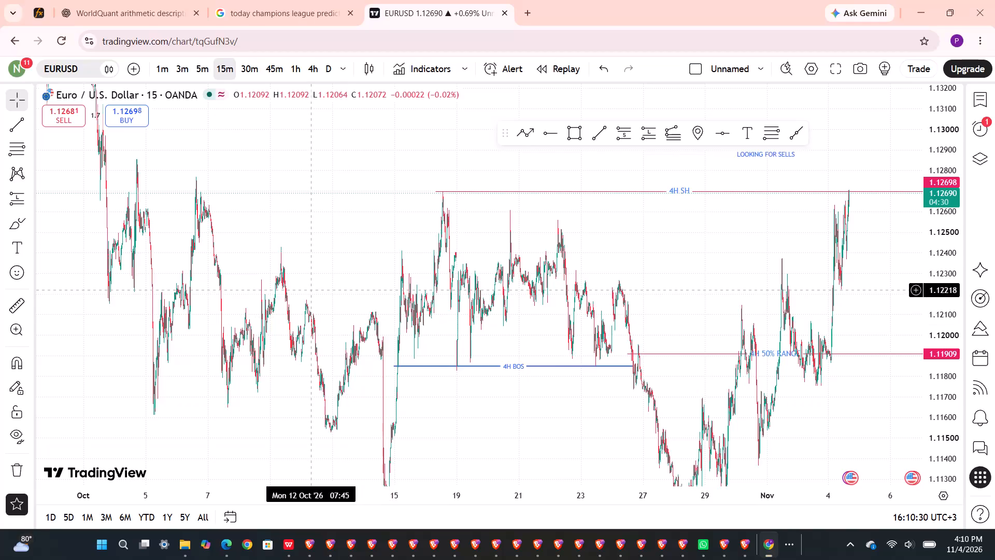
Examine the most recent EURUSD 15-minute candles from early November up close against the 4H SH and 4H 50% RANGE levels.
{"action": "scroll", "coordinate": [311, 290], "scroll_direction": "left", "scroll_amount": 1}
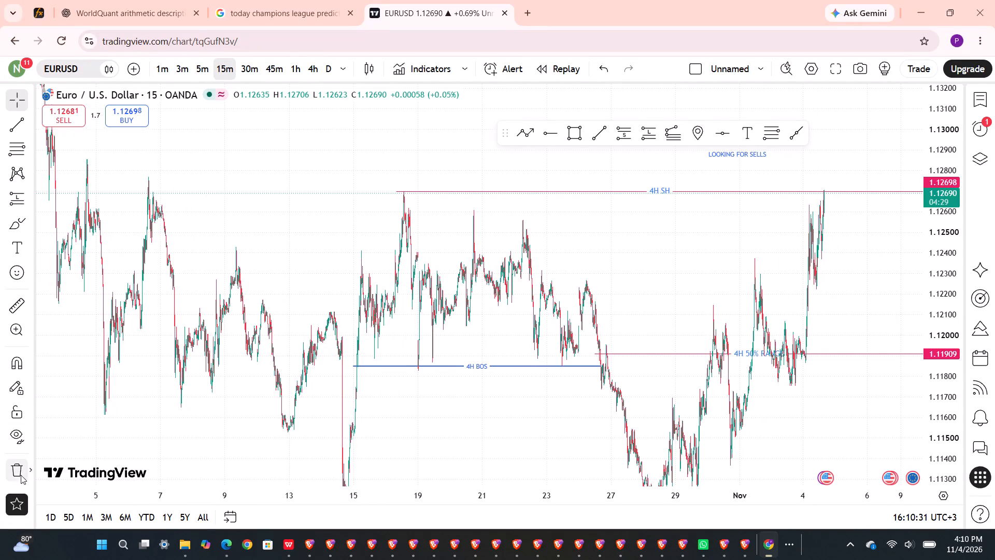
{"action": "left_click", "coordinate": [13, 477]}
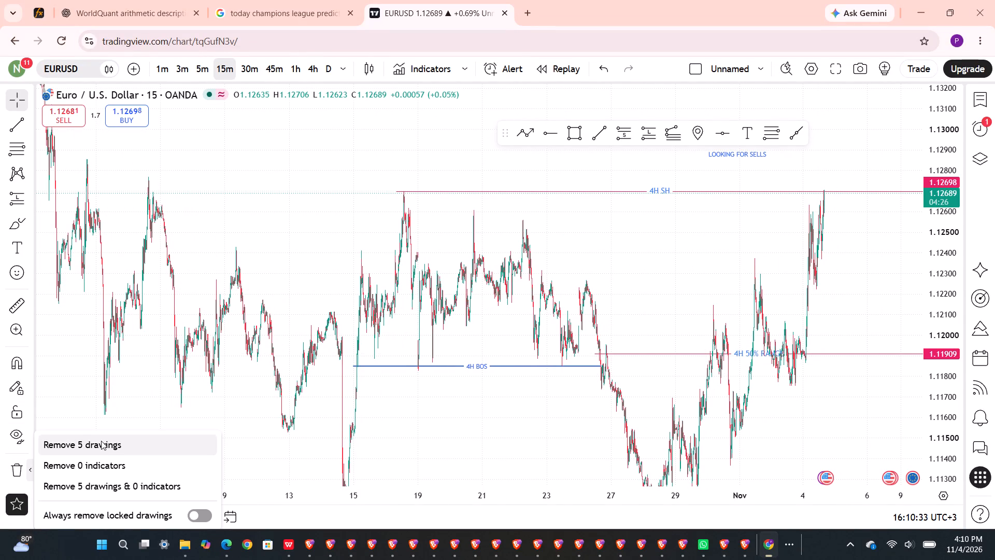
{"action": "scroll", "coordinate": [441, 292], "scroll_direction": "left", "scroll_amount": 3}
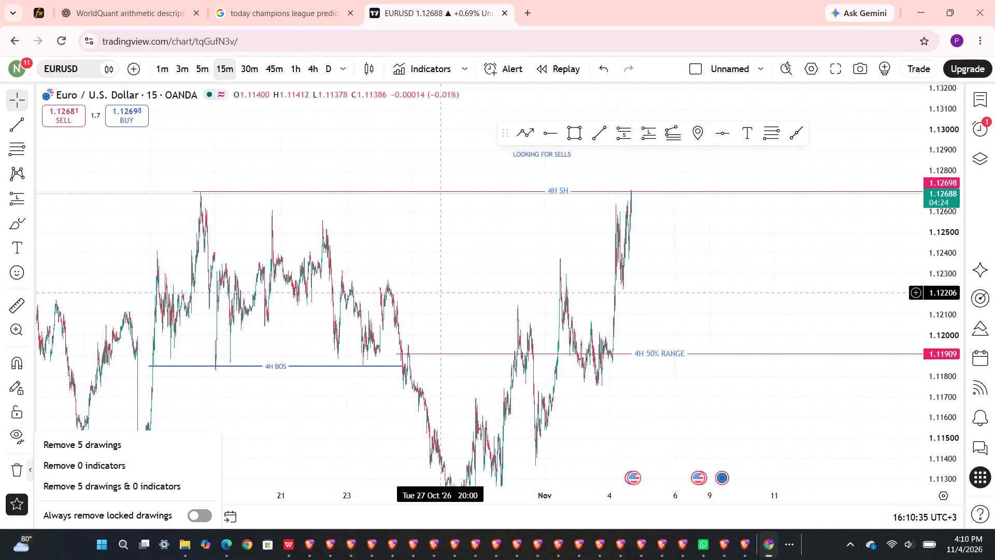
{"action": "scroll", "coordinate": [441, 292], "scroll_direction": "left", "scroll_amount": 1}
{"action": "scroll", "coordinate": [441, 292], "scroll_direction": "up", "scroll_amount": 2}
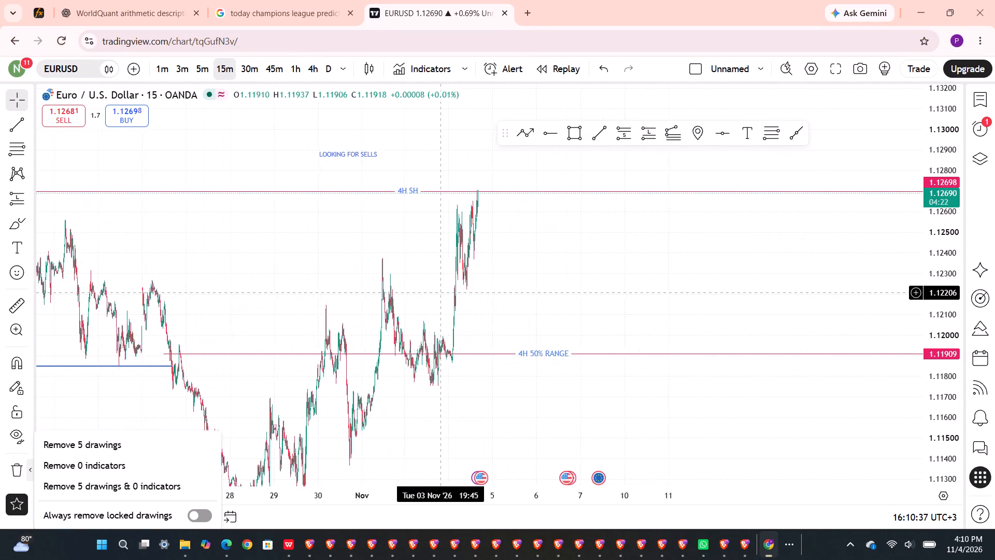
{"action": "scroll", "coordinate": [441, 292], "scroll_direction": "up", "scroll_amount": 2}
{"action": "left_click_drag", "start_coordinate": [387, 272], "coordinate": [602, 243]}
{"action": "scroll", "coordinate": [602, 243], "scroll_direction": "up", "scroll_amount": 2}
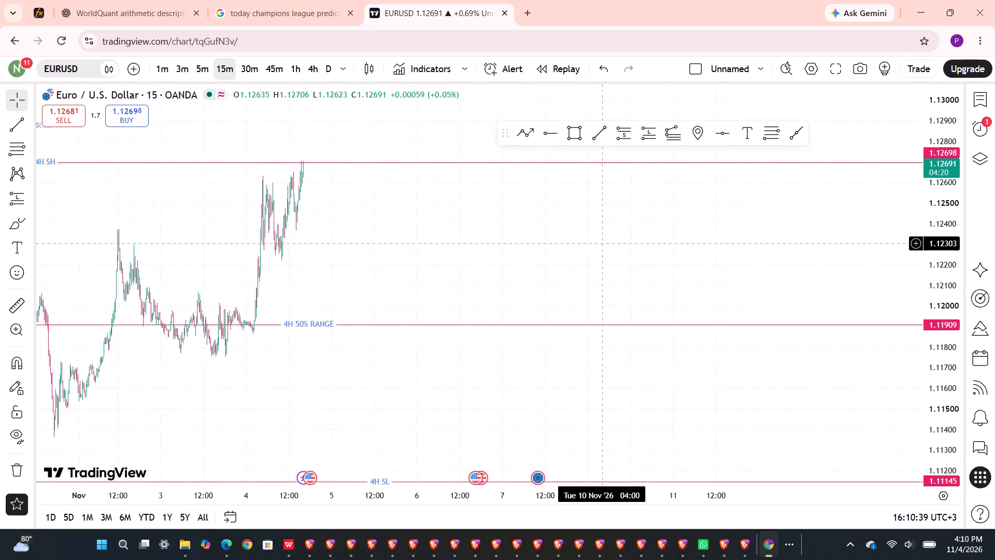
{"action": "scroll", "coordinate": [602, 243], "scroll_direction": "up", "scroll_amount": 2}
{"action": "scroll", "coordinate": [440, 241], "scroll_direction": "right", "scroll_amount": 5}
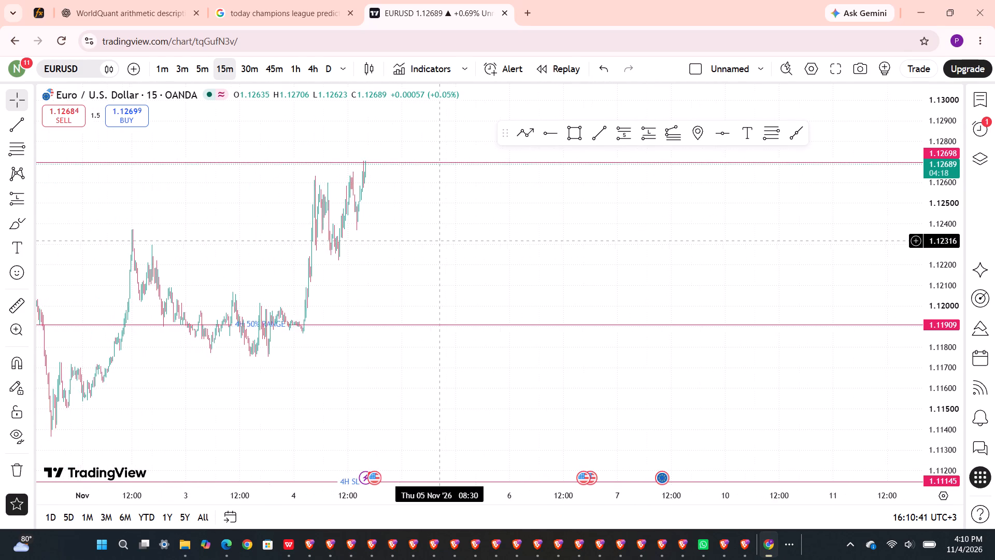
{"action": "scroll", "coordinate": [440, 241], "scroll_direction": "up", "scroll_amount": 4}
{"action": "left_click_drag", "start_coordinate": [354, 238], "coordinate": [555, 291]}
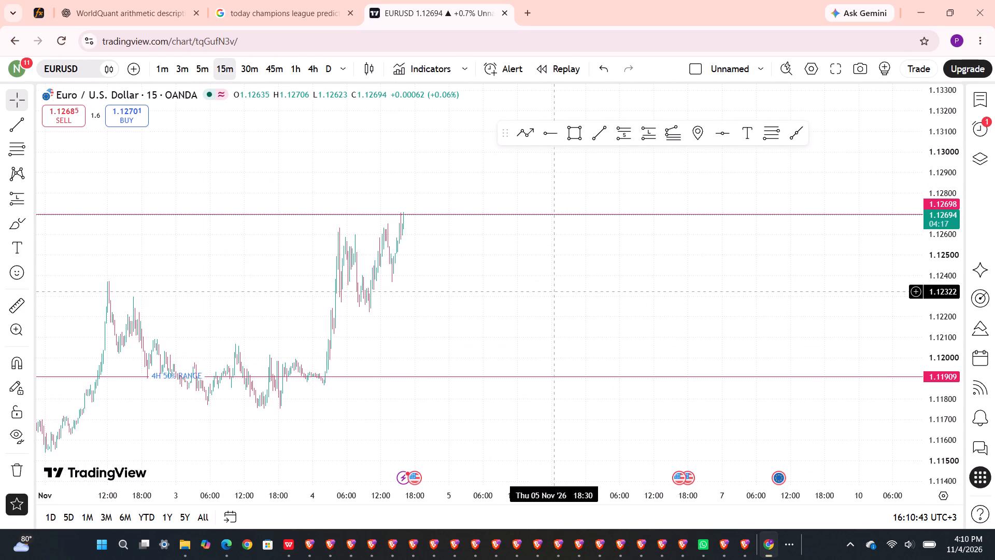
{"action": "scroll", "coordinate": [555, 291], "scroll_direction": "up", "scroll_amount": 3}
{"action": "left_click_drag", "start_coordinate": [420, 282], "coordinate": [732, 281]}
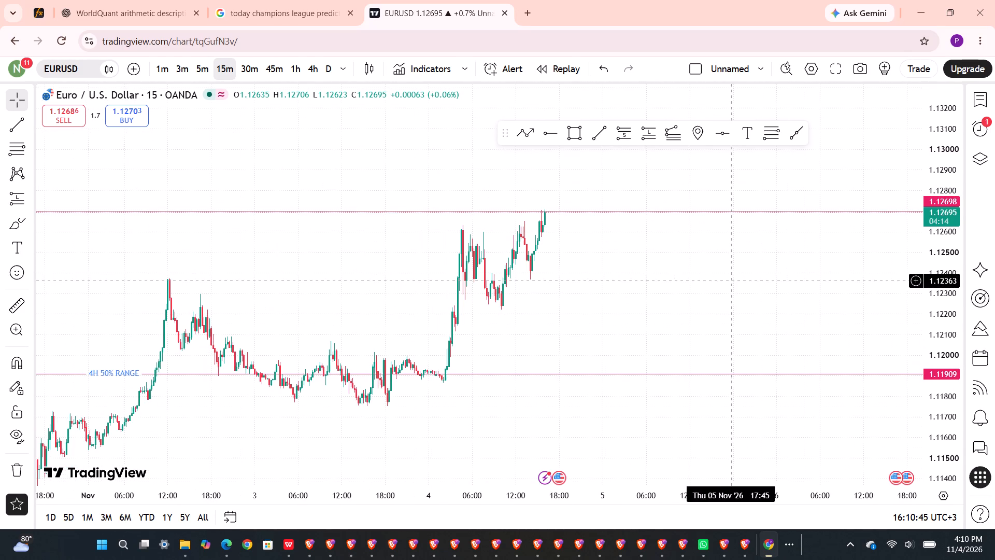
{"action": "scroll", "coordinate": [578, 269], "scroll_direction": "up", "scroll_amount": 5}
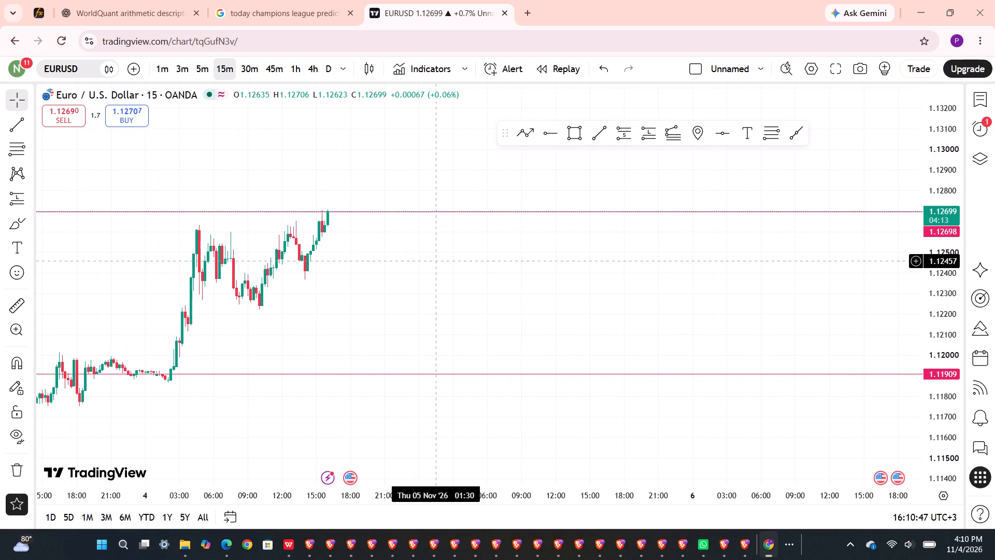
{"action": "left_click_drag", "start_coordinate": [435, 261], "coordinate": [644, 260]}
{"action": "scroll", "coordinate": [644, 260], "scroll_direction": "up", "scroll_amount": 1}
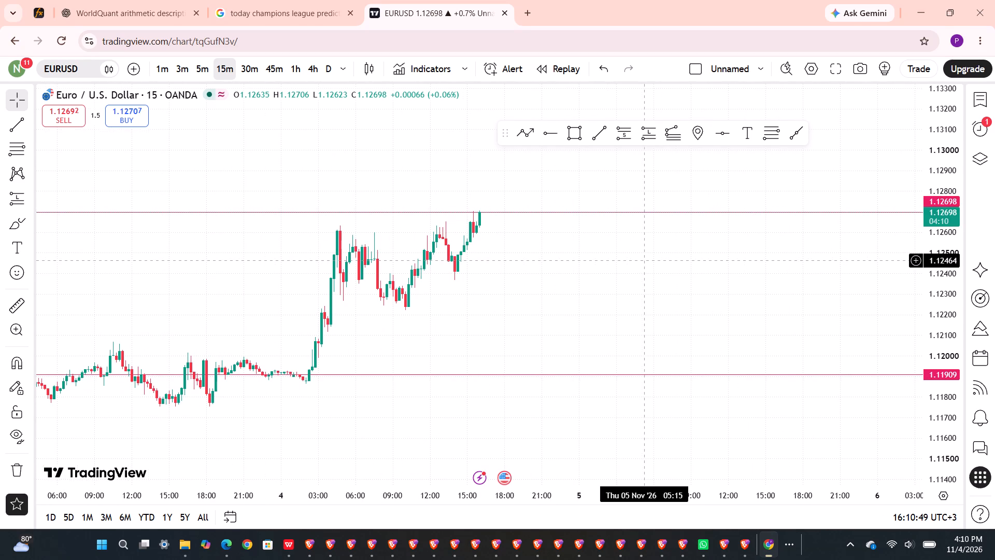
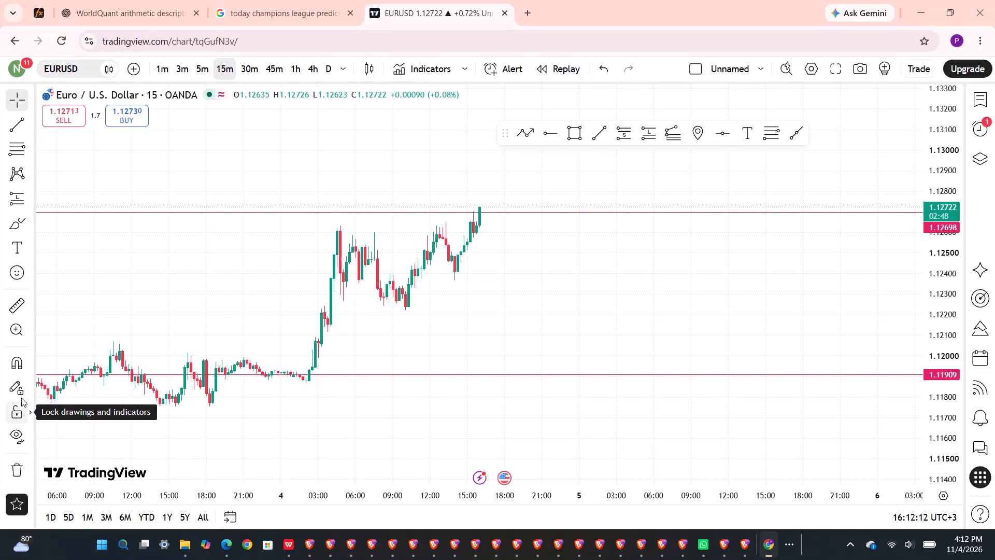
Remove all five drawings, including the marked 4-hour structure levels, from the EURUSD chart.
{"action": "left_click", "coordinate": [12, 474]}
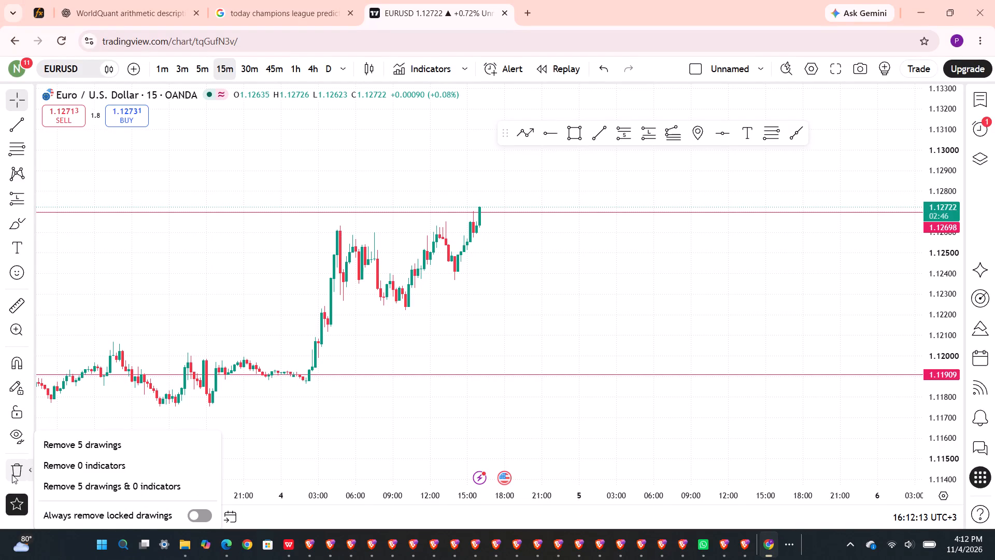
{"action": "left_click", "coordinate": [96, 445]}
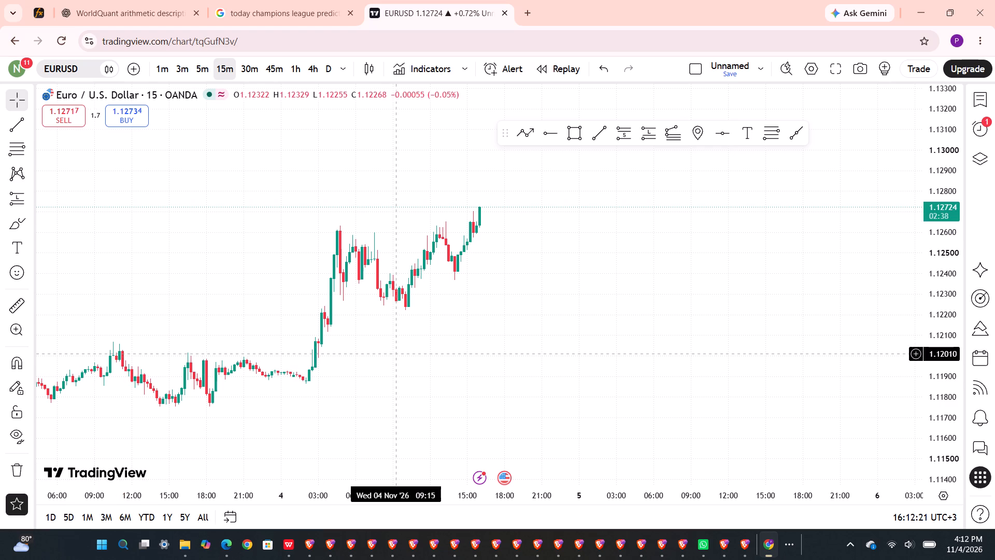
Examine the earlier EURUSD 15-minute price action from 4 November back to the end of October on the cleared chart.
{"action": "scroll", "coordinate": [395, 354], "scroll_direction": "right", "scroll_amount": 6}
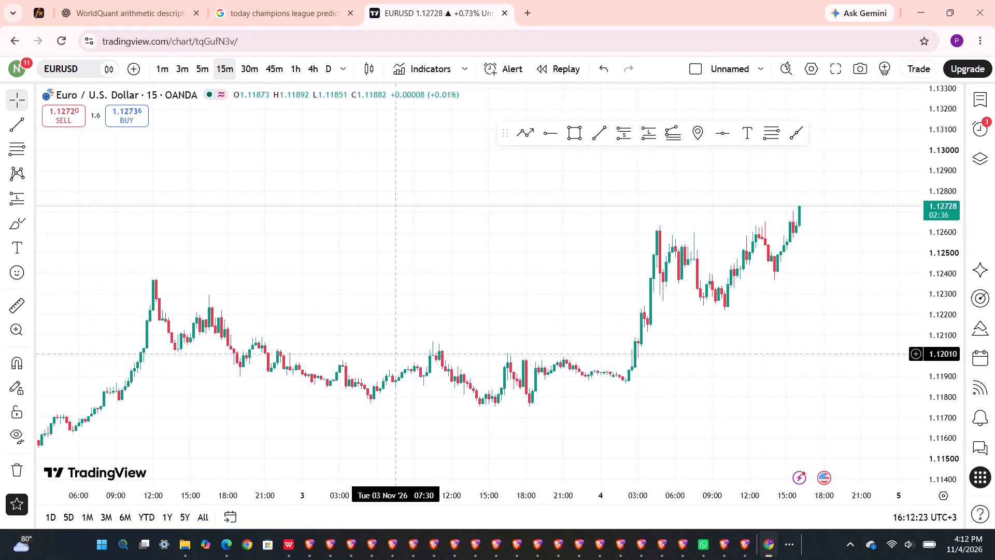
{"action": "scroll", "coordinate": [395, 354], "scroll_direction": "right", "scroll_amount": 1}
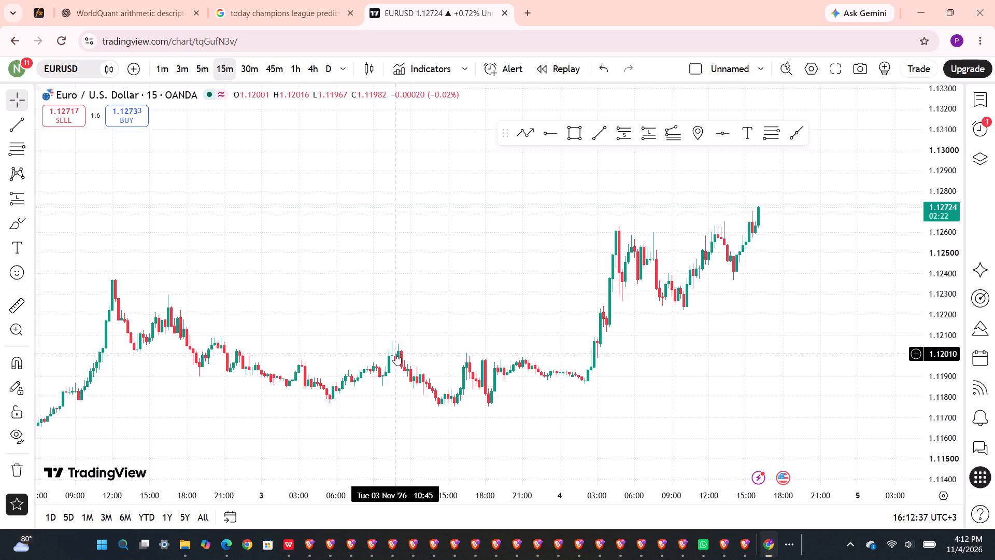
{"action": "scroll", "coordinate": [395, 354], "scroll_direction": "down", "scroll_amount": 1}
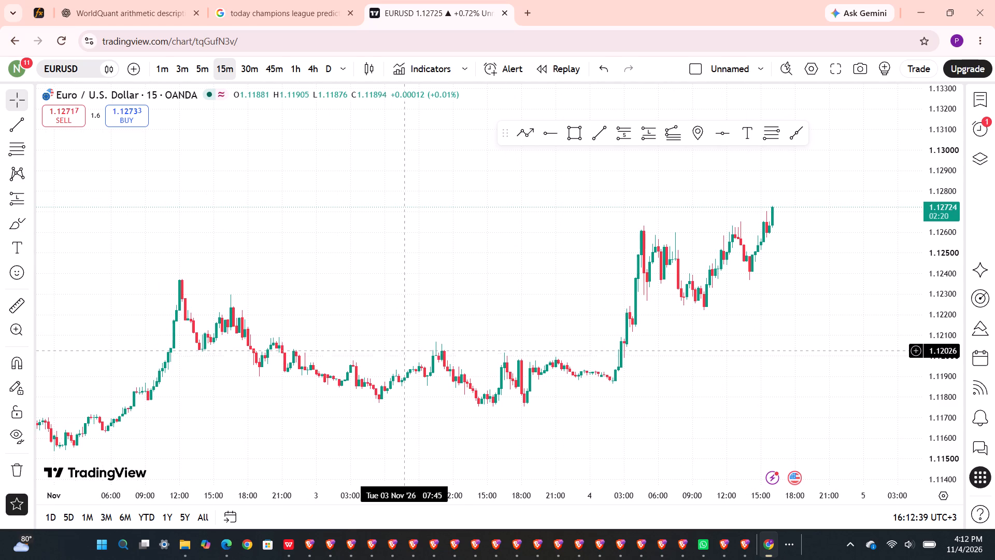
{"action": "left_click_drag", "start_coordinate": [366, 342], "coordinate": [586, 335]}
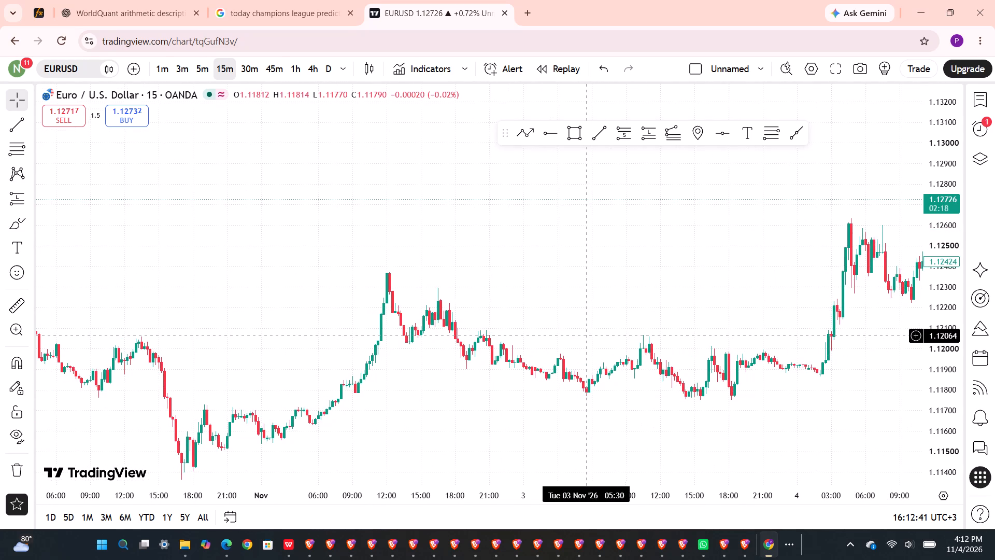
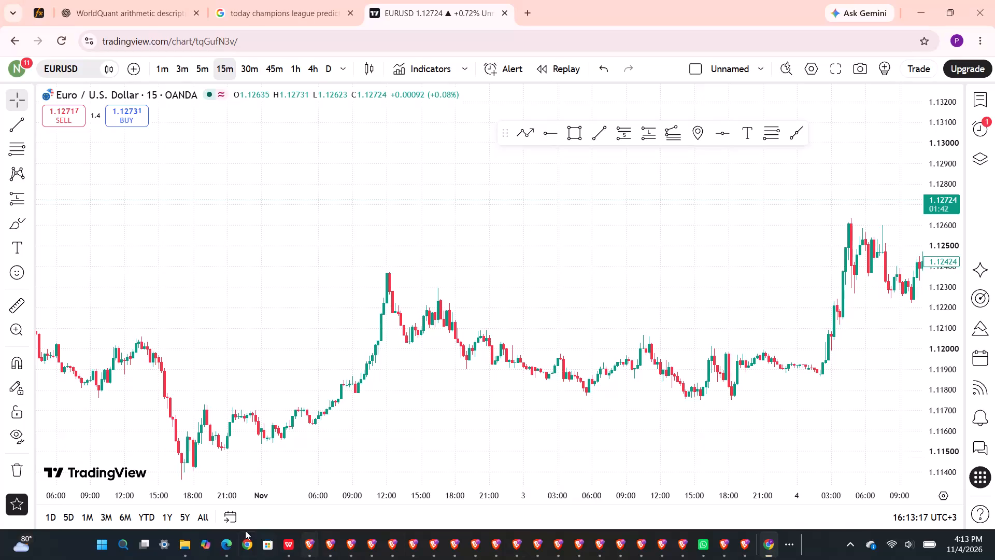
Switch to File Explorer and look through the files in both OneDrive Documents folders.
{"action": "left_click", "coordinate": [180, 548]}
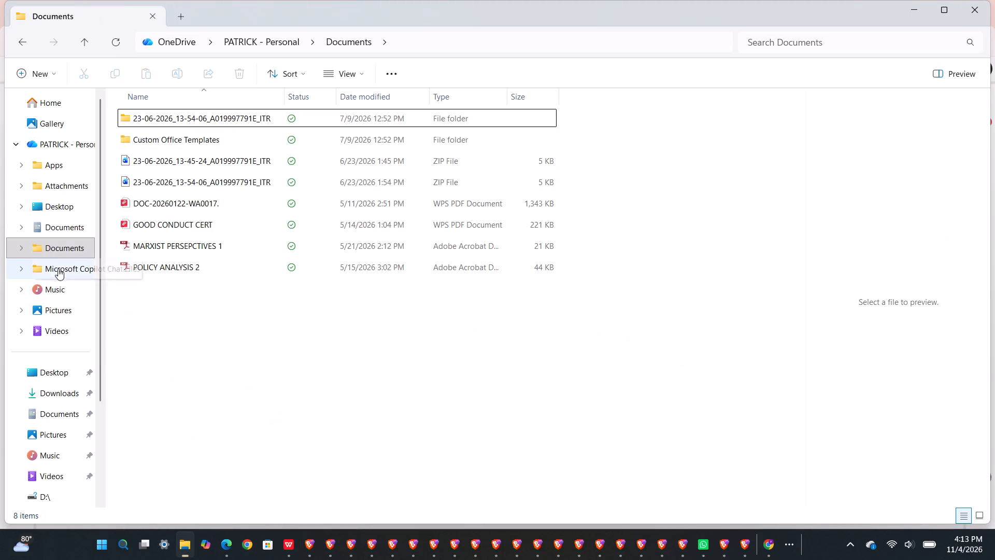
{"action": "left_click", "coordinate": [61, 230]}
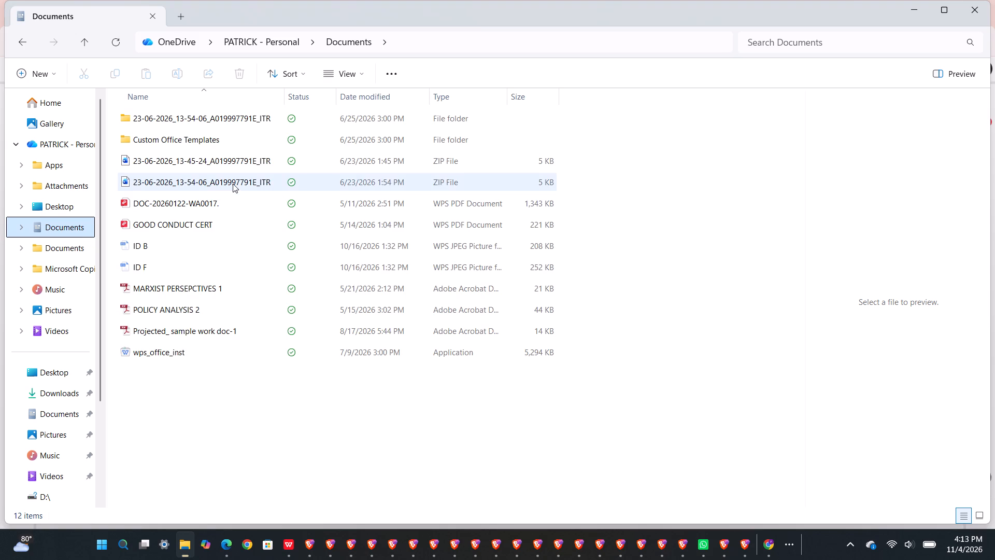
{"action": "left_click", "coordinate": [62, 248]}
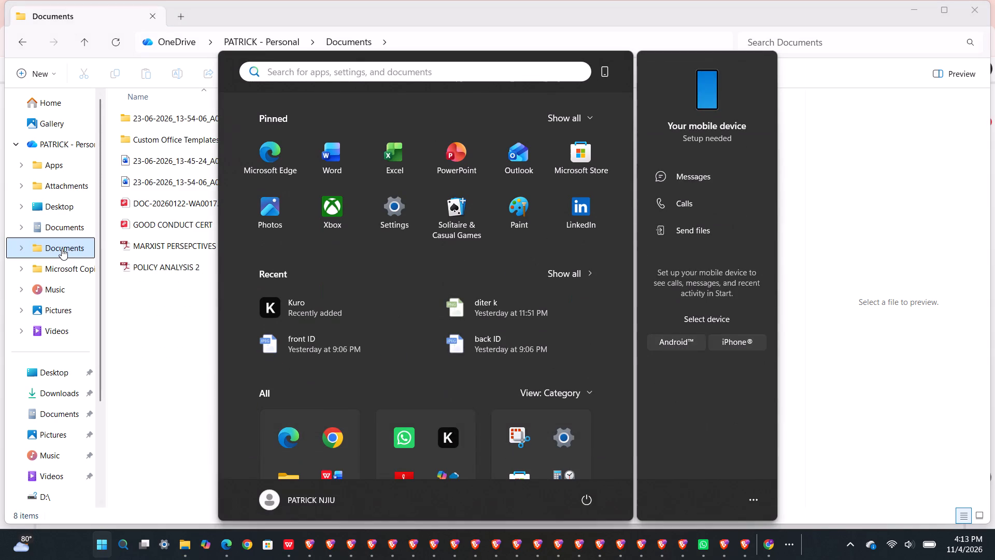
Switch to Chrome with the Person 1 profile and close the Champions League prediction search tab.
{"action": "left_click", "coordinate": [337, 437]}
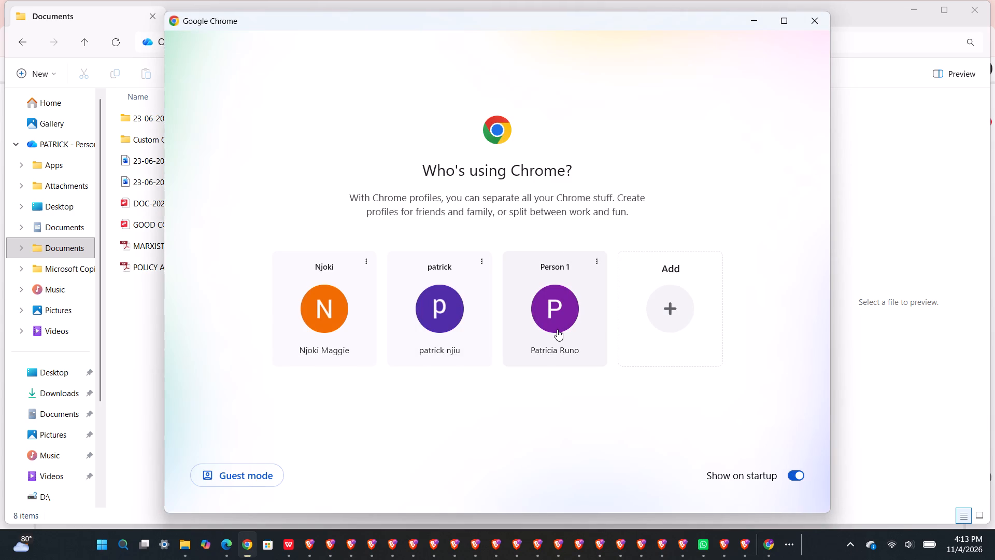
{"action": "left_click", "coordinate": [557, 329]}
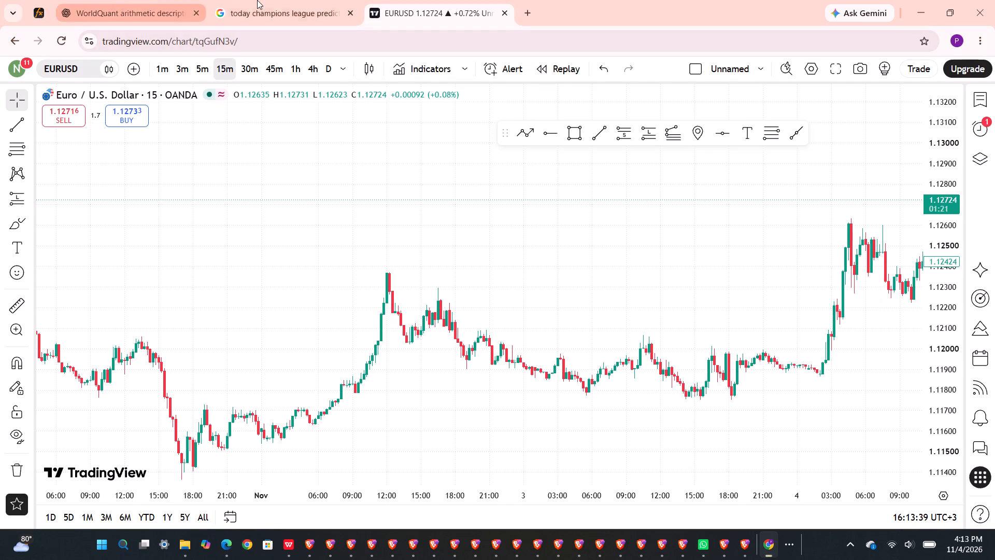
{"action": "left_click", "coordinate": [349, 11]}
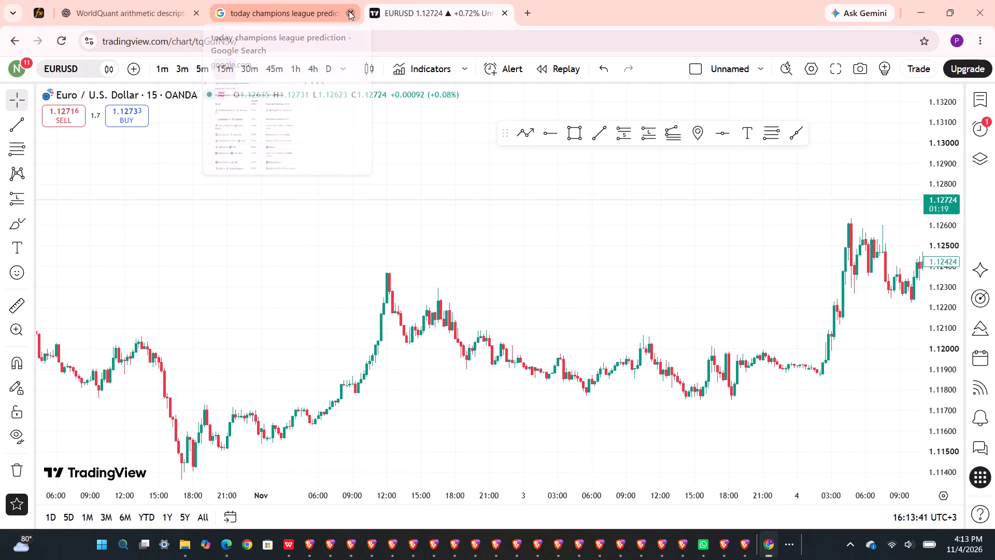
Open Google Docs in a new browser tab.
{"action": "left_click", "coordinate": [377, 15]}
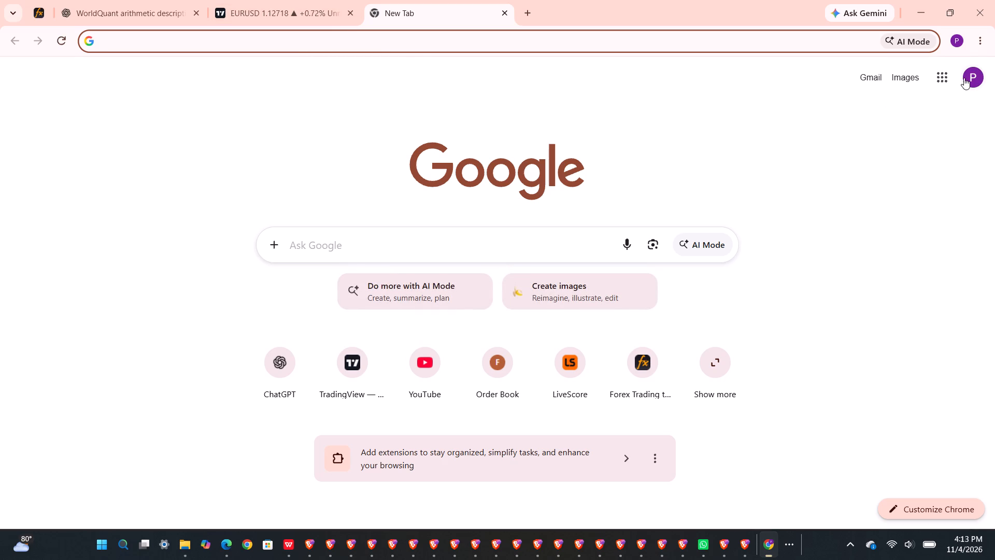
{"action": "left_click", "coordinate": [948, 80]}
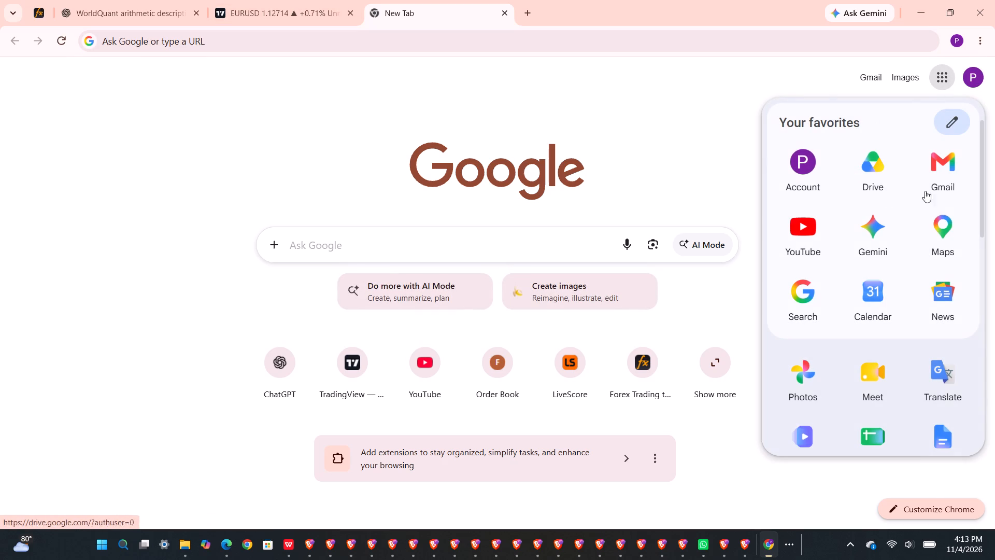
{"action": "scroll", "coordinate": [883, 313], "scroll_direction": "down", "scroll_amount": 1}
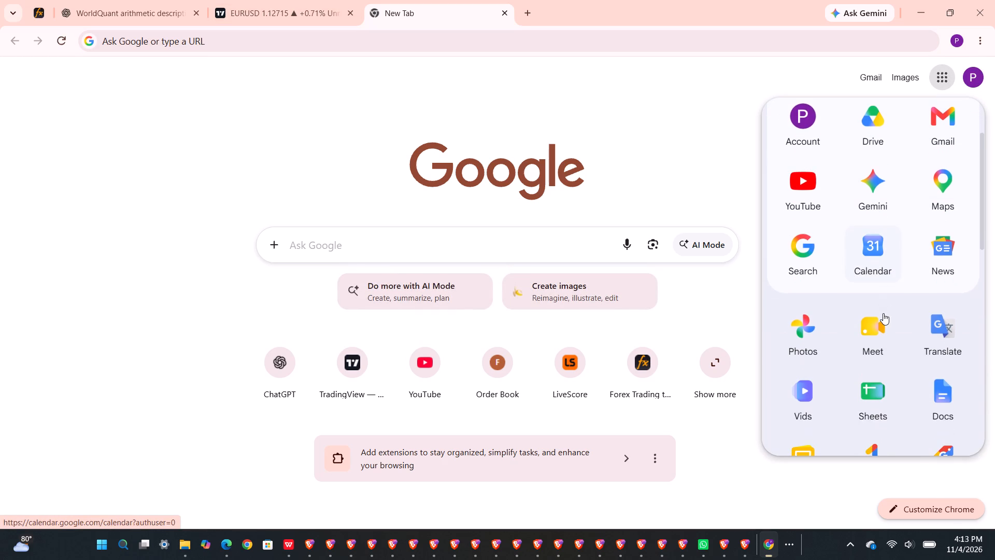
{"action": "scroll", "coordinate": [883, 313], "scroll_direction": "down", "scroll_amount": 1}
{"action": "left_click", "coordinate": [947, 370]}
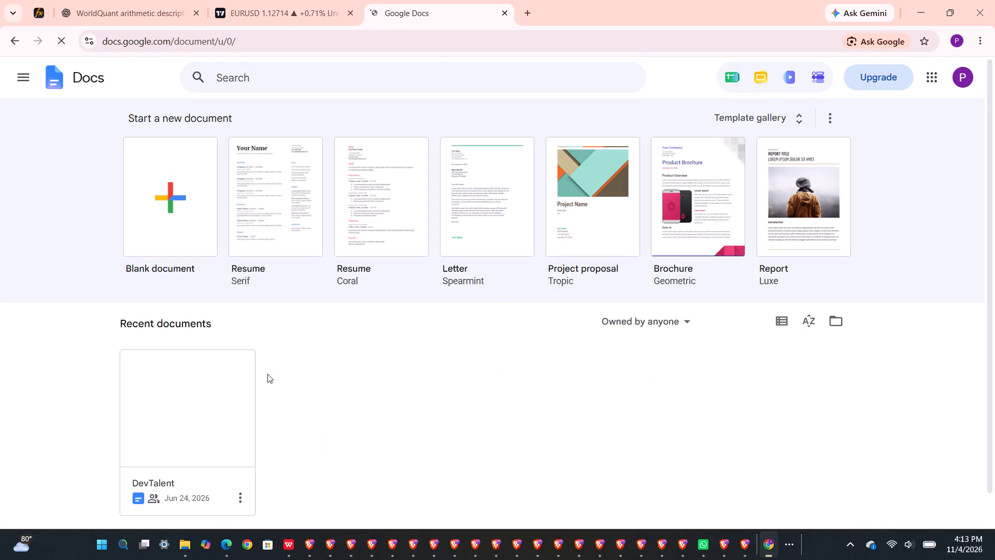
Examine the Google Docs home page for recent documents and available navigation options.
{"action": "scroll", "coordinate": [265, 435], "scroll_direction": "down", "scroll_amount": 2}
{"action": "scroll", "coordinate": [265, 435], "scroll_direction": "up", "scroll_amount": 1}
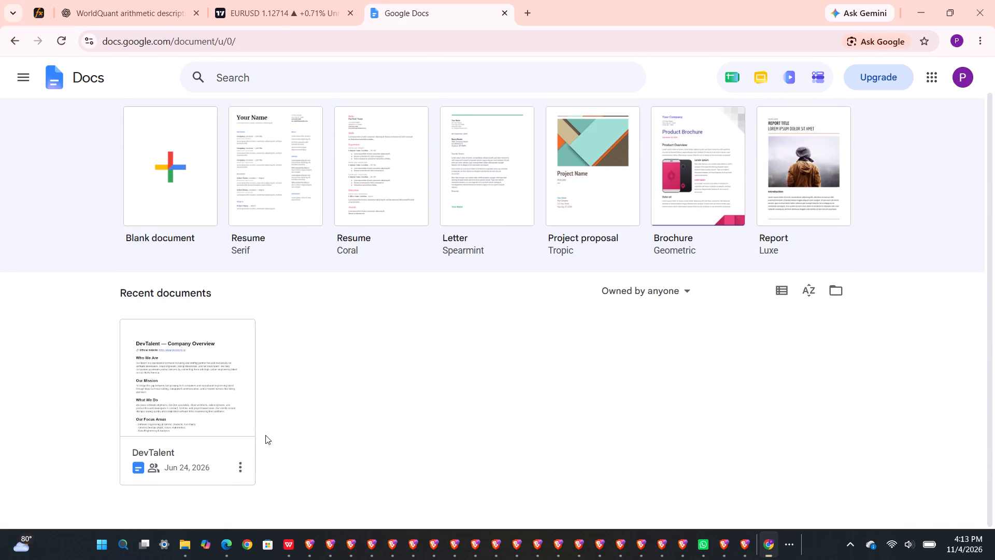
{"action": "scroll", "coordinate": [265, 435], "scroll_direction": "up", "scroll_amount": 1}
{"action": "scroll", "coordinate": [231, 315], "scroll_direction": "down", "scroll_amount": 1}
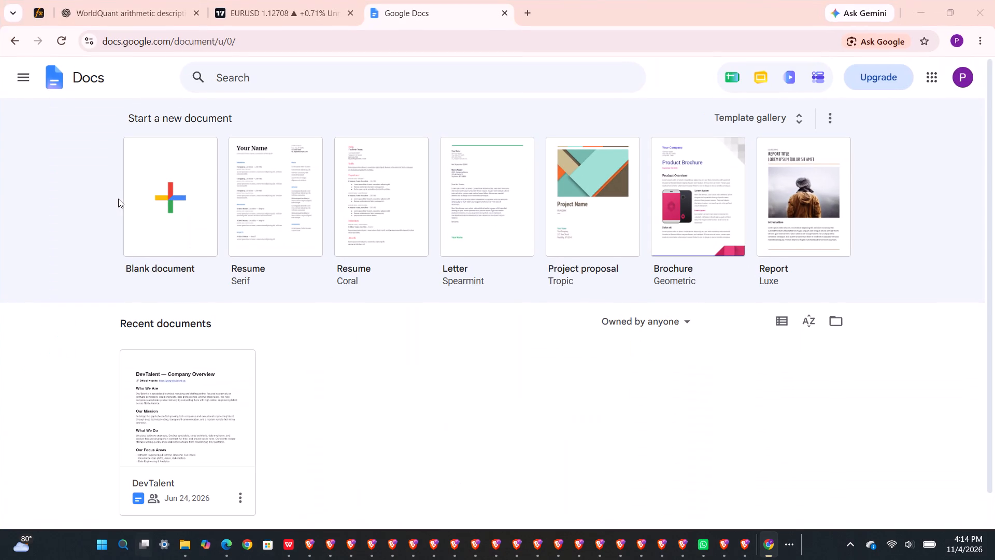
{"action": "left_click", "coordinate": [19, 75]}
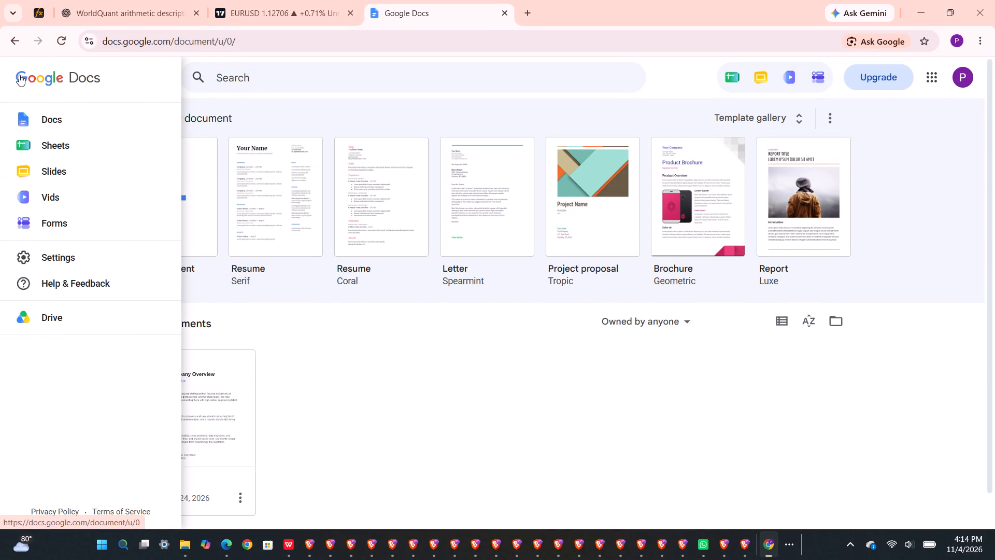
{"action": "left_click", "coordinate": [378, 358]}
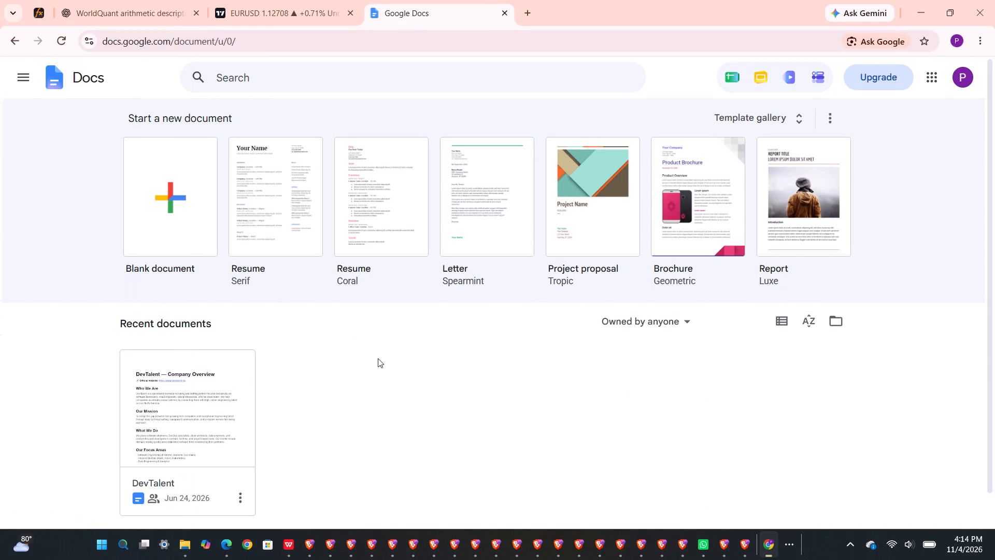
{"action": "scroll", "coordinate": [573, 360], "scroll_direction": "down", "scroll_amount": 1}
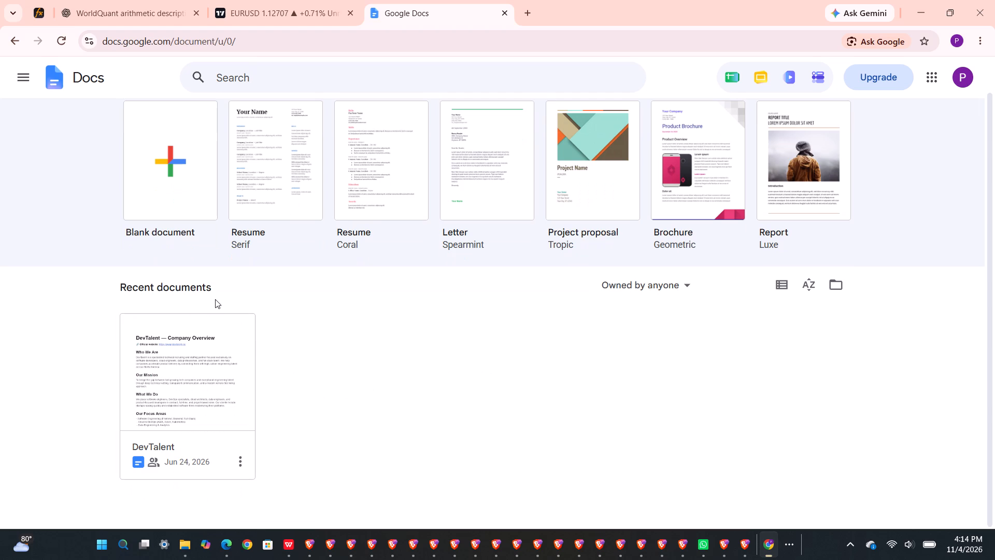
{"action": "scroll", "coordinate": [215, 299], "scroll_direction": "up", "scroll_amount": 2}
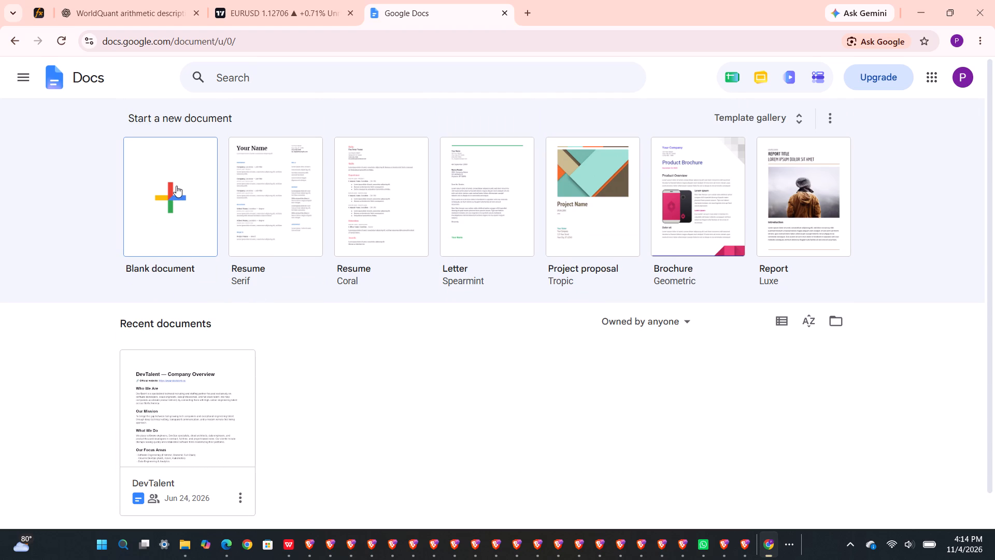
{"action": "right_click", "coordinate": [321, 374]}
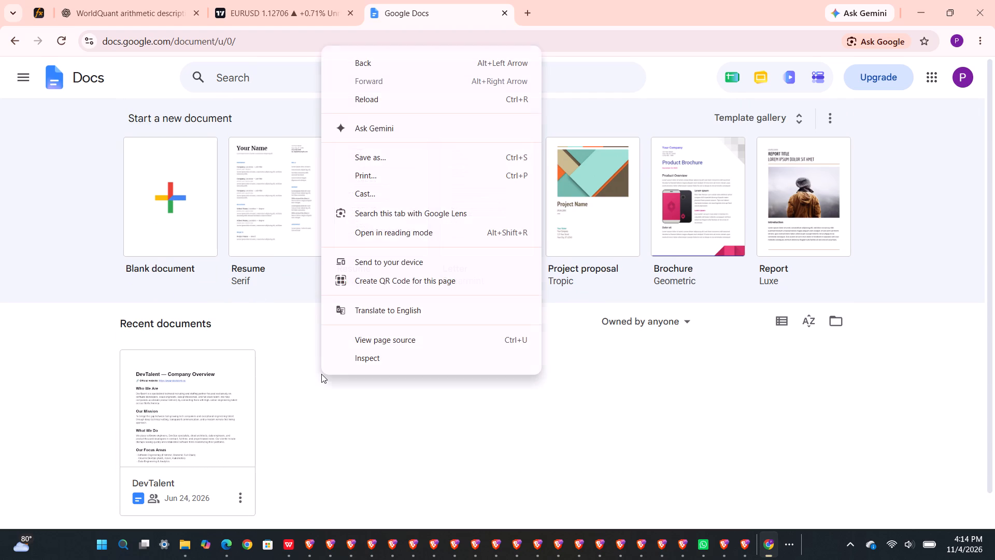
{"action": "left_click", "coordinate": [336, 388]}
{"action": "scroll", "coordinate": [464, 341], "scroll_direction": "down", "scroll_amount": 1}
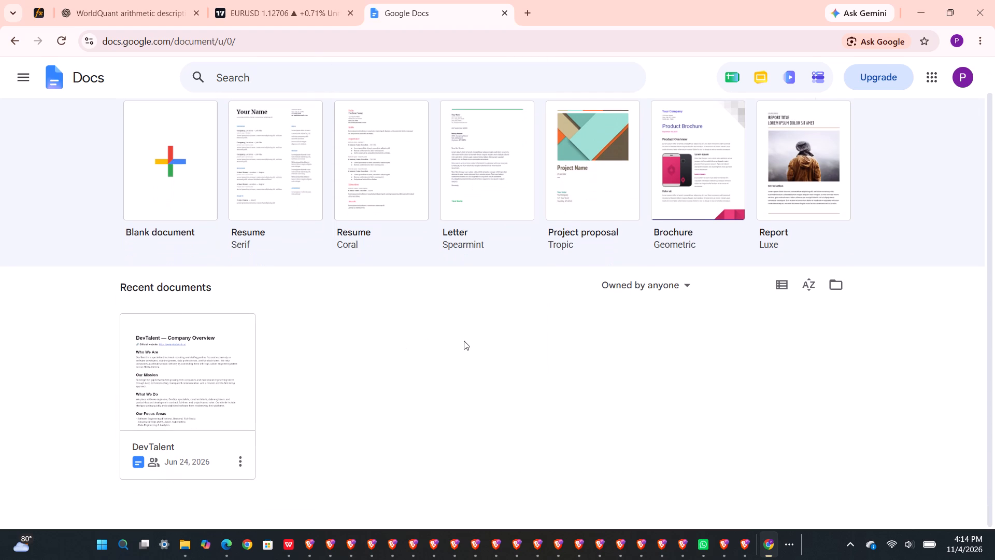
{"action": "left_click", "coordinate": [926, 81]}
{"action": "left_click", "coordinate": [926, 81]}
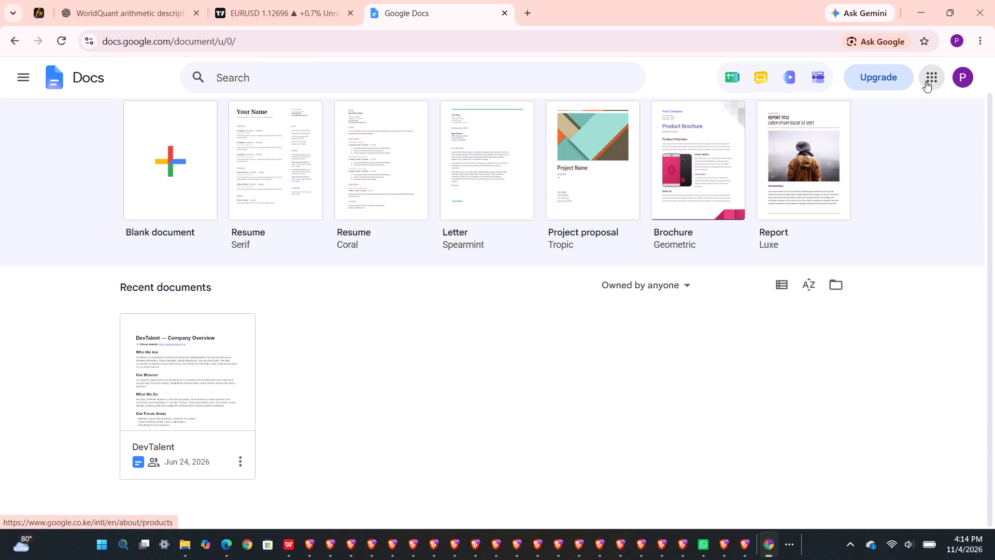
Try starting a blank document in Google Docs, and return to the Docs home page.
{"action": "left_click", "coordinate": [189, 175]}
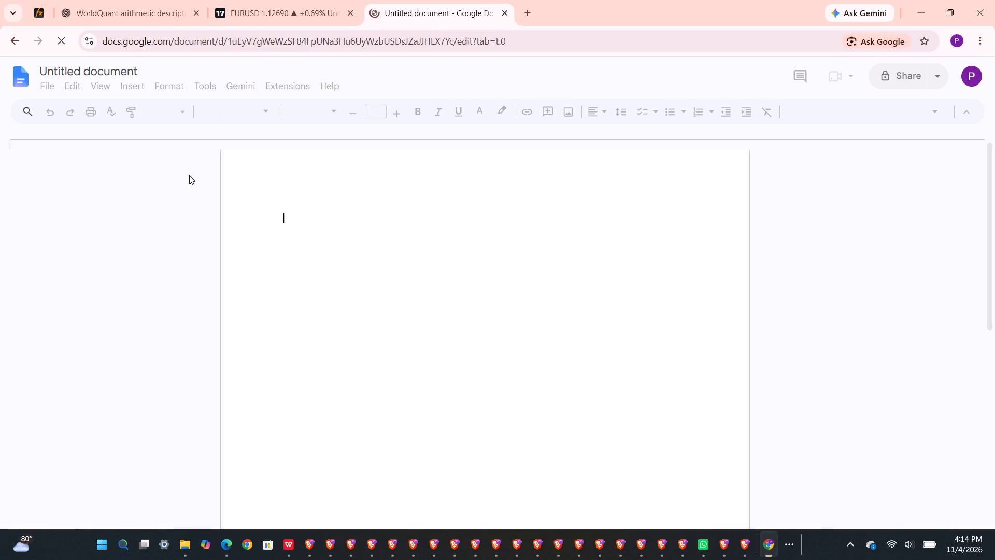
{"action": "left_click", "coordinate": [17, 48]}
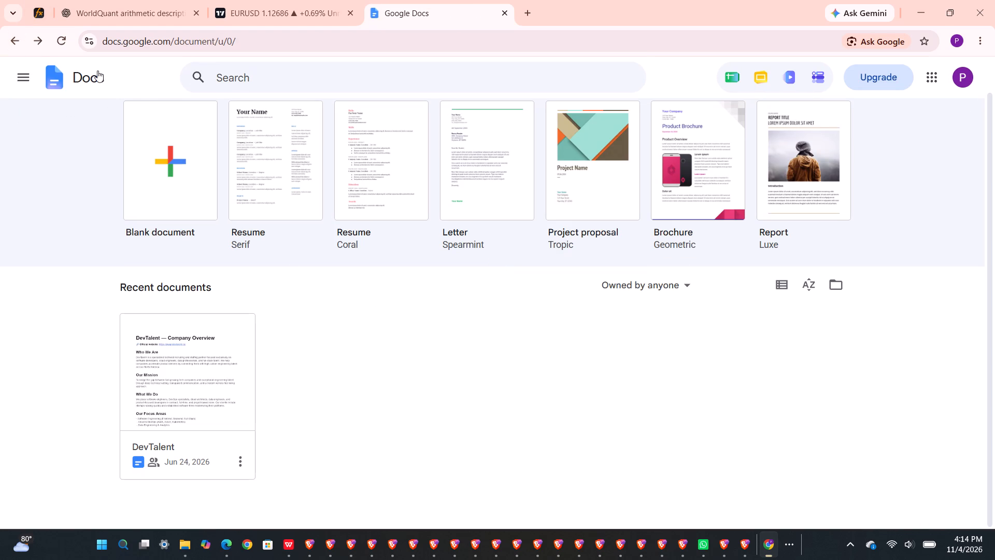
Reload the Google Docs home page and recheck its recent documents.
{"action": "left_click", "coordinate": [64, 78]}
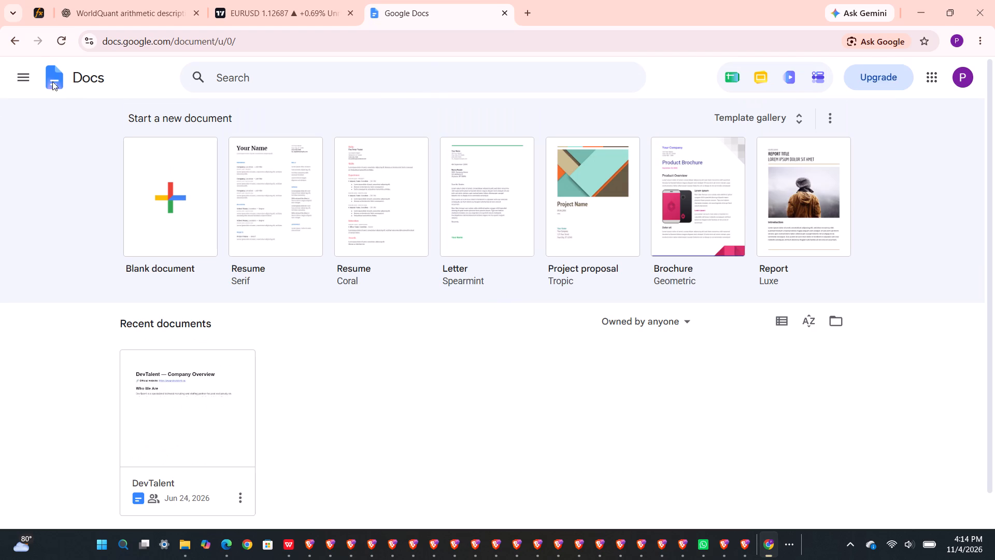
{"action": "left_click", "coordinate": [31, 78]}
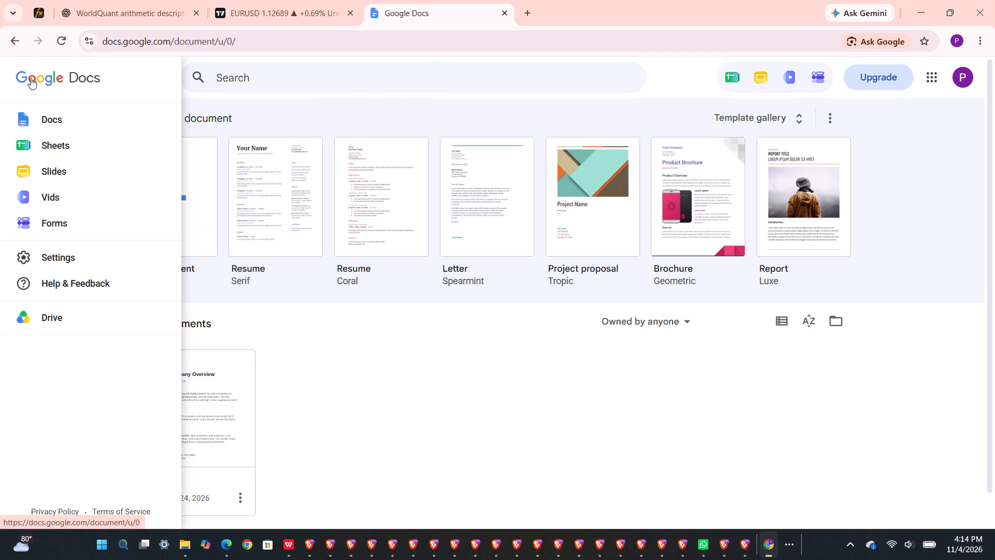
{"action": "left_click", "coordinate": [68, 129]}
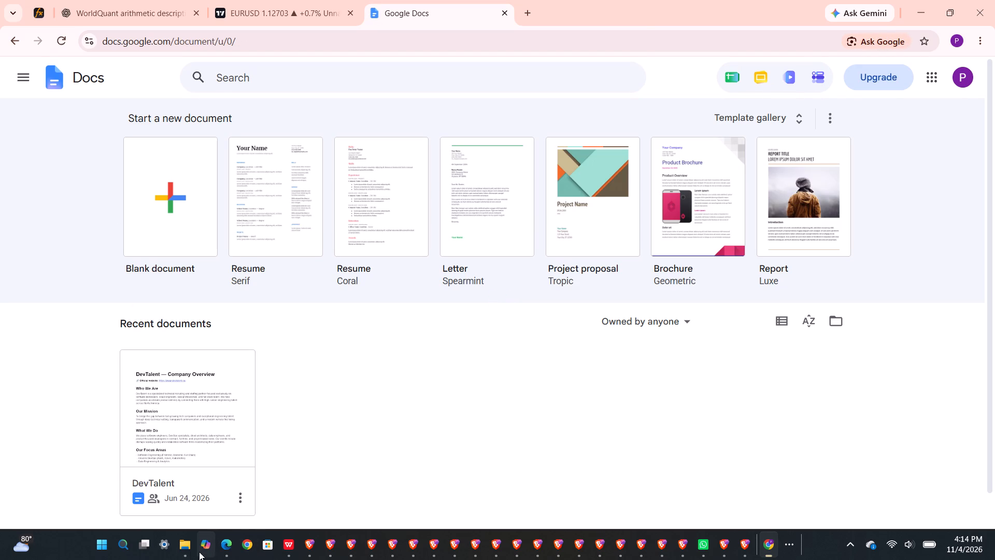
Switch to File Explorer and view the OneDrive Documents folder containing the ID images and the projected sample work PDF.
{"action": "left_click", "coordinate": [184, 551]}
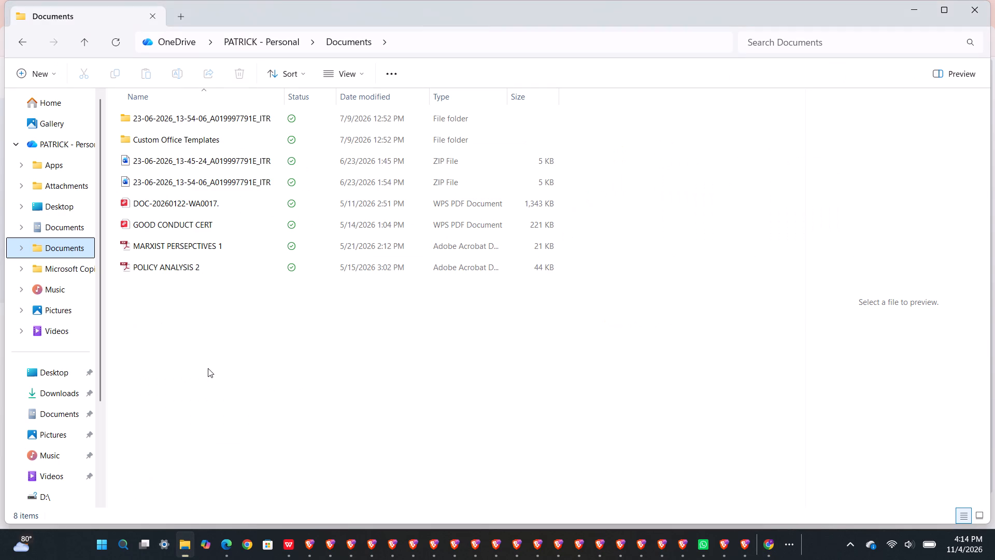
{"action": "left_click", "coordinate": [59, 229]}
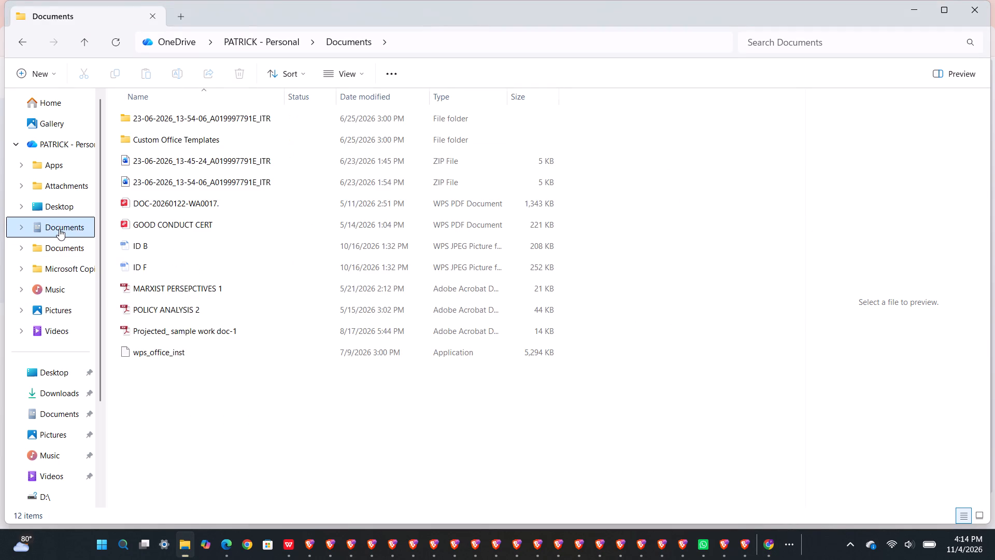
View the contents of both Documents folders listed under the personal OneDrive.
{"action": "left_click", "coordinate": [59, 229]}
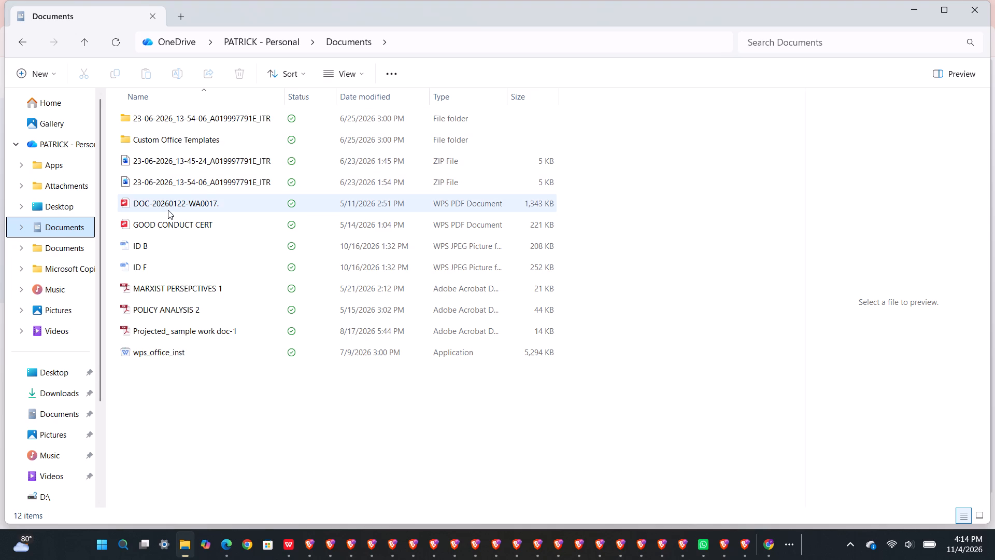
{"action": "left_click", "coordinate": [65, 243]}
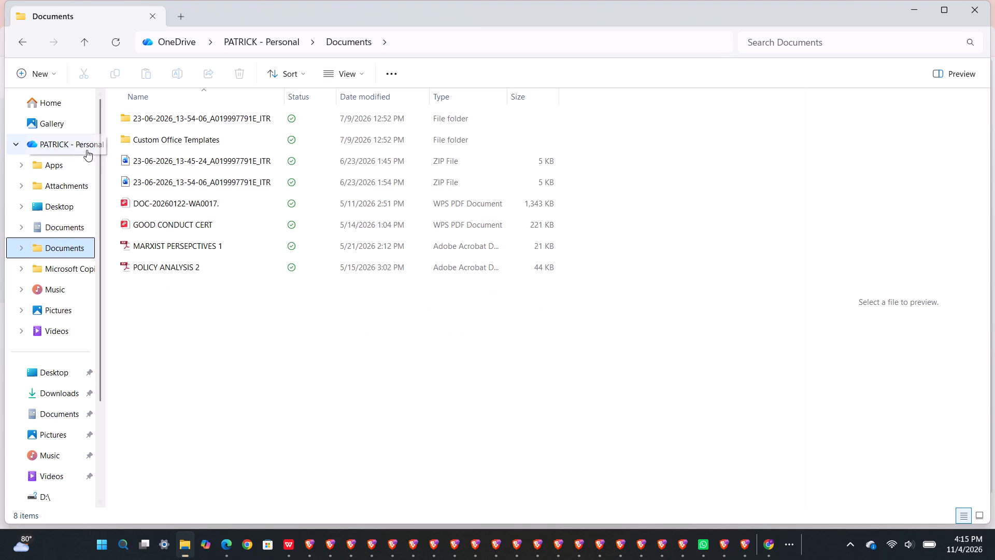
Open the File Explorer Home view and look through the whole list of recent files for a suitable document.
{"action": "left_click", "coordinate": [53, 101]}
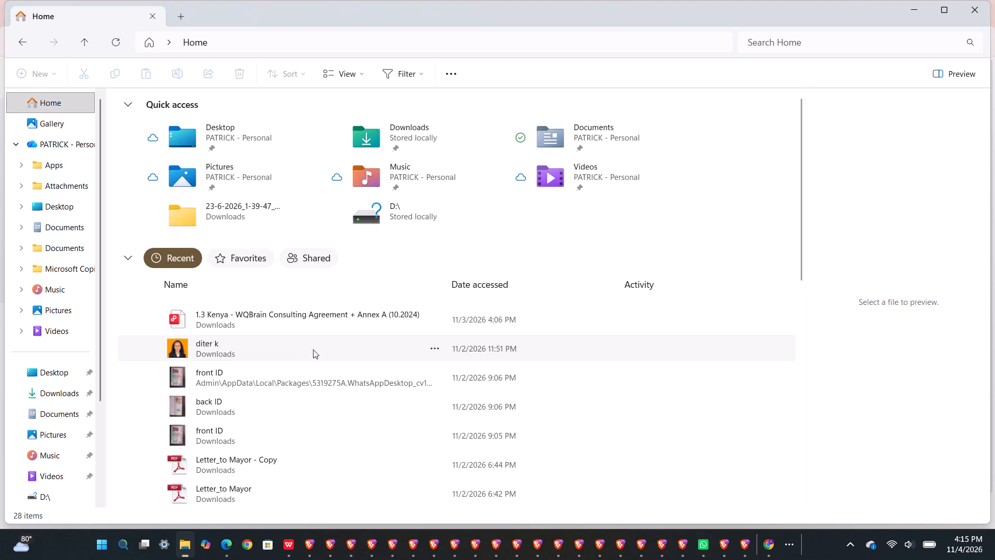
{"action": "scroll", "coordinate": [313, 349], "scroll_direction": "down", "scroll_amount": 2}
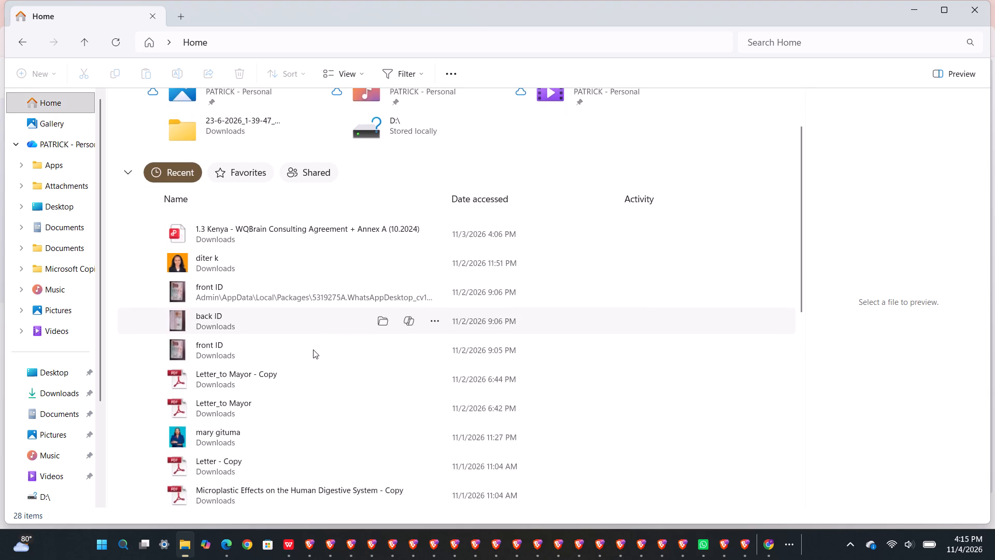
{"action": "scroll", "coordinate": [313, 349], "scroll_direction": "down", "scroll_amount": 1}
{"action": "scroll", "coordinate": [310, 414], "scroll_direction": "down", "scroll_amount": 1}
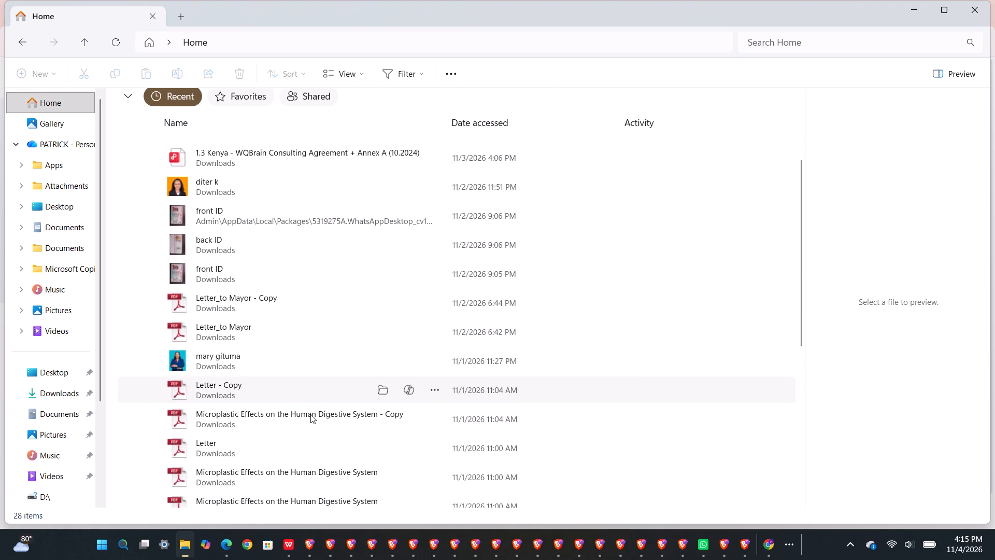
{"action": "scroll", "coordinate": [310, 414], "scroll_direction": "down", "scroll_amount": 3}
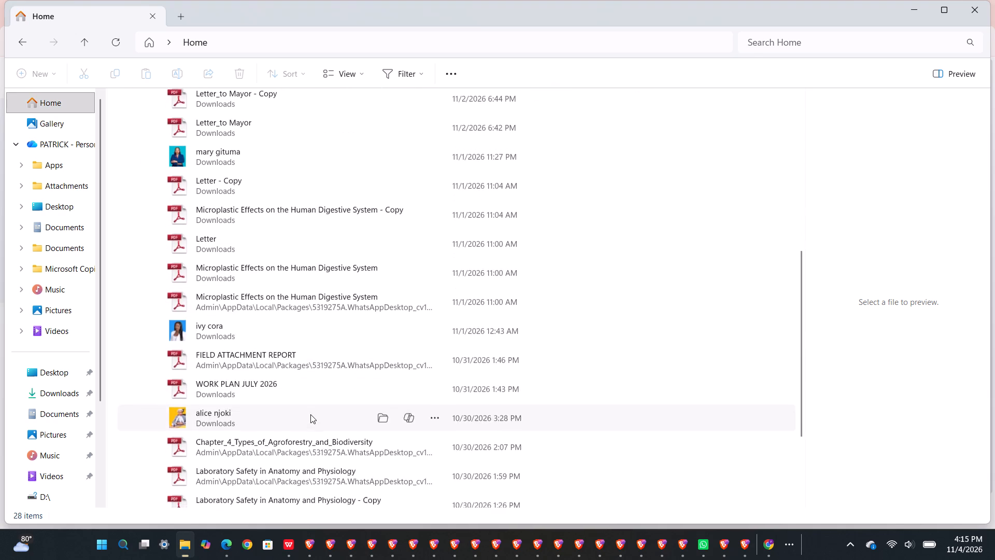
{"action": "scroll", "coordinate": [310, 414], "scroll_direction": "down", "scroll_amount": 1}
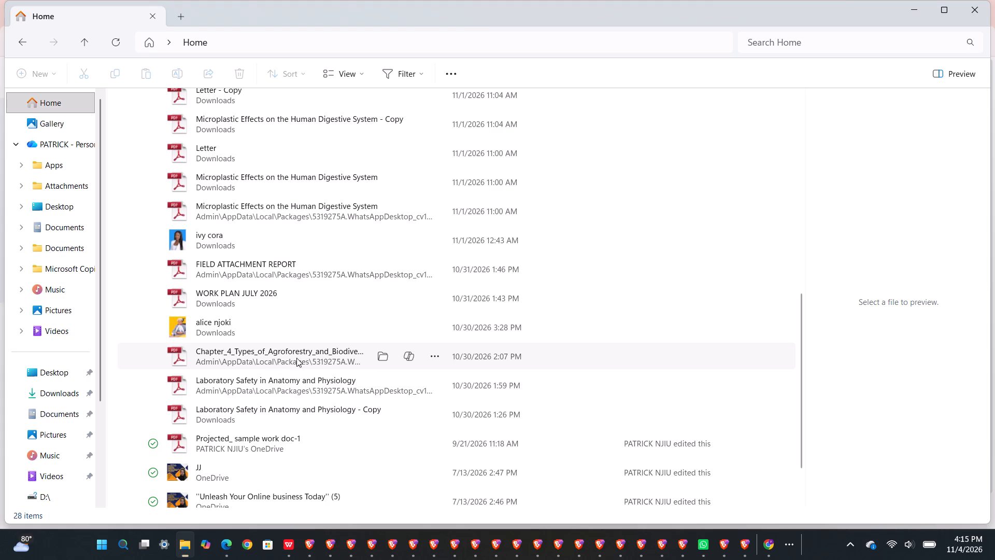
{"action": "scroll", "coordinate": [302, 390], "scroll_direction": "down", "scroll_amount": 2}
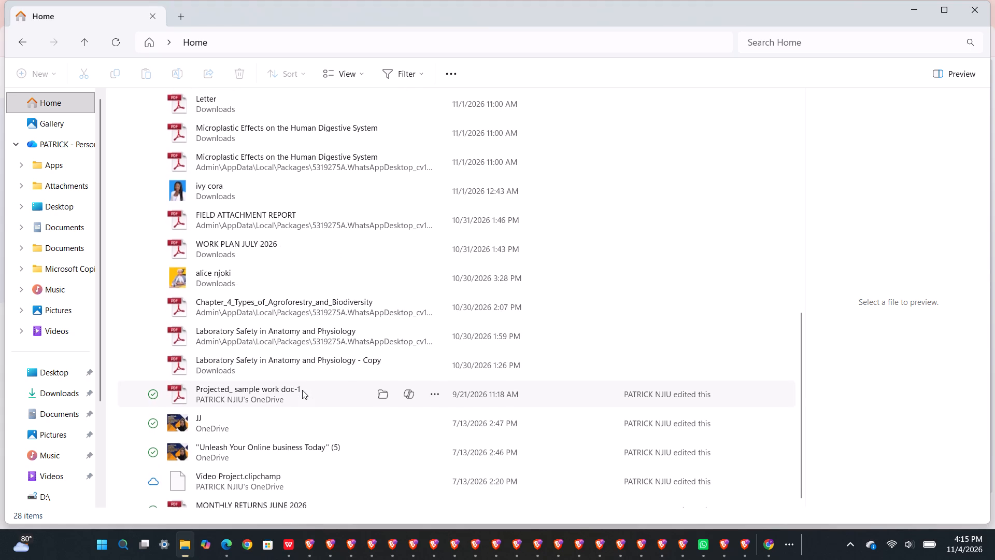
{"action": "scroll", "coordinate": [302, 390], "scroll_direction": "down", "scroll_amount": 2}
{"action": "scroll", "coordinate": [302, 390], "scroll_direction": "up", "scroll_amount": 4}
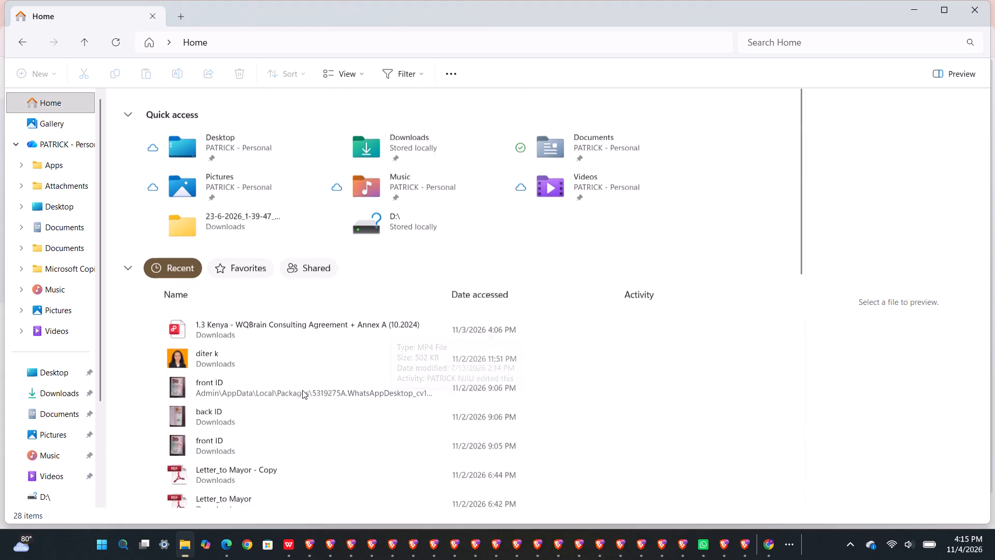
{"action": "scroll", "coordinate": [302, 390], "scroll_direction": "up", "scroll_amount": 4}
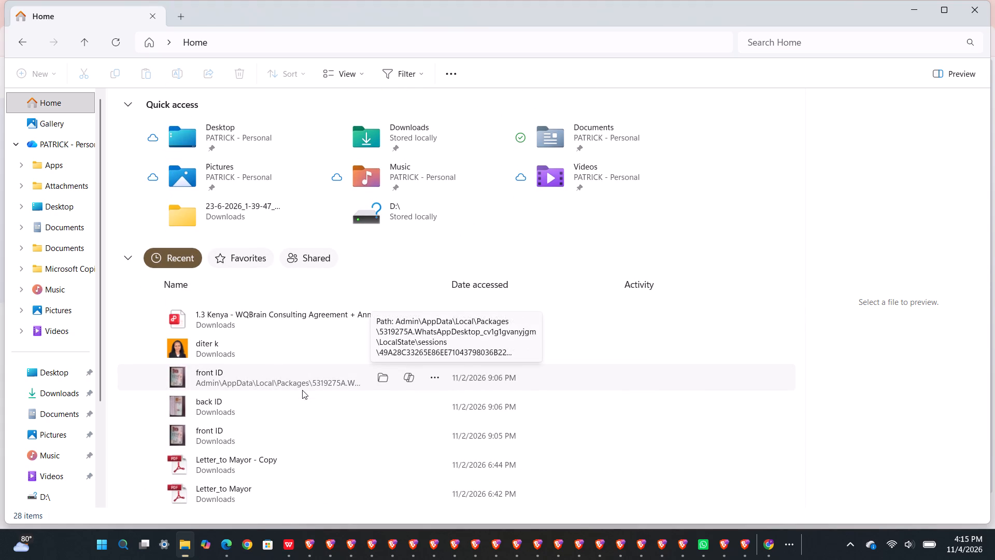
{"action": "scroll", "coordinate": [302, 390], "scroll_direction": "down", "scroll_amount": 3}
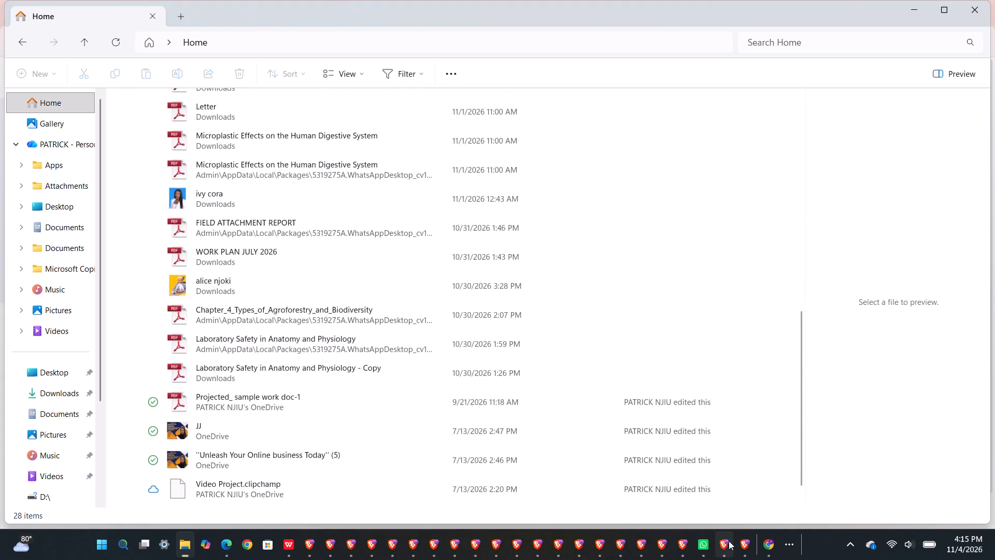
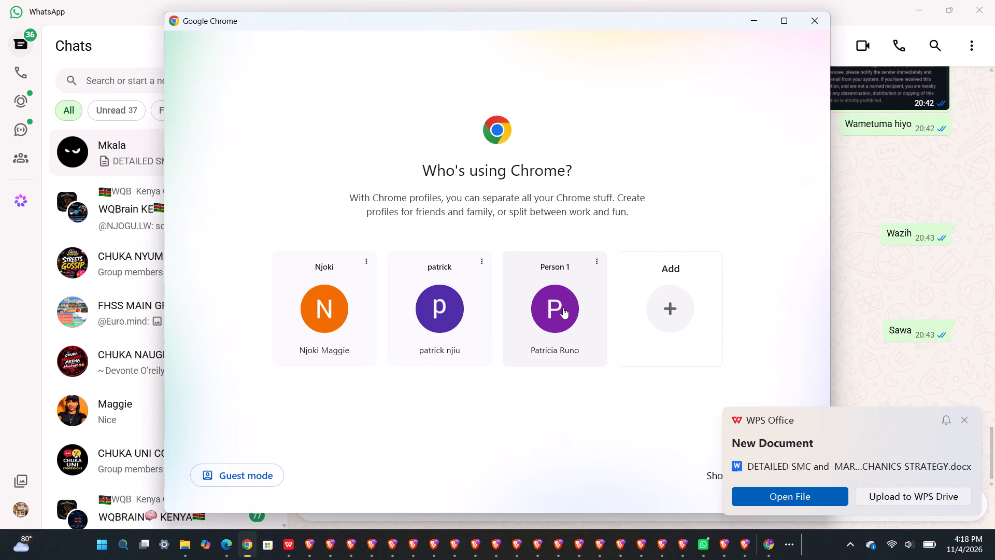
Open Chrome with the Person 1 profile to return to the Google Docs home page.
{"action": "left_click", "coordinate": [562, 317]}
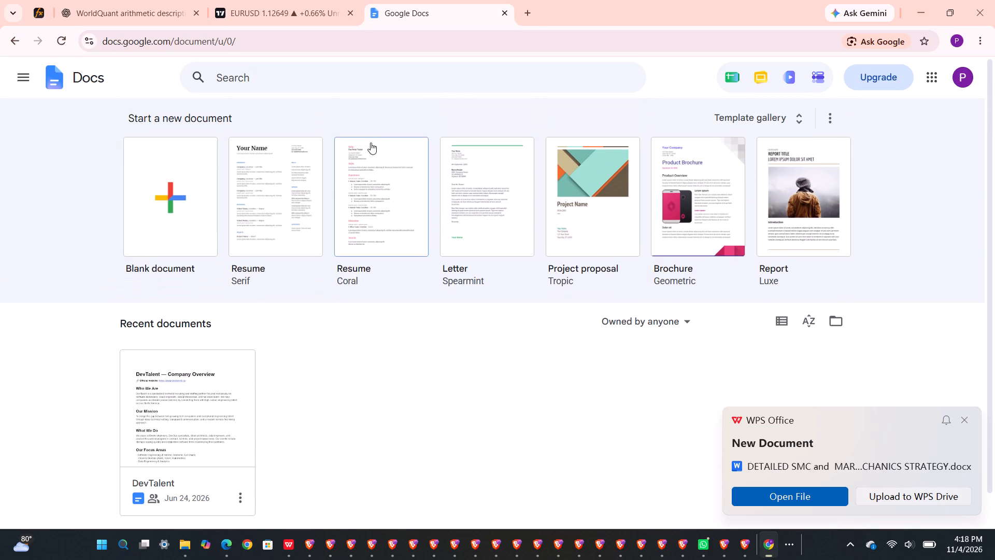
Close the Google Docs page and open Google Drive in a new tab.
{"action": "left_click", "coordinate": [504, 14]}
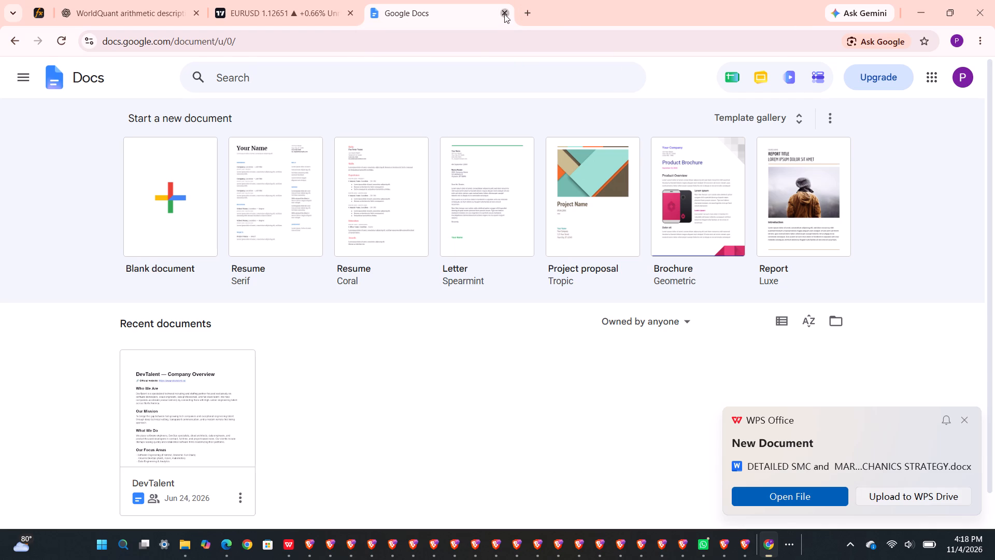
{"action": "left_click", "coordinate": [370, 16]}
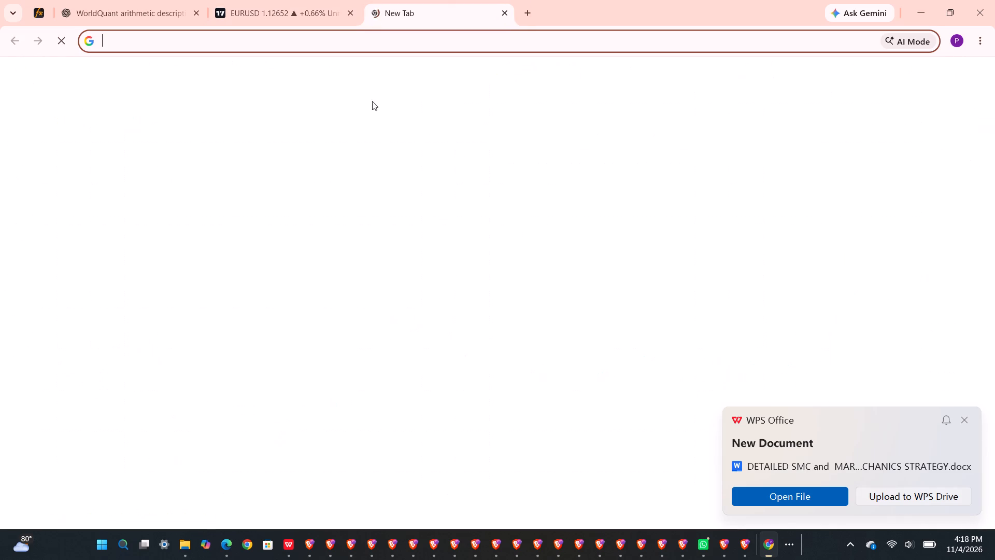
{"action": "key", "text": "g"}
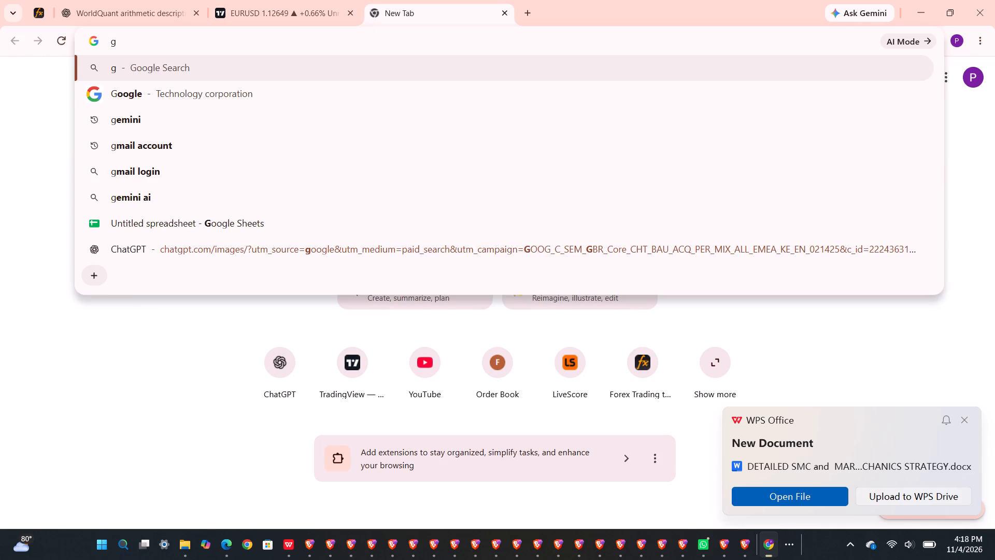
{"action": "key", "text": "o"}
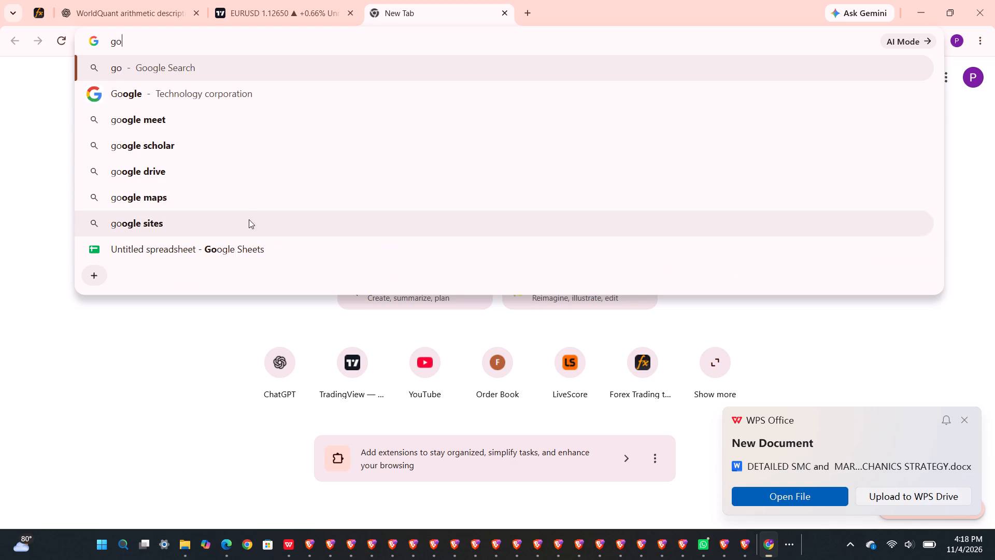
{"action": "left_click", "coordinate": [119, 380]}
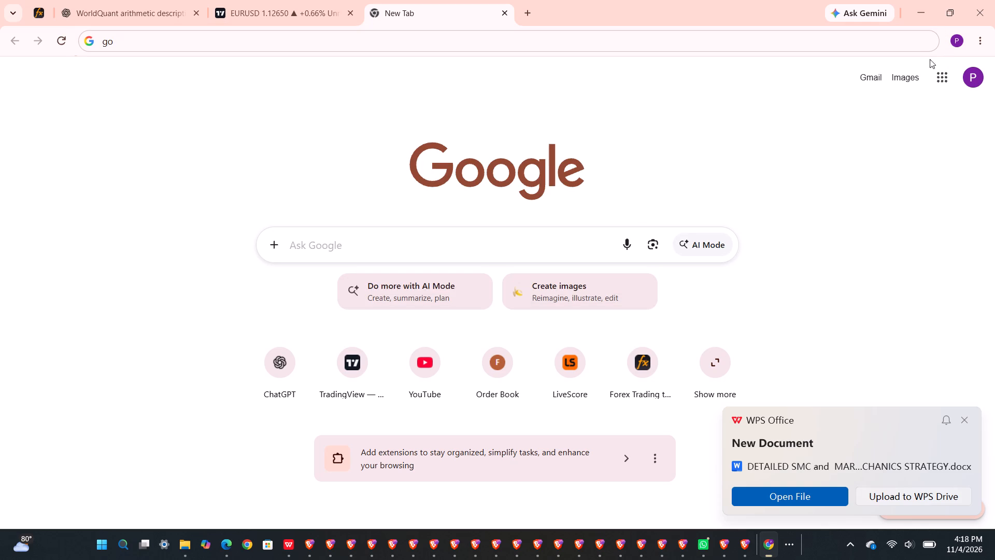
{"action": "left_click", "coordinate": [944, 82]}
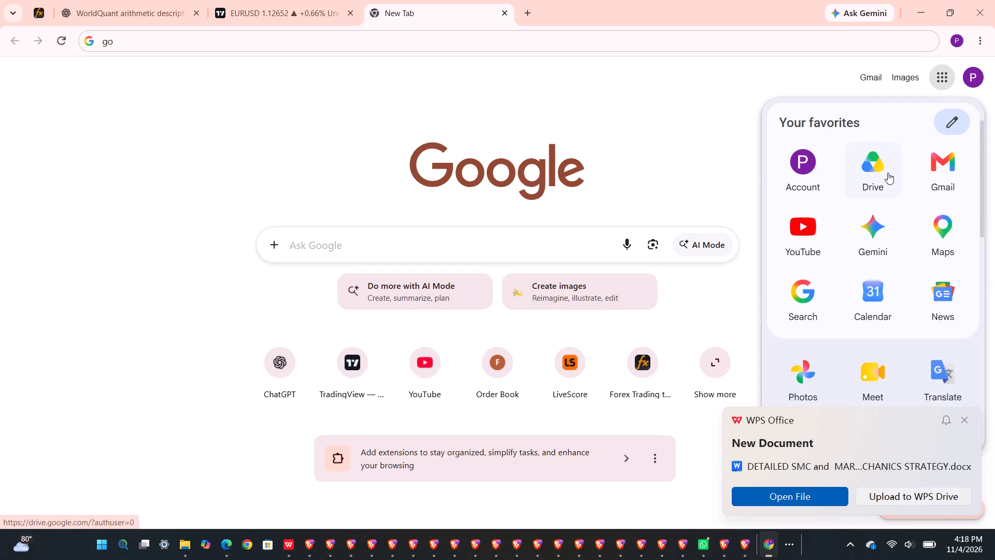
{"action": "left_click", "coordinate": [888, 173]}
{"action": "left_click", "coordinate": [888, 173]}
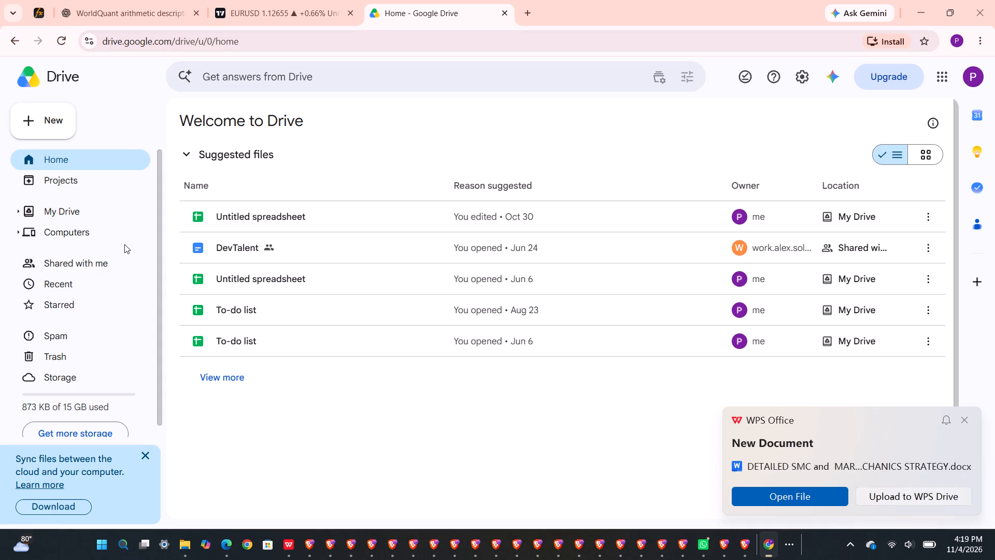
Upload the DETAILED SMC and MARKET MECHANICS STRATEGY file from the computer to Google Drive.
{"action": "left_click", "coordinate": [44, 128]}
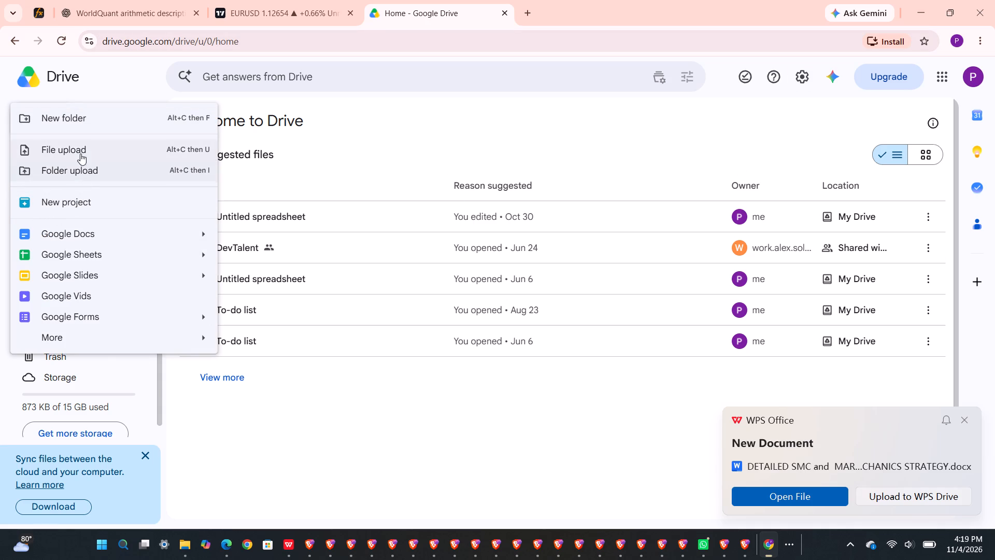
{"action": "left_click", "coordinate": [81, 147]}
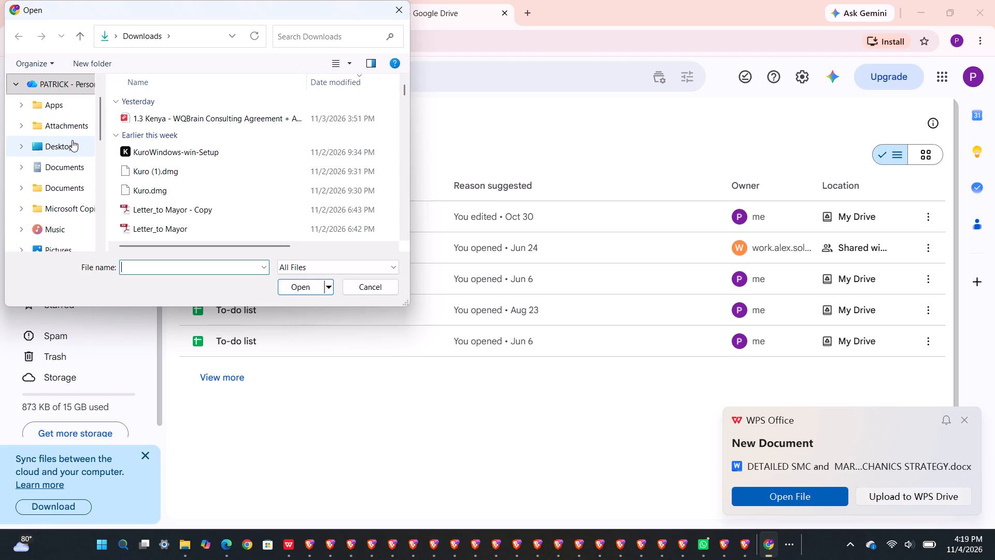
{"action": "left_click", "coordinate": [67, 172]}
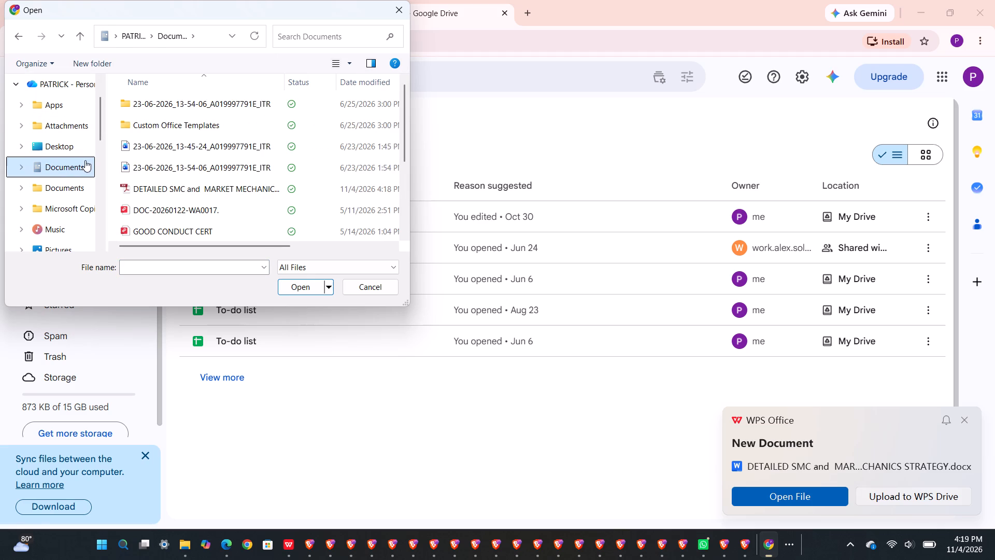
{"action": "left_click", "coordinate": [70, 192]}
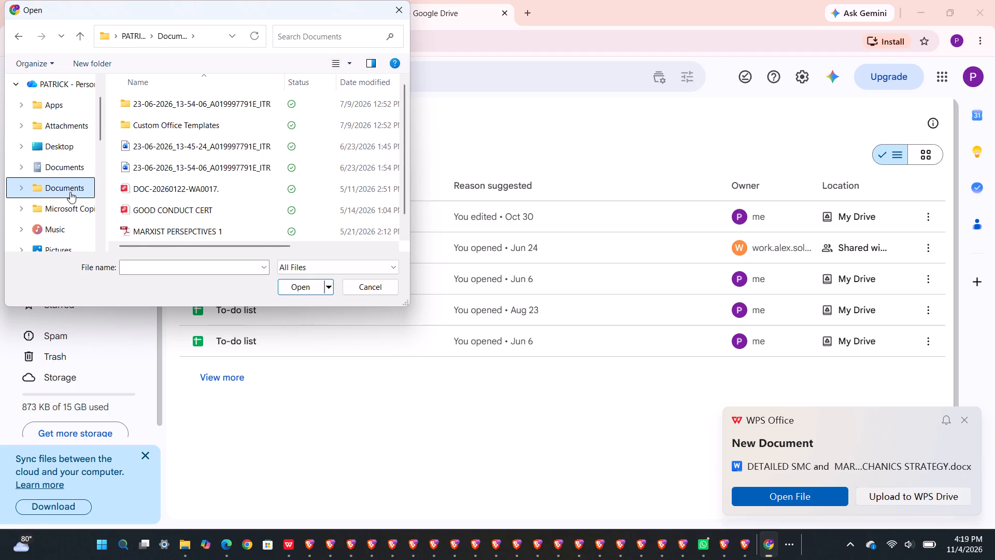
{"action": "left_click", "coordinate": [72, 89]}
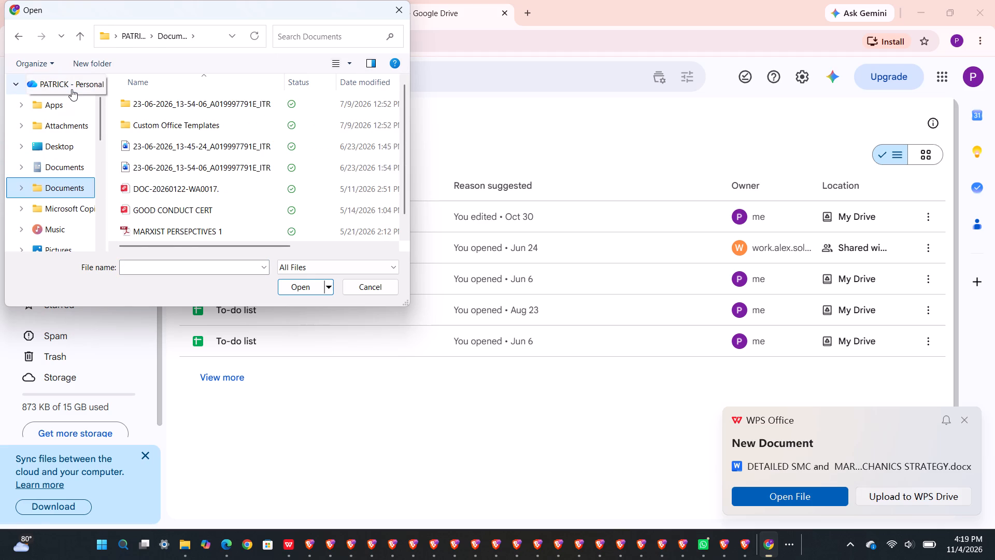
{"action": "scroll", "coordinate": [175, 185], "scroll_direction": "down", "scroll_amount": 1}
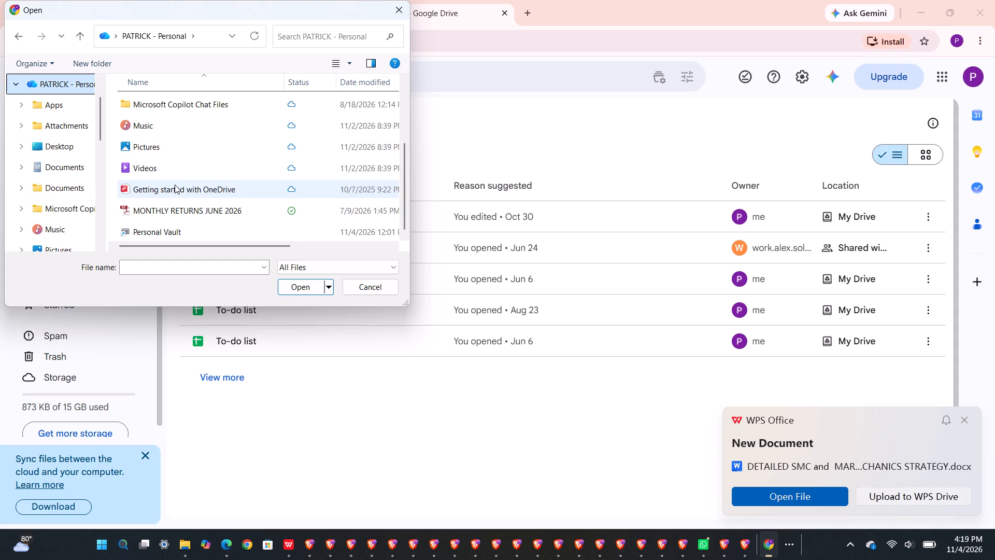
Choose the DETAILED SMC and MARKET MECHANICS STRATEGY PDF from the OneDrive Documents folder and upload it to Google Drive.
{"action": "scroll", "coordinate": [175, 185], "scroll_direction": "down", "scroll_amount": 2}
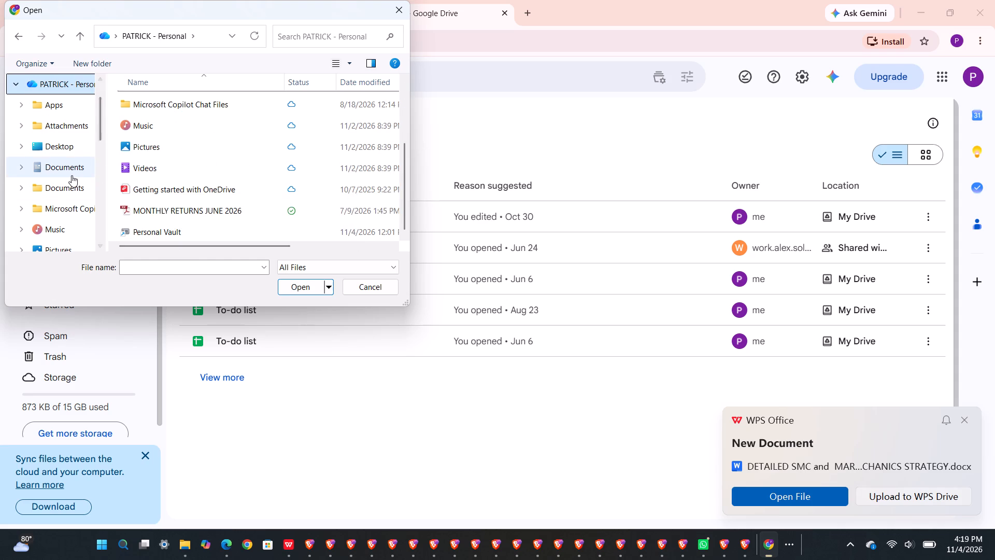
{"action": "left_click", "coordinate": [72, 175]}
{"action": "scroll", "coordinate": [197, 190], "scroll_direction": "up", "scroll_amount": 1}
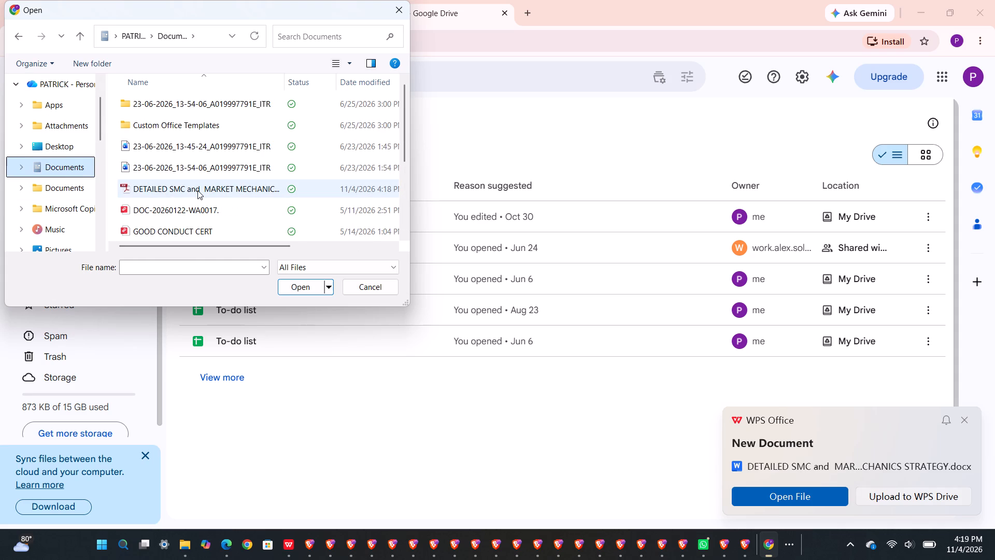
{"action": "scroll", "coordinate": [197, 190], "scroll_direction": "up", "scroll_amount": 2}
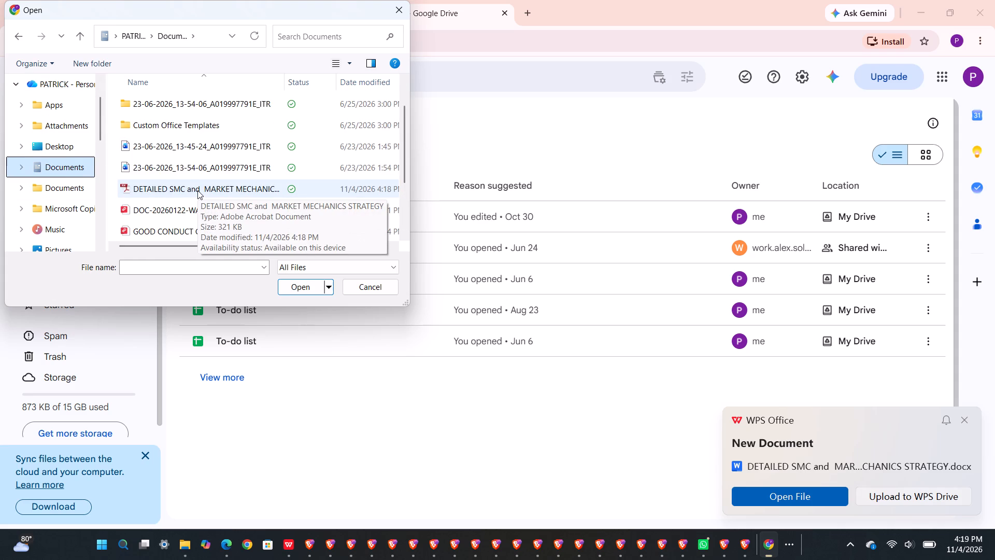
{"action": "scroll", "coordinate": [197, 190], "scroll_direction": "down", "scroll_amount": 1}
{"action": "scroll", "coordinate": [197, 190], "scroll_direction": "up", "scroll_amount": 2}
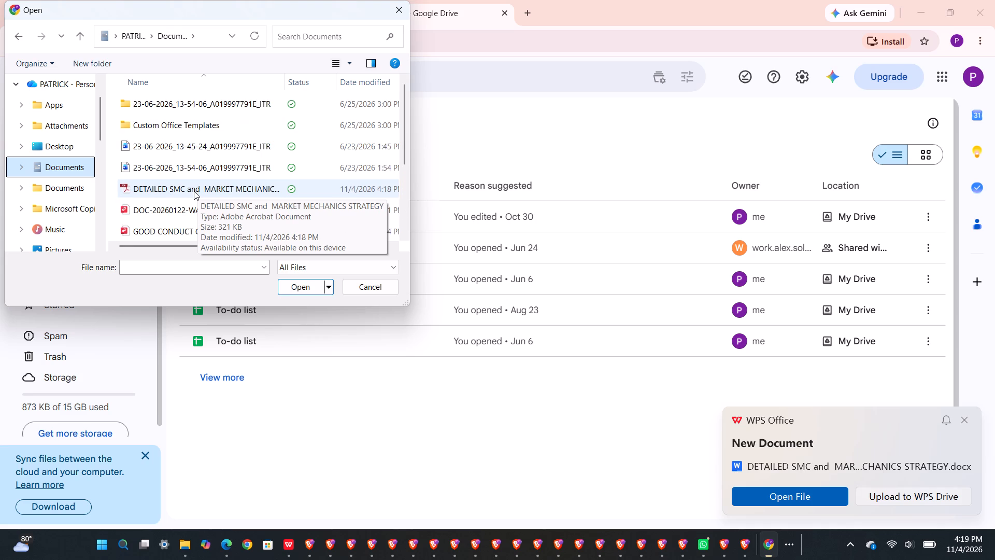
{"action": "left_click", "coordinate": [187, 191]}
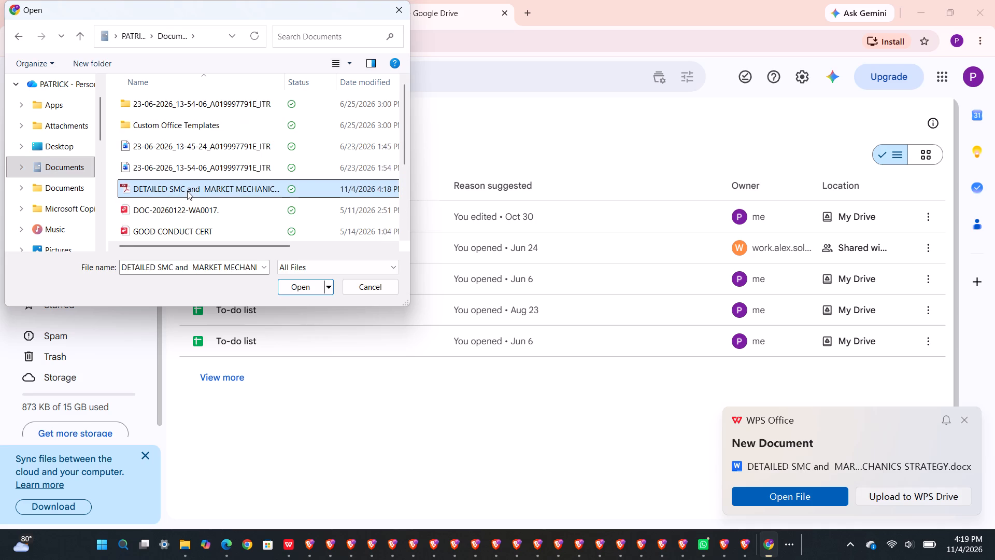
{"action": "left_click", "coordinate": [298, 286]}
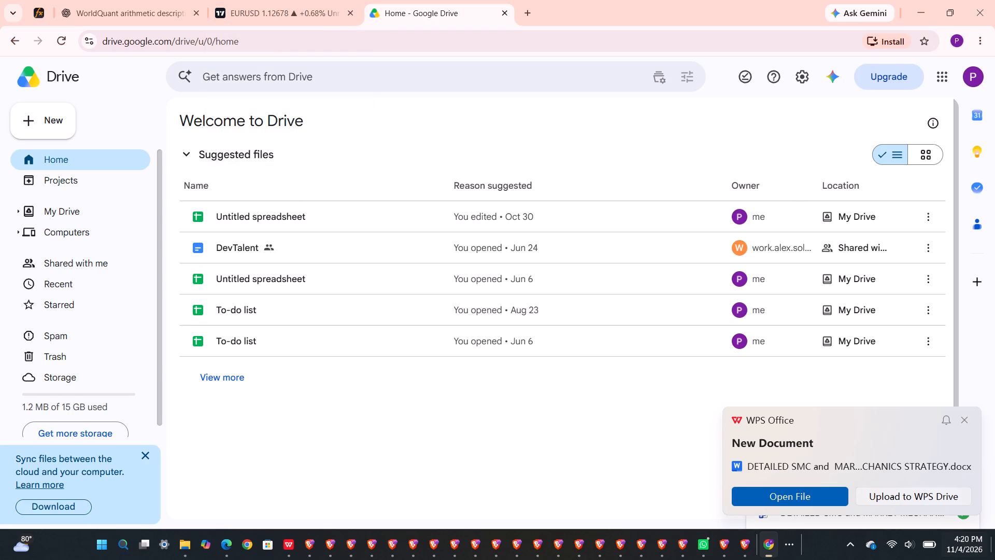
Try to upload the new DETAILED SMC and MARKET MECHANICS STRATEGY.docx to WPS Drive.
{"action": "left_click", "coordinate": [942, 495]}
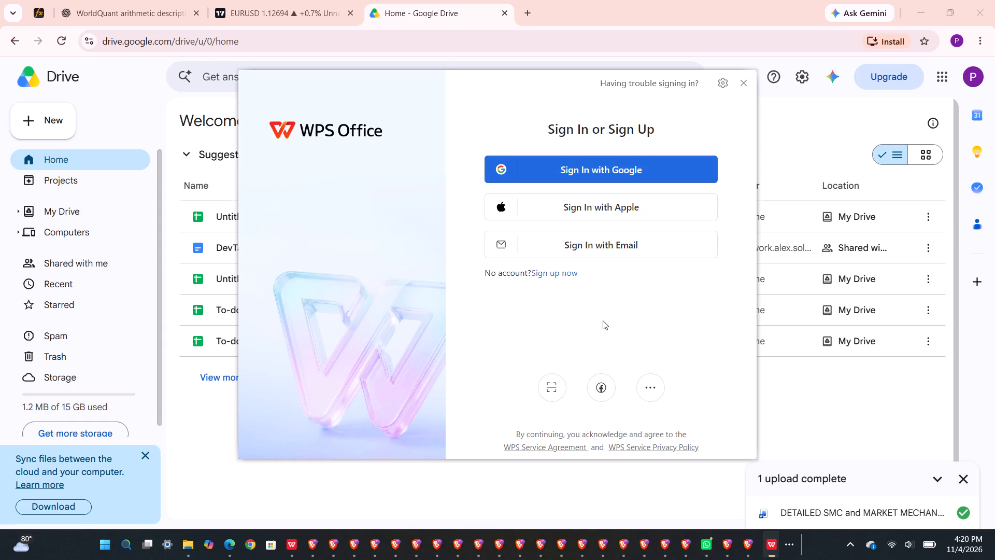
Return to the EURUSD chart on TradingView.
{"action": "left_click", "coordinate": [278, 12]}
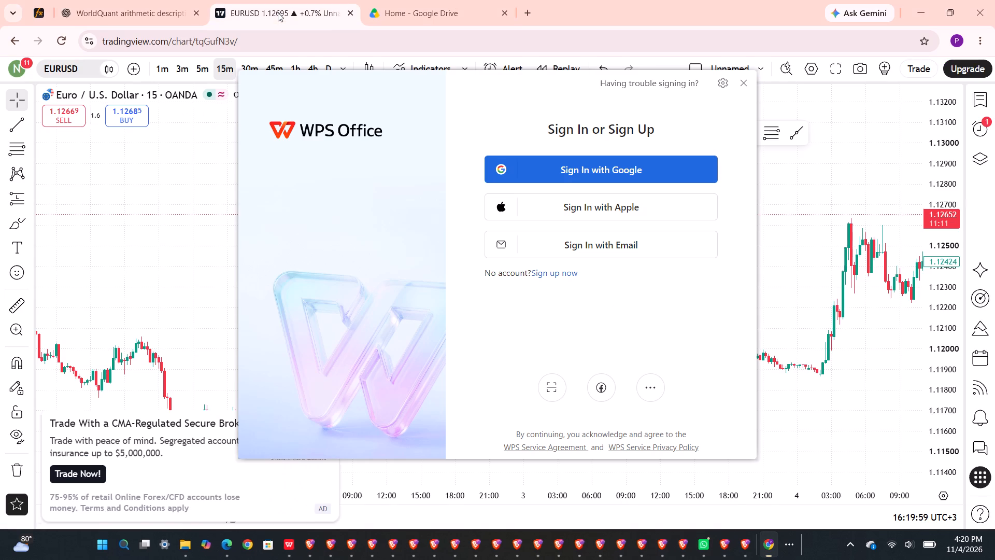
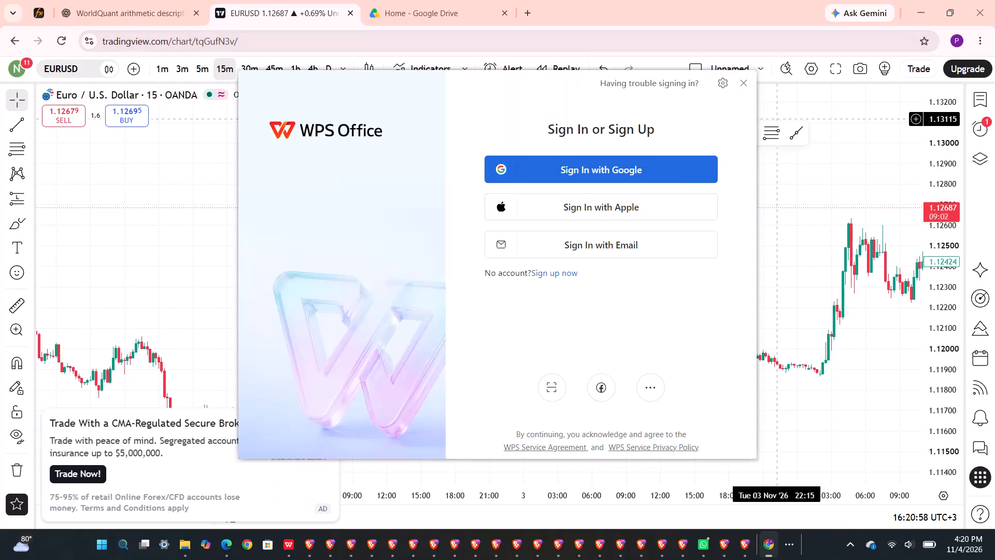
Dismiss the WPS Office sign-in window covering the EURUSD chart.
{"action": "left_click", "coordinate": [746, 86]}
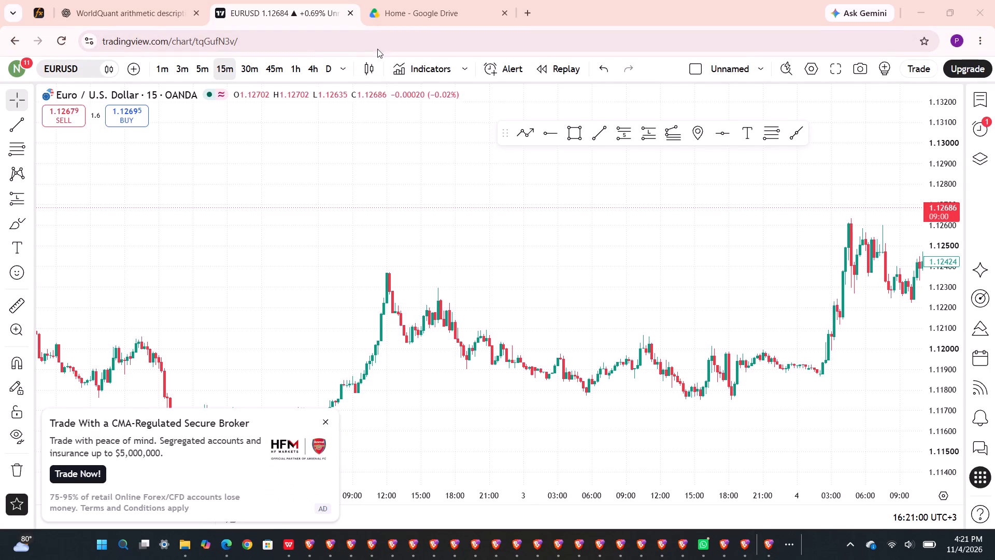
Switch to Google Drive and reload it to check for the uploaded strategy file.
{"action": "left_click", "coordinate": [441, 0]}
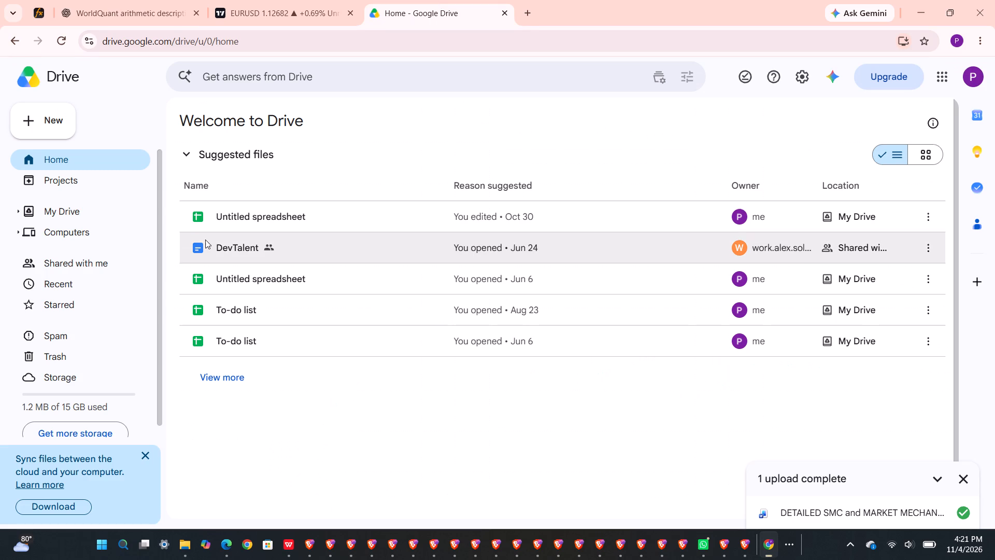
{"action": "left_click", "coordinate": [61, 45]}
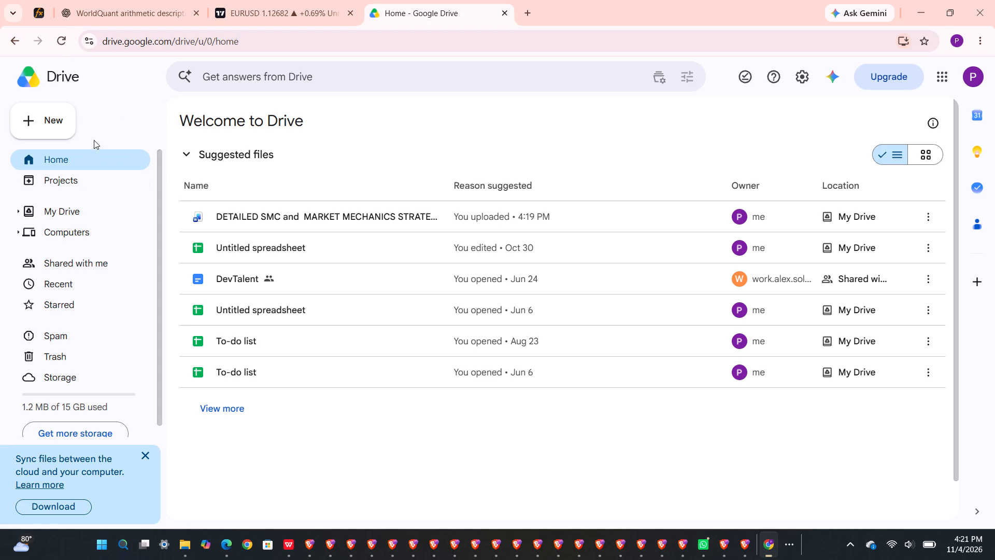
Close Google Drive and open Google Docs from the Google apps in a new tab.
{"action": "left_click", "coordinate": [505, 16]}
{"action": "left_click", "coordinate": [382, 16]}
{"action": "left_click", "coordinate": [374, 14]}
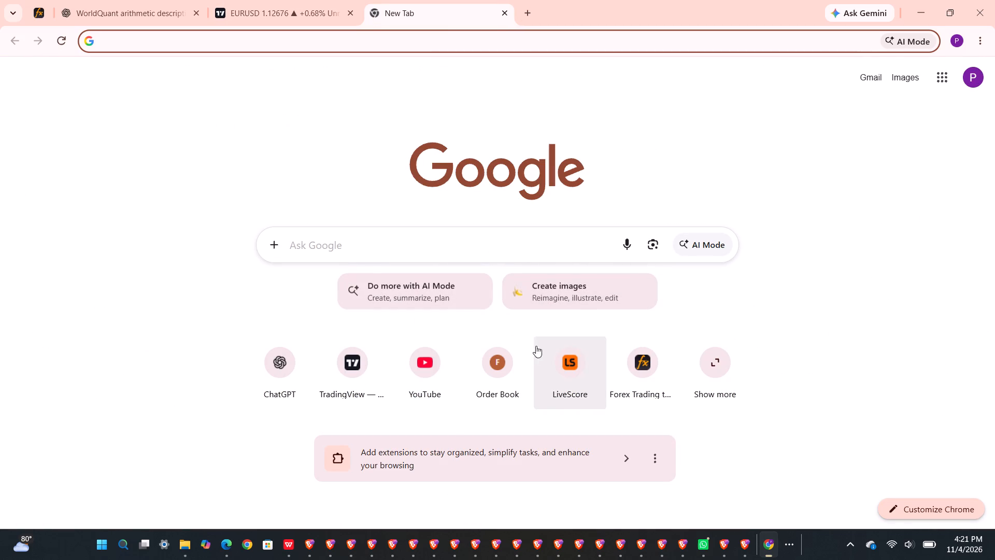
{"action": "left_click", "coordinate": [935, 87]}
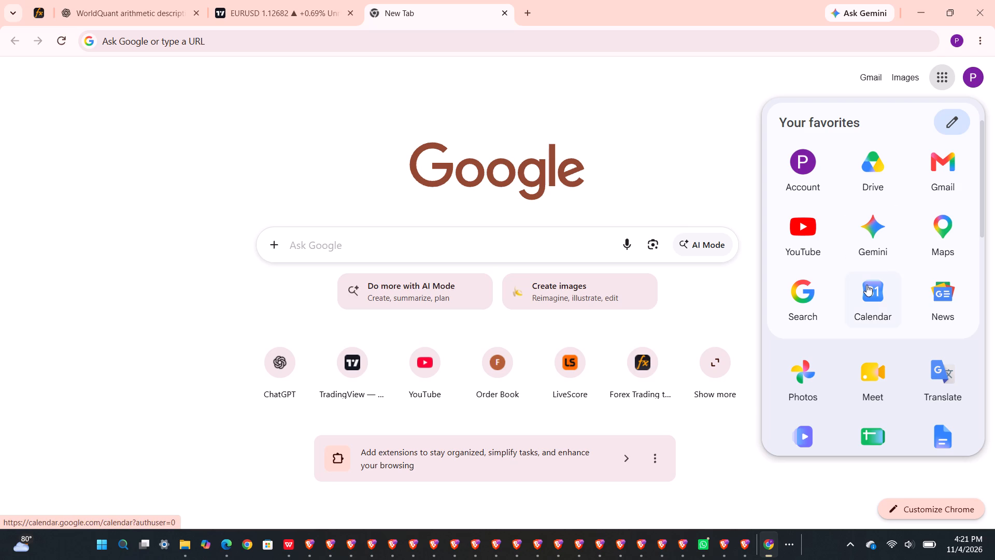
{"action": "scroll", "coordinate": [849, 347], "scroll_direction": "down", "scroll_amount": 2}
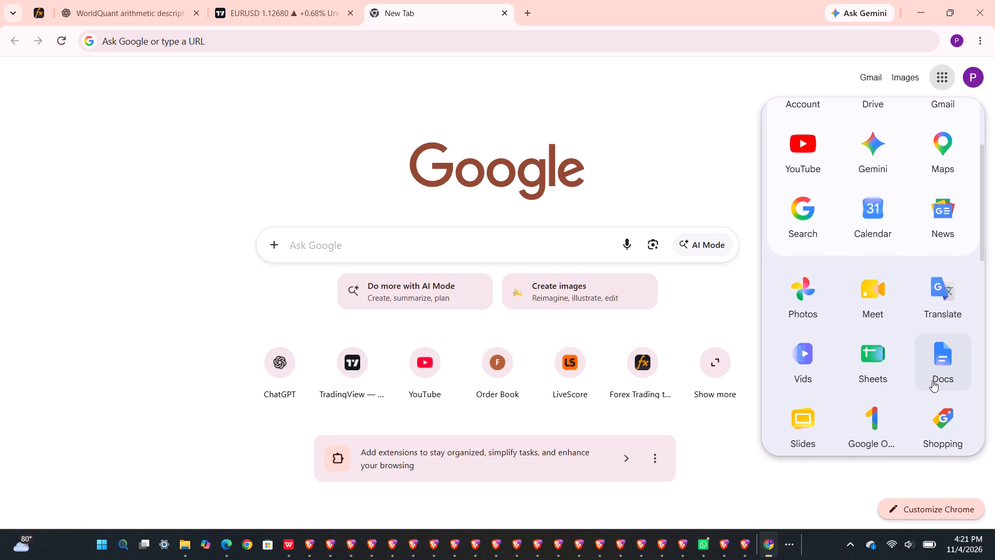
{"action": "left_click", "coordinate": [932, 381]}
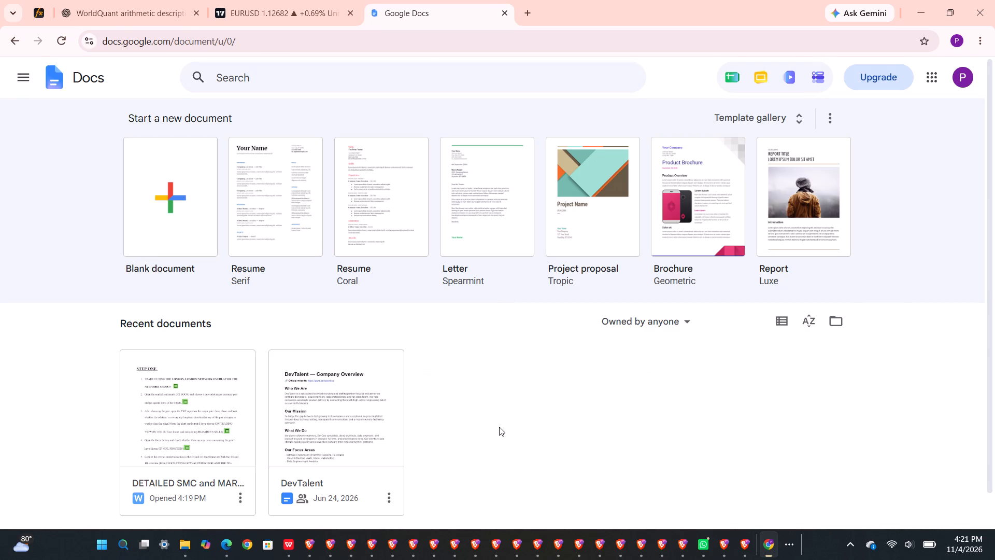
Open the DETAILED SMC and MARKET MECHANICS STRATEGY document from the recent documents.
{"action": "left_click", "coordinate": [191, 384]}
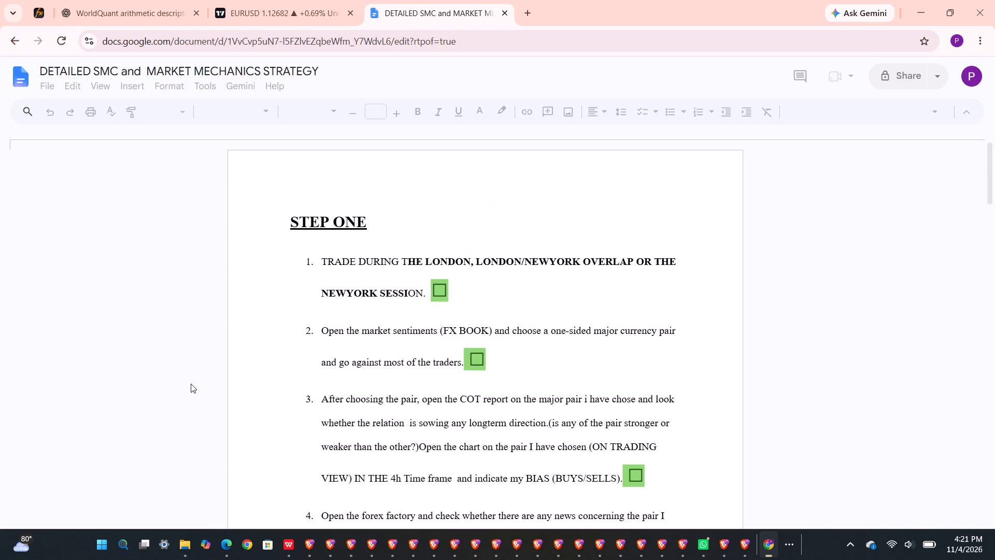
Copy the full web address of the open DETAILED SMC and MARKET MECHANICS STRATEGY document.
{"action": "double_click", "coordinate": [211, 38]}
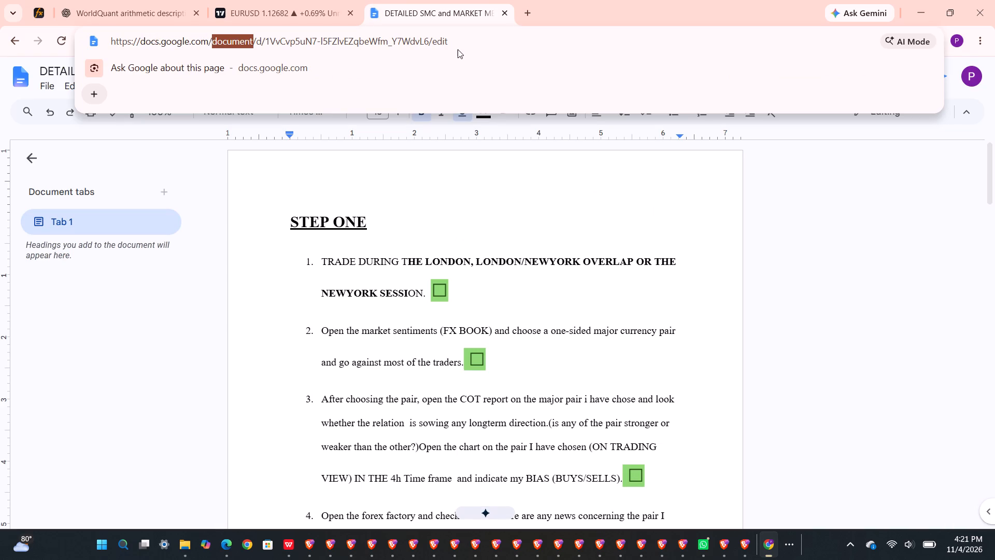
{"action": "double_click", "coordinate": [458, 49]}
{"action": "left_click", "coordinate": [455, 35]}
{"action": "left_click_drag", "start_coordinate": [455, 35], "coordinate": [431, 44]}
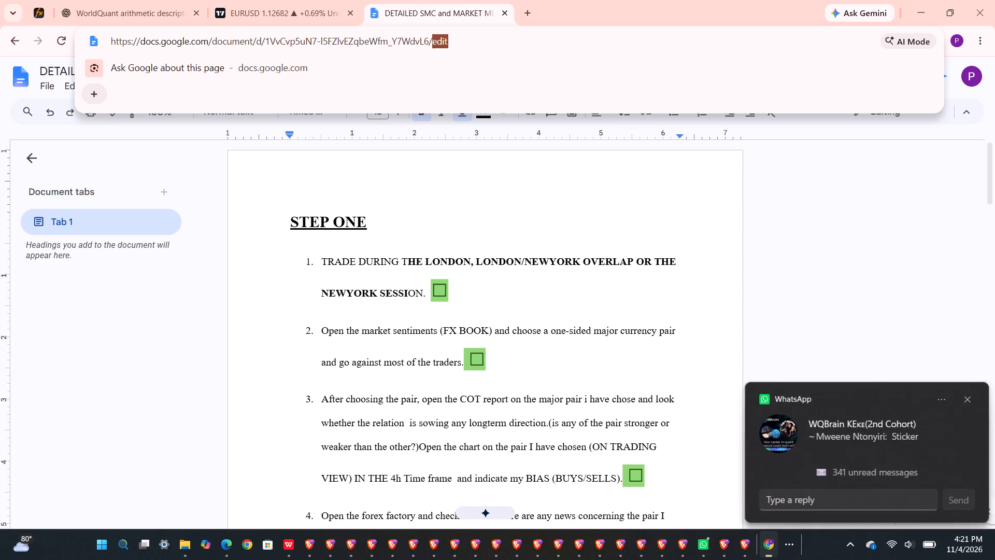
{"action": "left_click_drag", "start_coordinate": [431, 44], "coordinate": [470, 41]}
{"action": "left_click", "coordinate": [793, 233]}
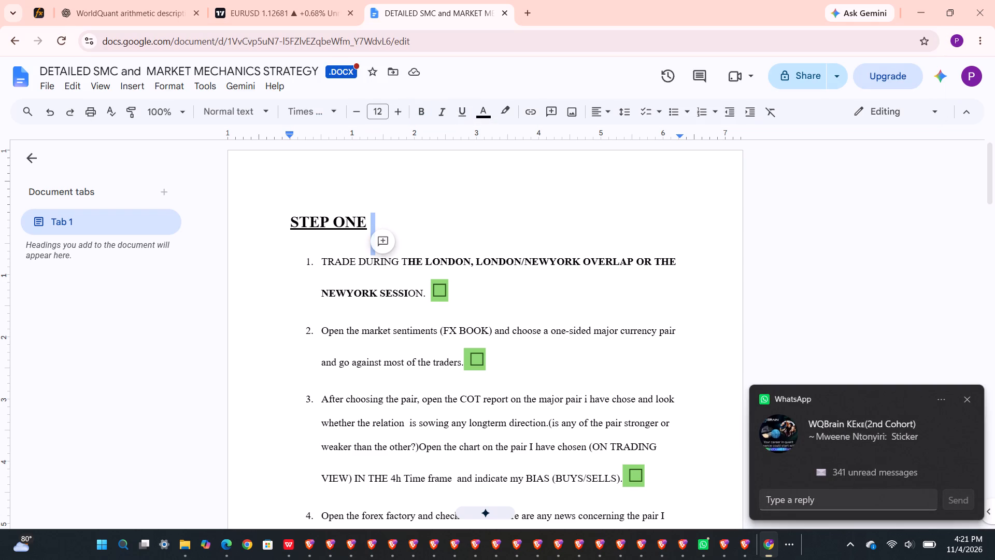
{"action": "left_click_drag", "start_coordinate": [422, 40], "coordinate": [369, 44]}
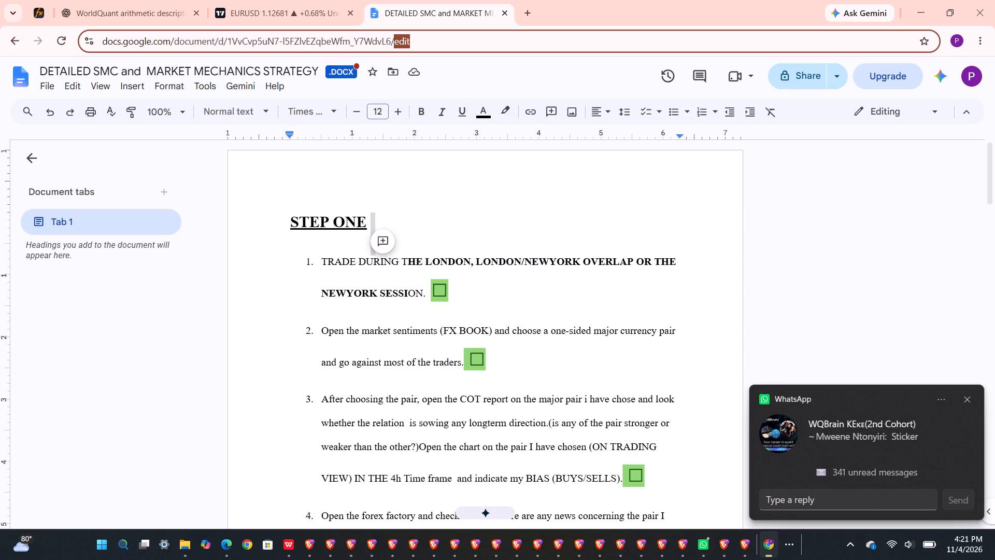
{"action": "left_click_drag", "start_coordinate": [369, 44], "coordinate": [102, 29]}
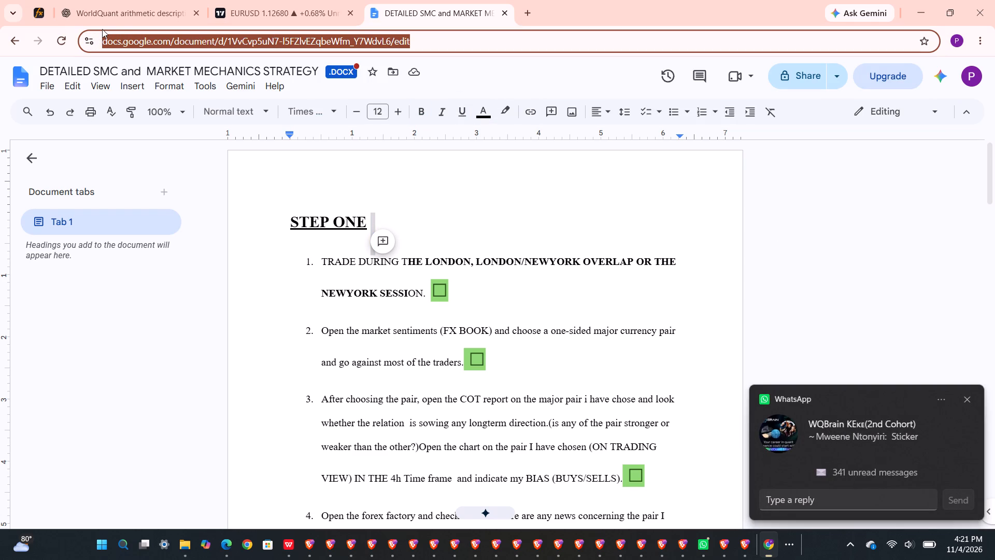
{"action": "key", "text": "ctrl+c"}
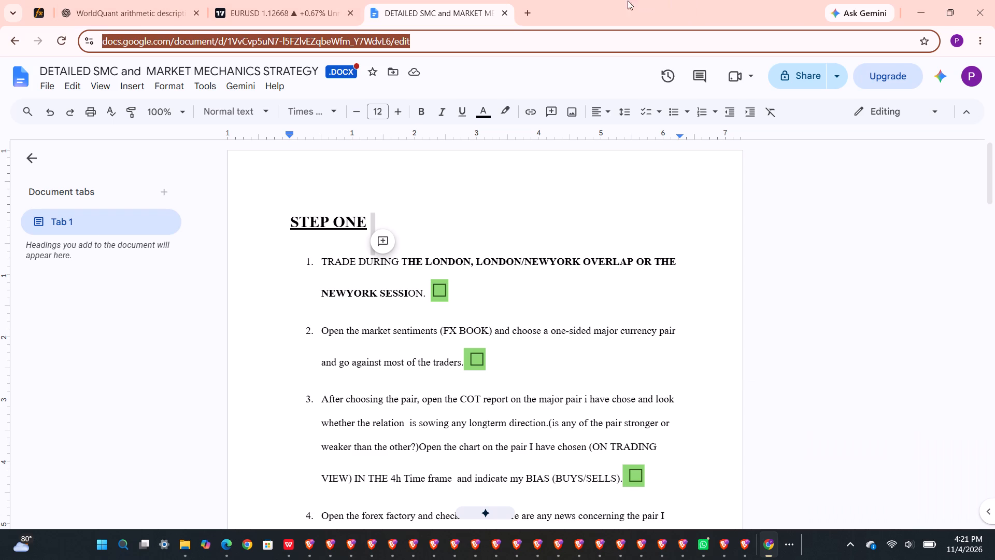
Open a new browser tab and expand its shortcuts to show the full set.
{"action": "left_click", "coordinate": [528, 12]}
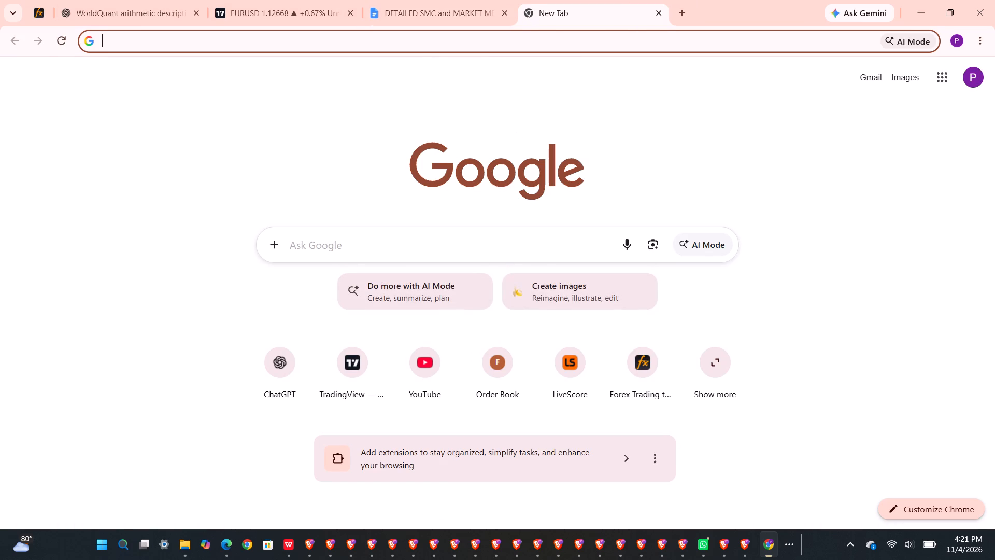
{"action": "left_click", "coordinate": [726, 387]}
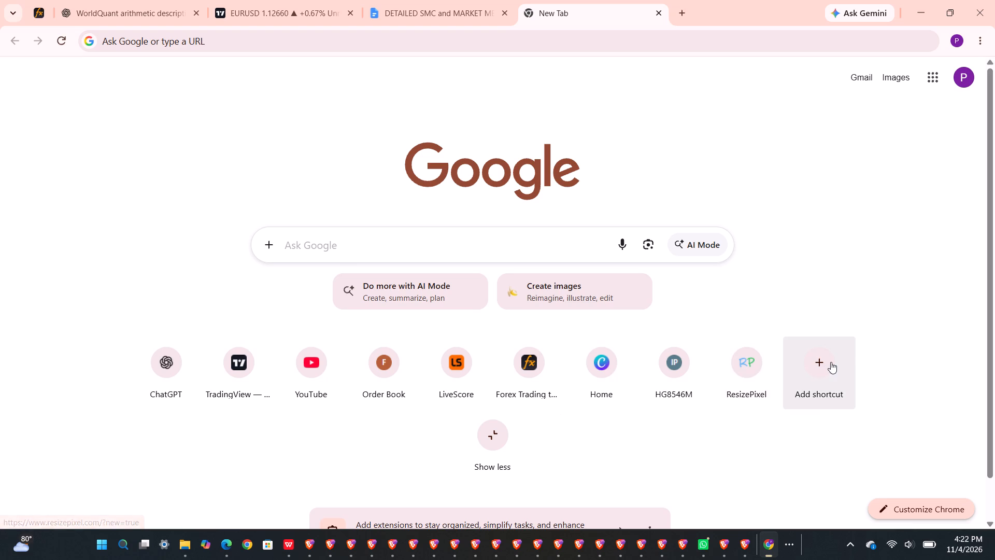
Add a new-tab page shortcut named DETAILED SMC that links to the copied Google Docs address of the strategy document.
{"action": "left_click", "coordinate": [831, 362]}
{"action": "left_click", "coordinate": [502, 260]}
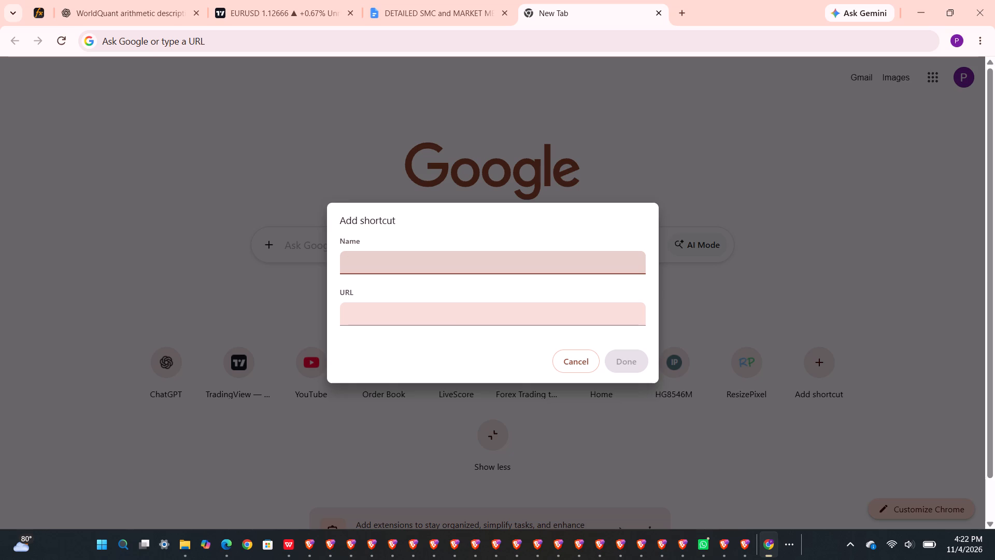
{"action": "type", "text": "DETAILED"}
{"action": "key", "text": "space"}
{"action": "type", "text": "SMC"}
{"action": "left_click", "coordinate": [486, 317]}
{"action": "key", "text": "ctrl+v"}
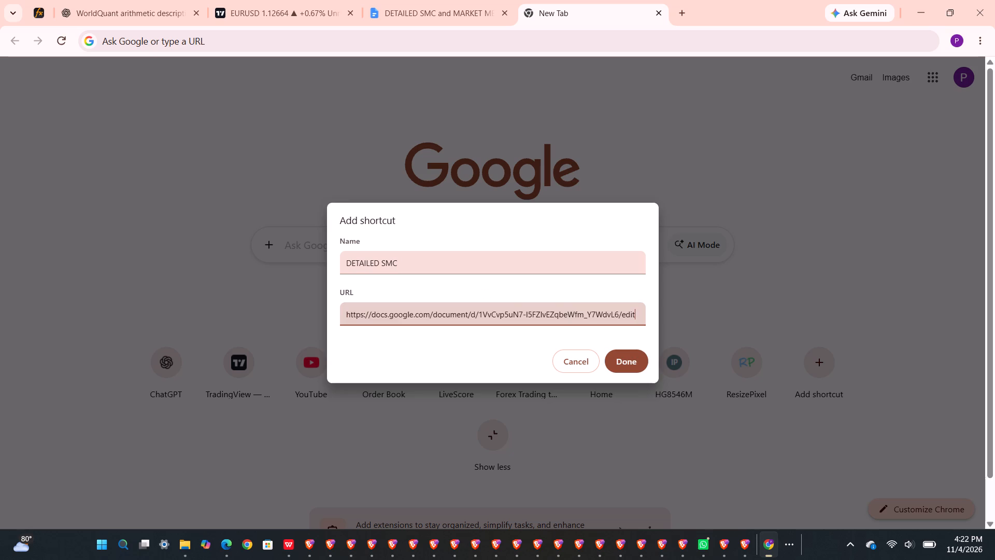
{"action": "left_click", "coordinate": [623, 360]}
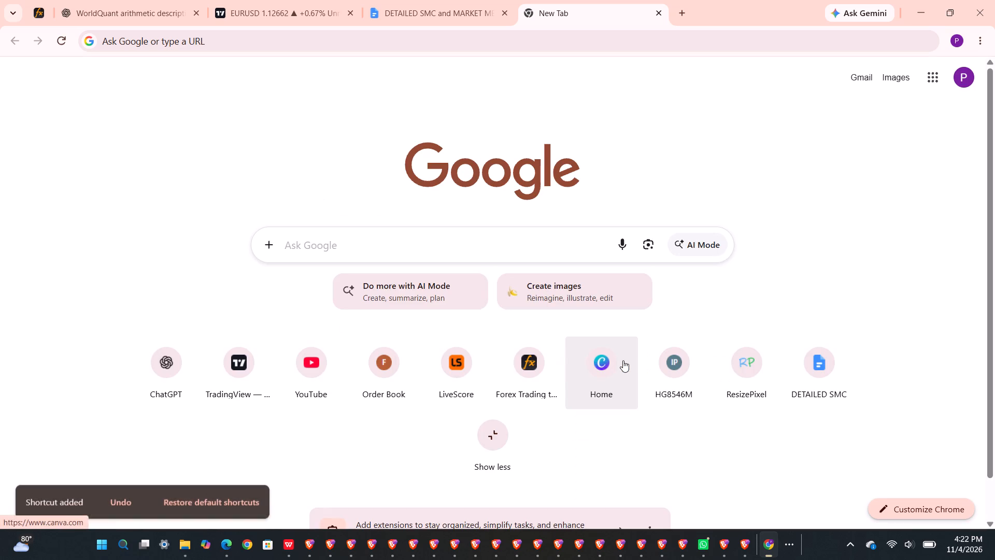
Open the strategy document through the DETAILED SMC shortcut and read the STEP ONE checklist.
{"action": "left_click", "coordinate": [832, 374]}
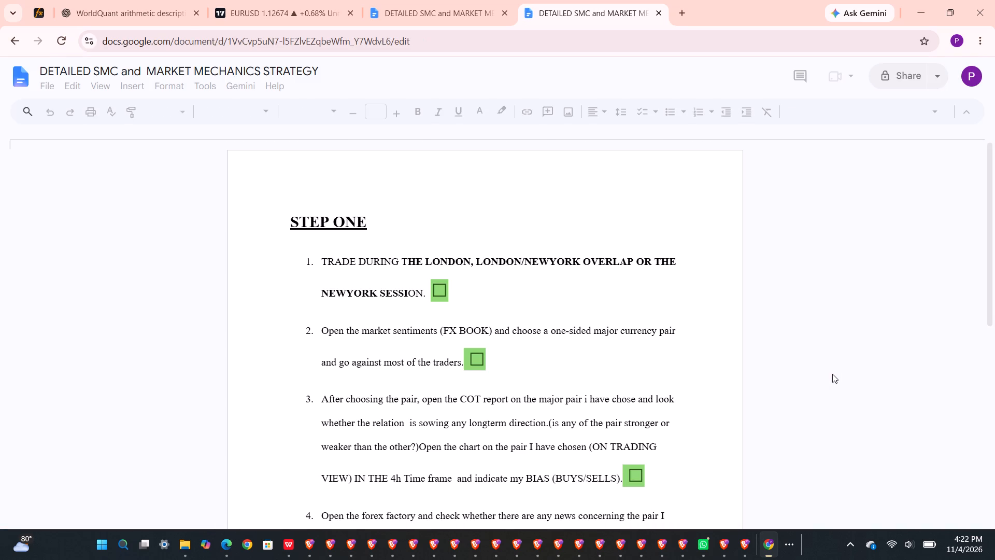
{"action": "scroll", "coordinate": [832, 374], "scroll_direction": "down", "scroll_amount": 1}
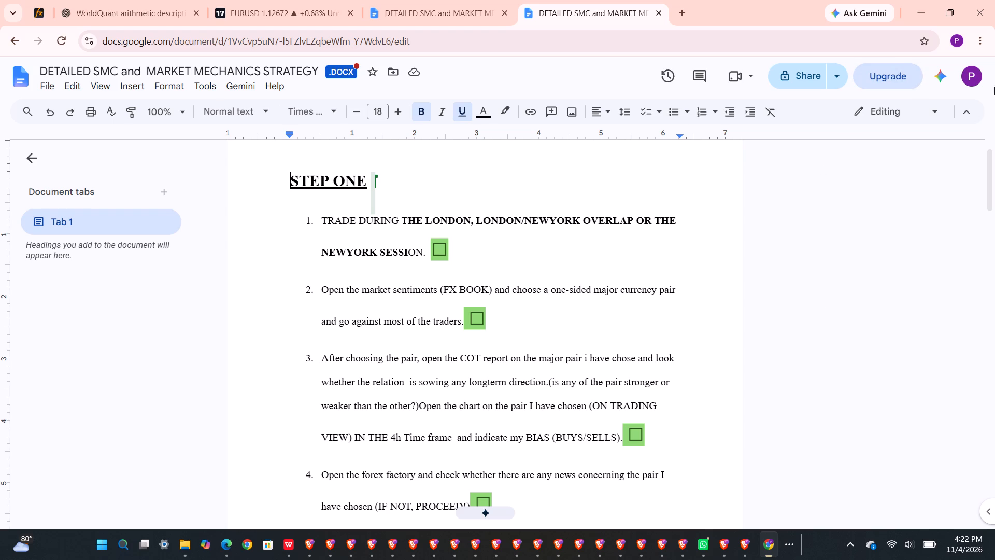
{"action": "left_click", "coordinate": [678, 10]}
{"action": "type", "text": "FORE"}
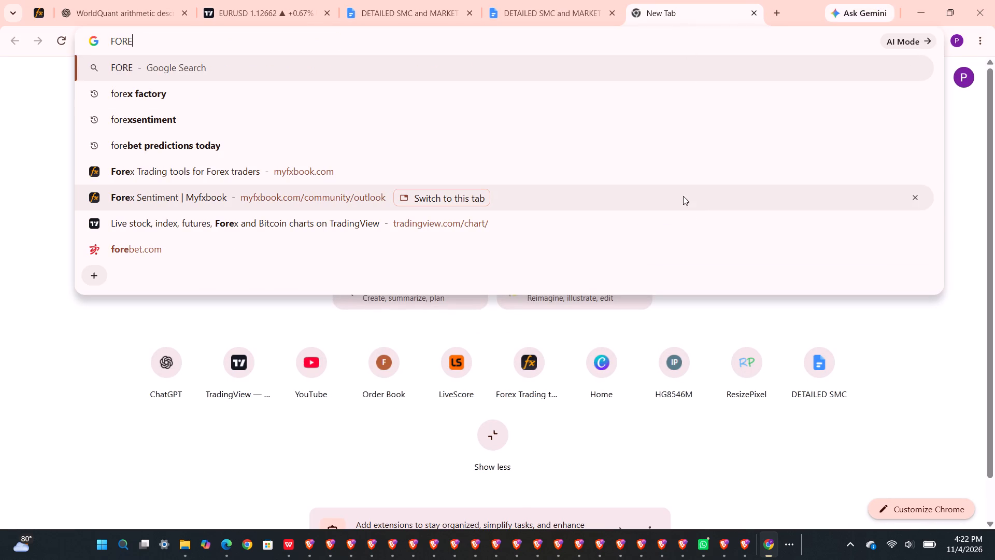
{"action": "left_click", "coordinate": [319, 125]}
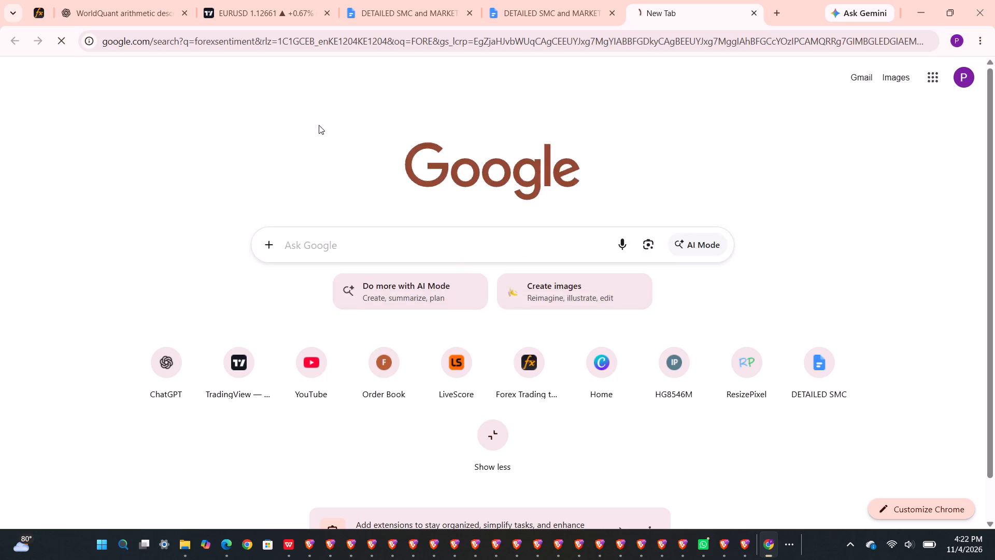
{"action": "left_click", "coordinate": [186, 200]}
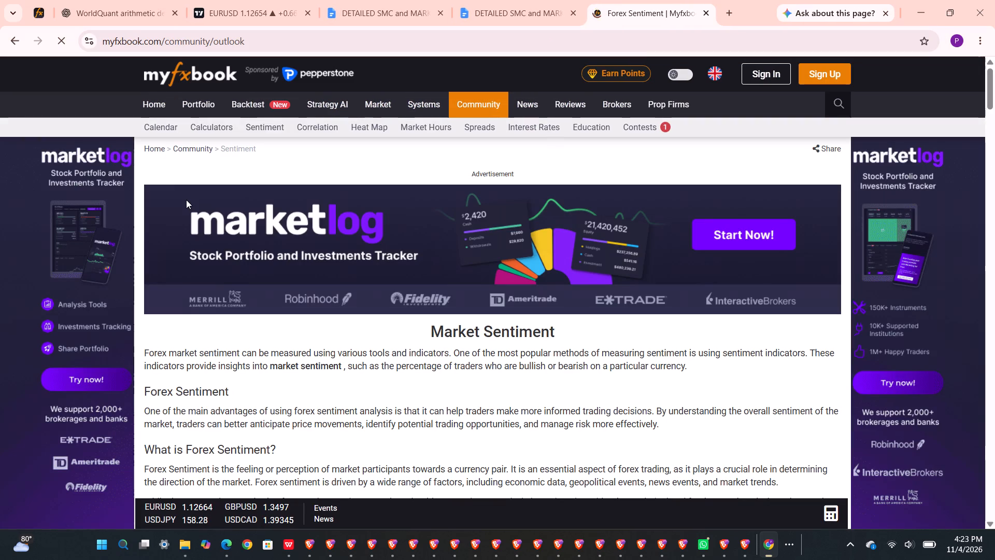
Dismiss the cashback advert and examine the shorts versus longs of the currency pairs in Myfxbook's community trend table.
{"action": "scroll", "coordinate": [303, 261], "scroll_direction": "down", "scroll_amount": 3}
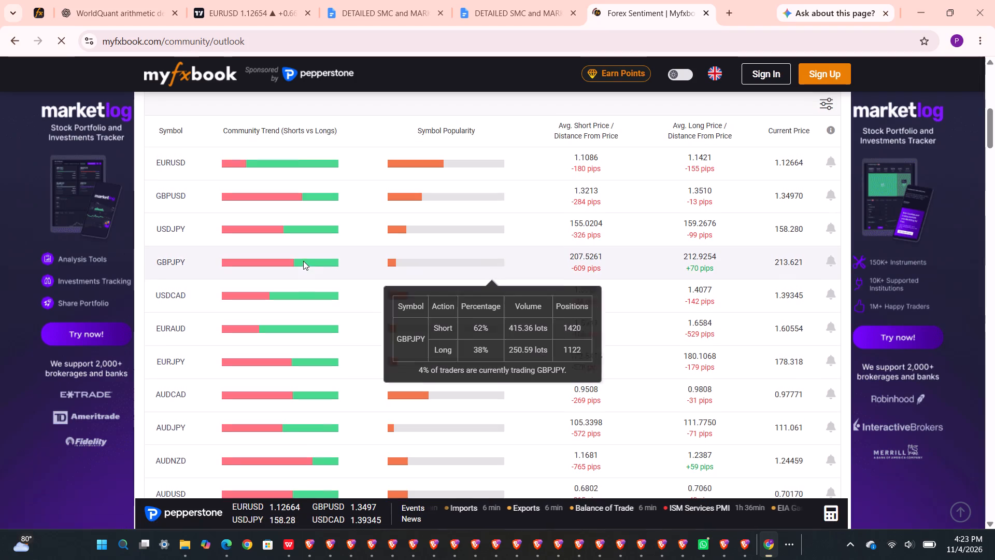
{"action": "scroll", "coordinate": [303, 261], "scroll_direction": "down", "scroll_amount": 1}
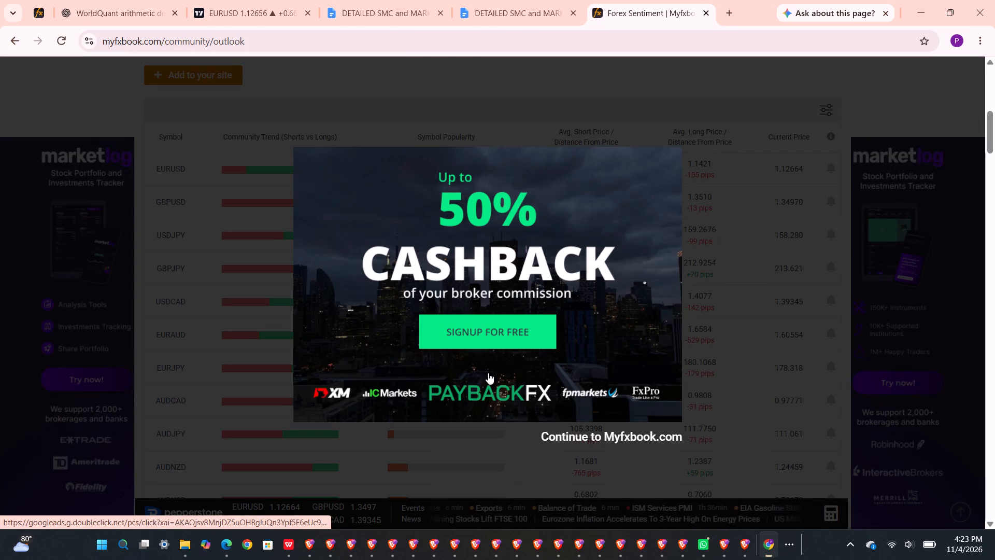
{"action": "left_click", "coordinate": [626, 438]}
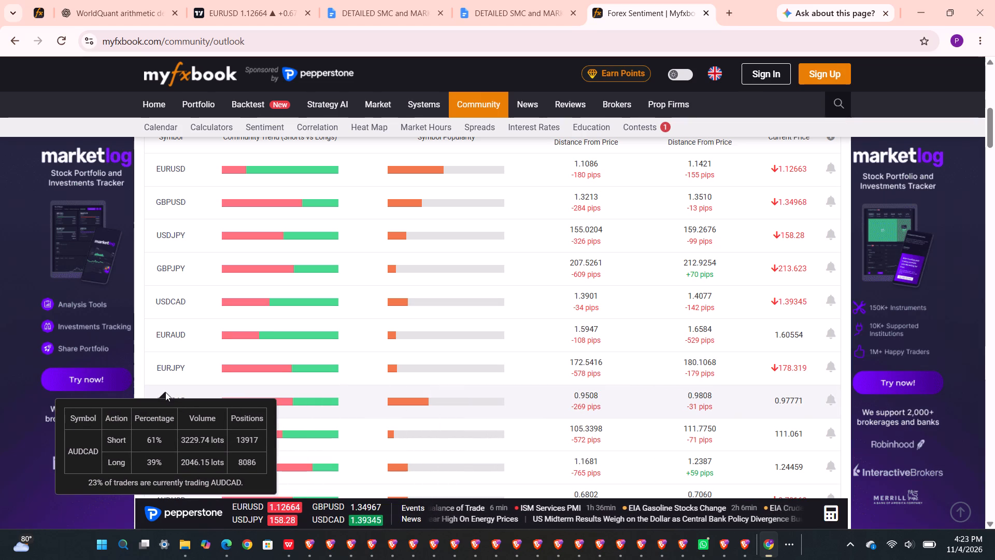
{"action": "scroll", "coordinate": [165, 392], "scroll_direction": "up", "scroll_amount": 1}
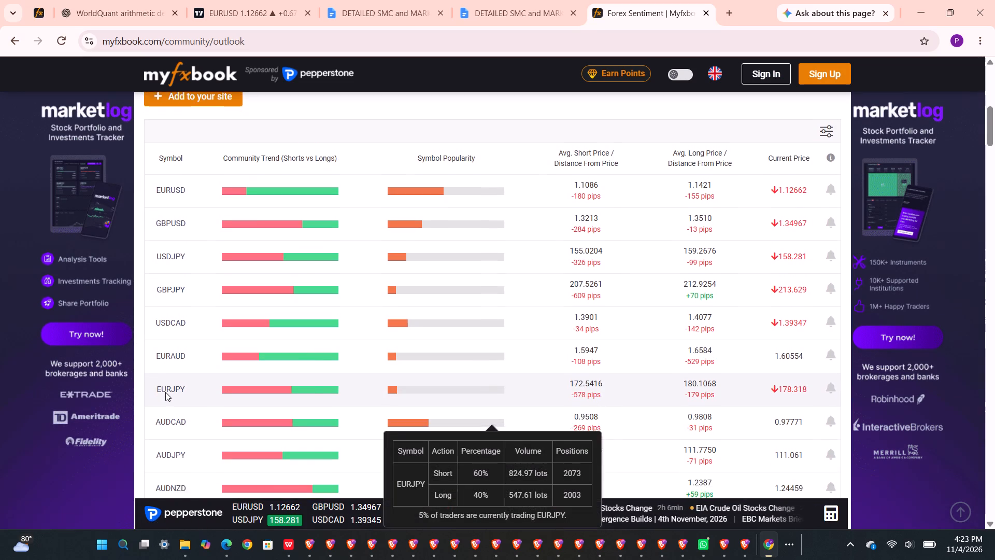
{"action": "scroll", "coordinate": [165, 392], "scroll_direction": "down", "scroll_amount": 2}
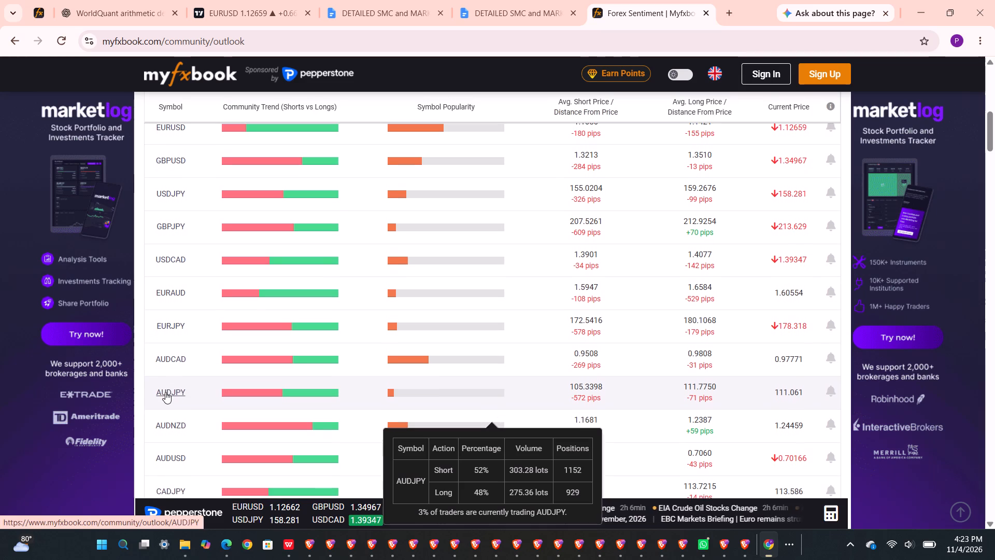
{"action": "scroll", "coordinate": [165, 392], "scroll_direction": "down", "scroll_amount": 3}
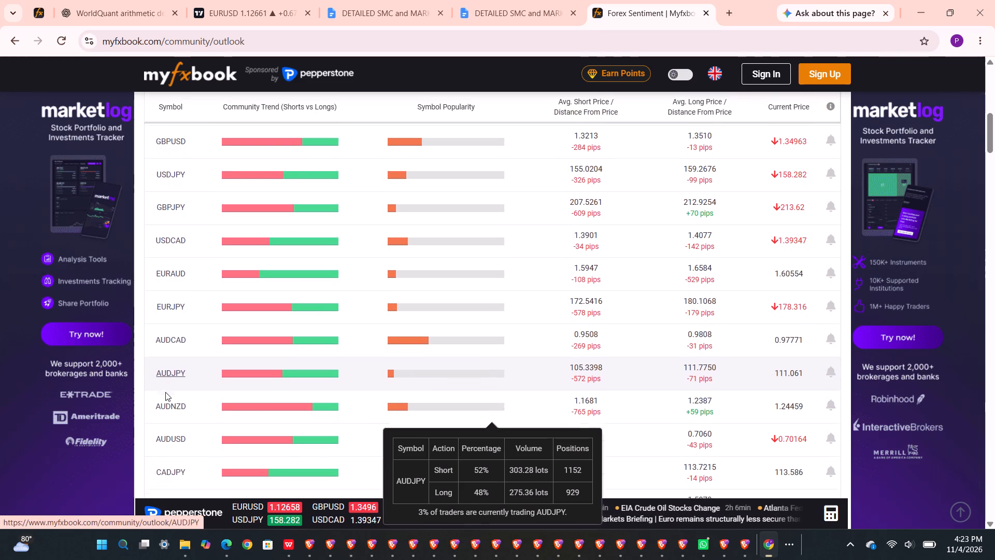
{"action": "scroll", "coordinate": [165, 392], "scroll_direction": "down", "scroll_amount": 1}
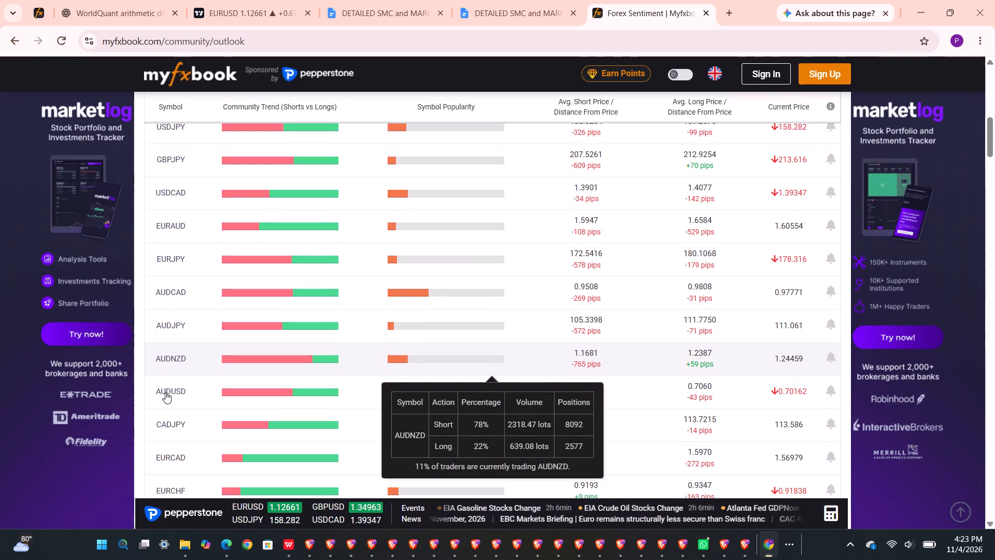
{"action": "scroll", "coordinate": [165, 392], "scroll_direction": "down", "scroll_amount": 4}
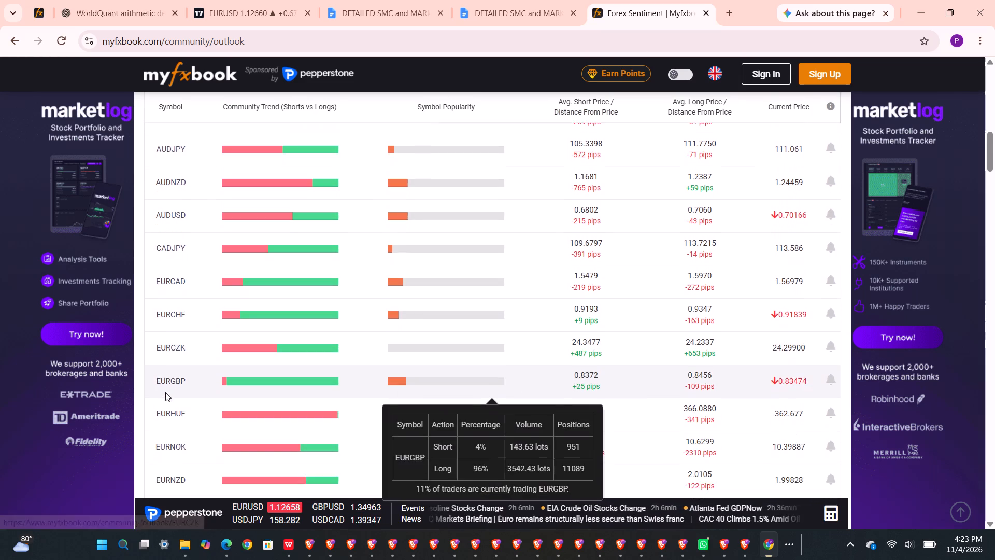
{"action": "scroll", "coordinate": [165, 392], "scroll_direction": "down", "scroll_amount": 3}
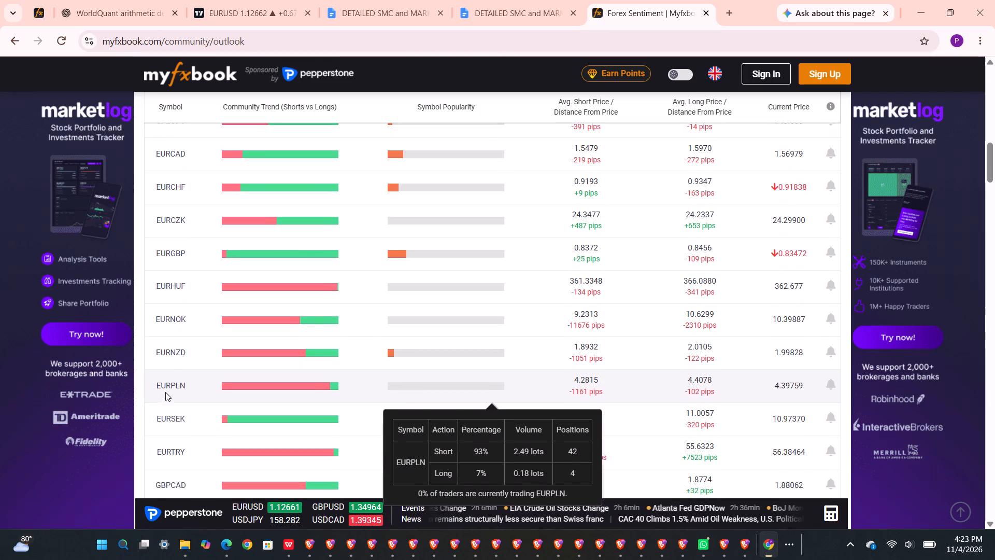
{"action": "scroll", "coordinate": [165, 392], "scroll_direction": "down", "scroll_amount": 3}
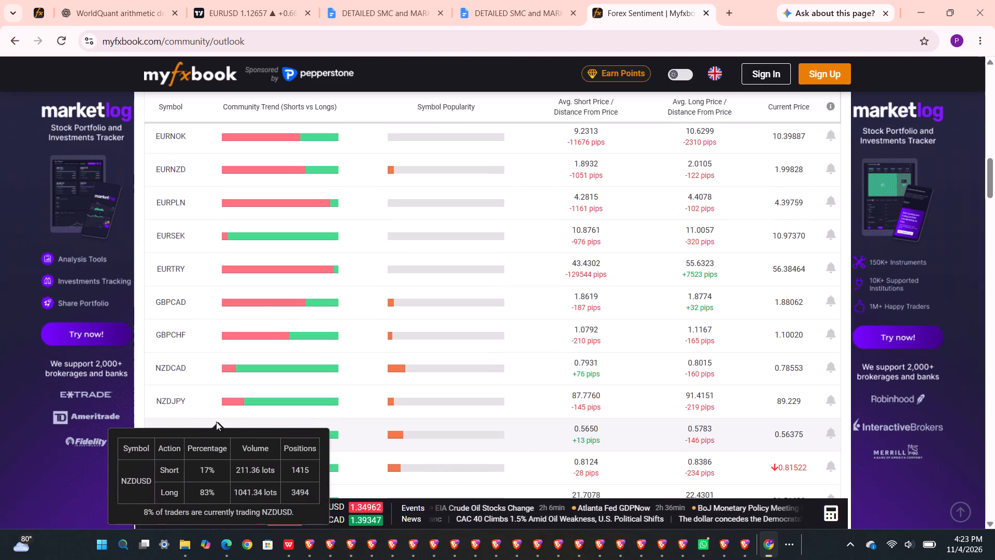
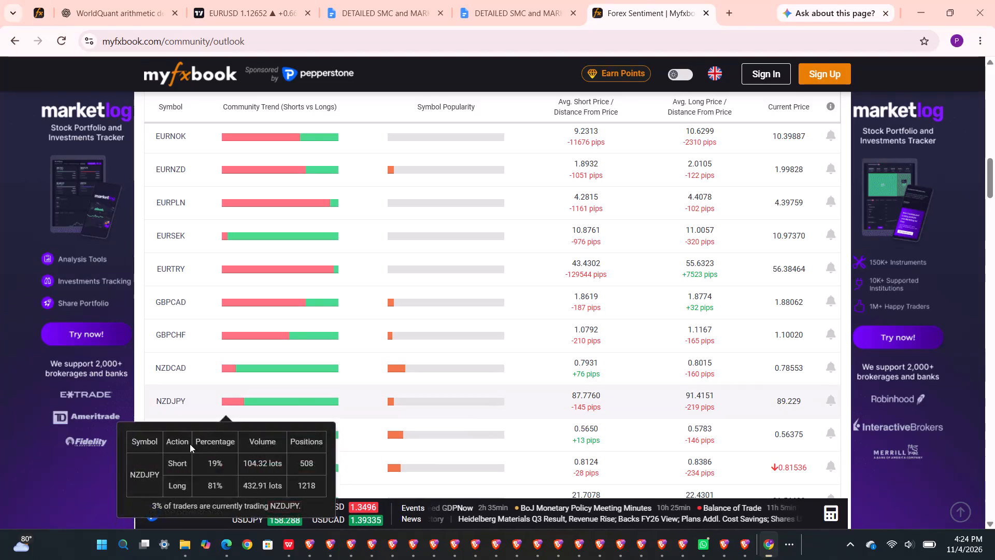
Examine the shorts versus longs of the remaining symbols in Myfxbook's community trend table, from NZDJPY down to the metals and exotic pairs.
{"action": "scroll", "coordinate": [174, 487], "scroll_direction": "down", "scroll_amount": 1}
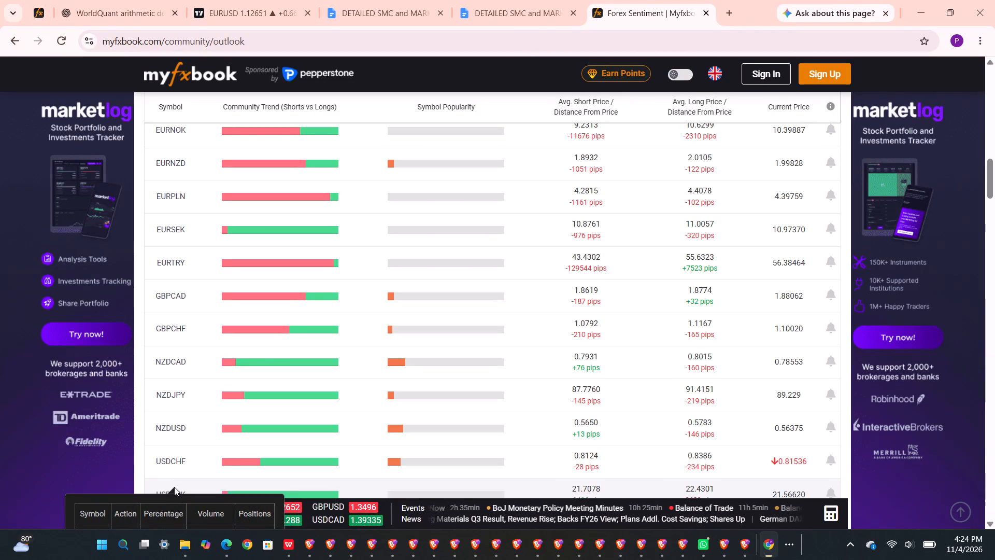
{"action": "scroll", "coordinate": [174, 487], "scroll_direction": "down", "scroll_amount": 2}
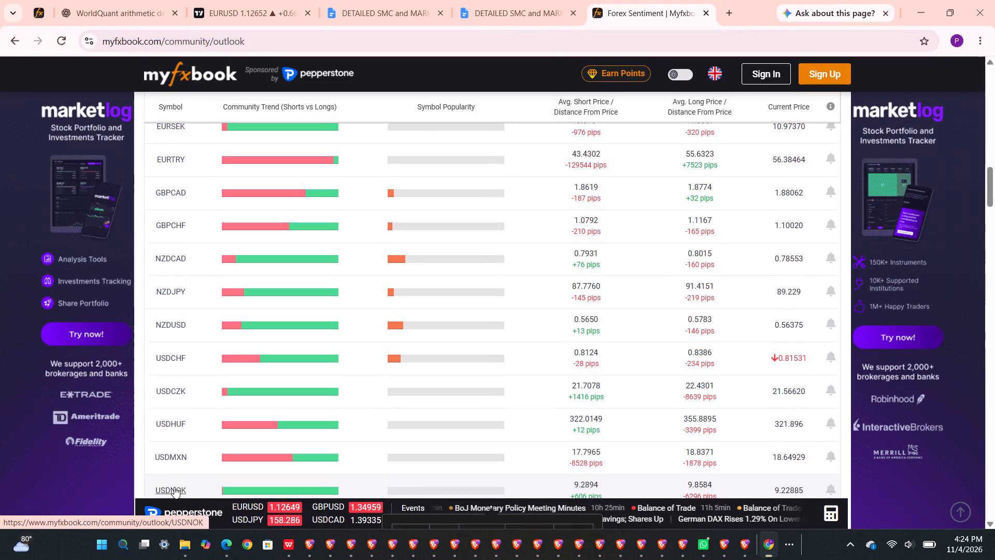
{"action": "scroll", "coordinate": [174, 487], "scroll_direction": "down", "scroll_amount": 4}
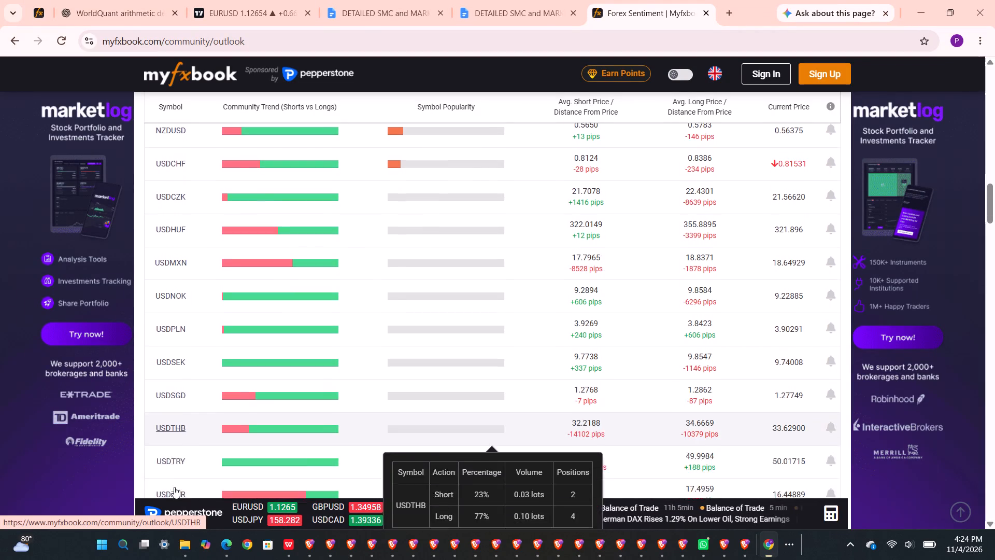
{"action": "scroll", "coordinate": [174, 487], "scroll_direction": "down", "scroll_amount": 4}
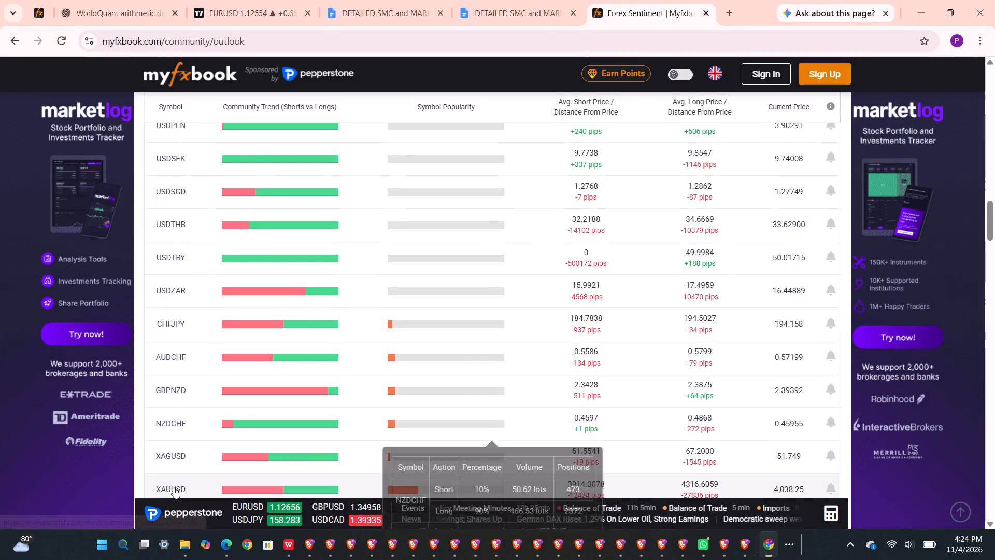
{"action": "scroll", "coordinate": [174, 487], "scroll_direction": "down", "scroll_amount": 2}
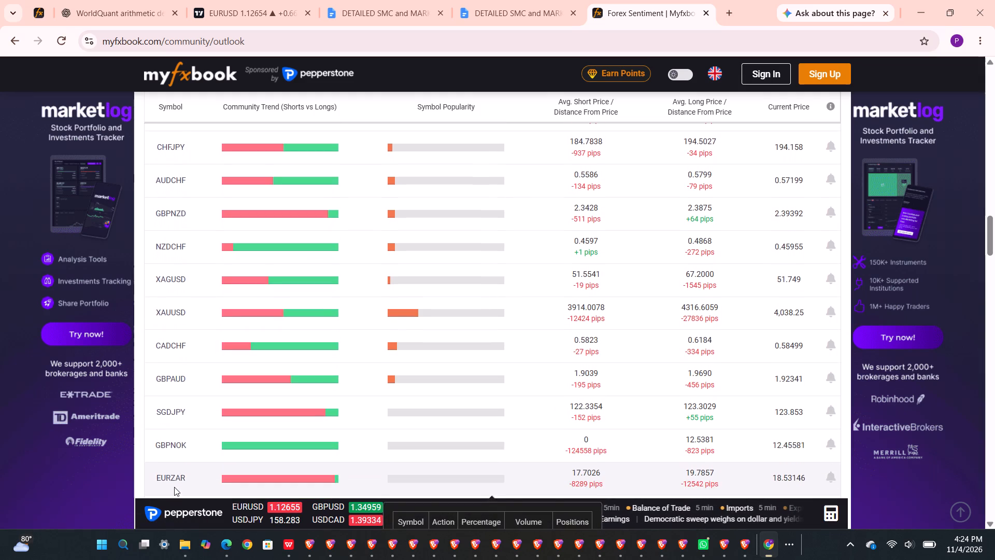
{"action": "scroll", "coordinate": [174, 487], "scroll_direction": "down", "scroll_amount": 3}
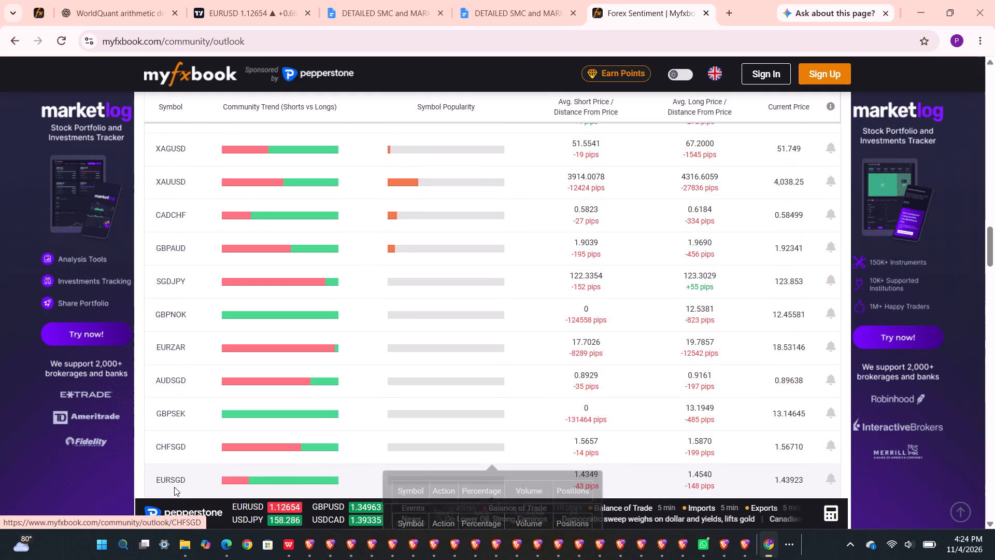
{"action": "scroll", "coordinate": [174, 487], "scroll_direction": "down", "scroll_amount": 2}
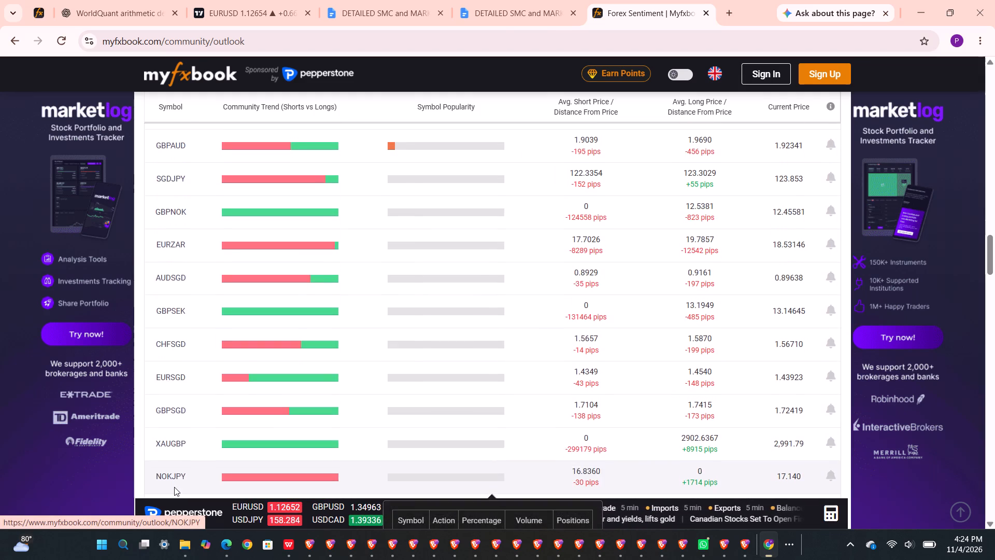
{"action": "scroll", "coordinate": [174, 487], "scroll_direction": "down", "scroll_amount": 3}
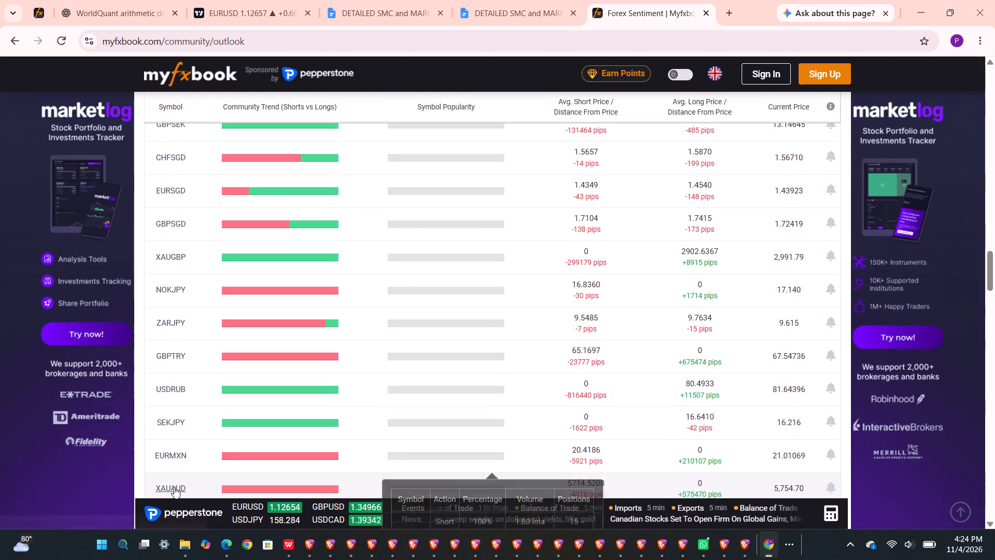
{"action": "scroll", "coordinate": [174, 487], "scroll_direction": "down", "scroll_amount": 3}
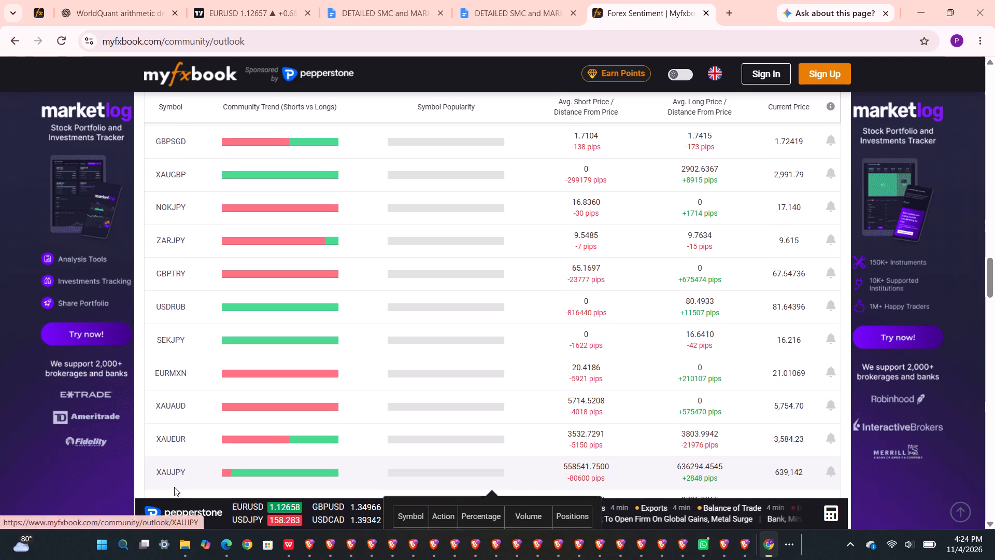
{"action": "scroll", "coordinate": [174, 487], "scroll_direction": "down", "scroll_amount": 3}
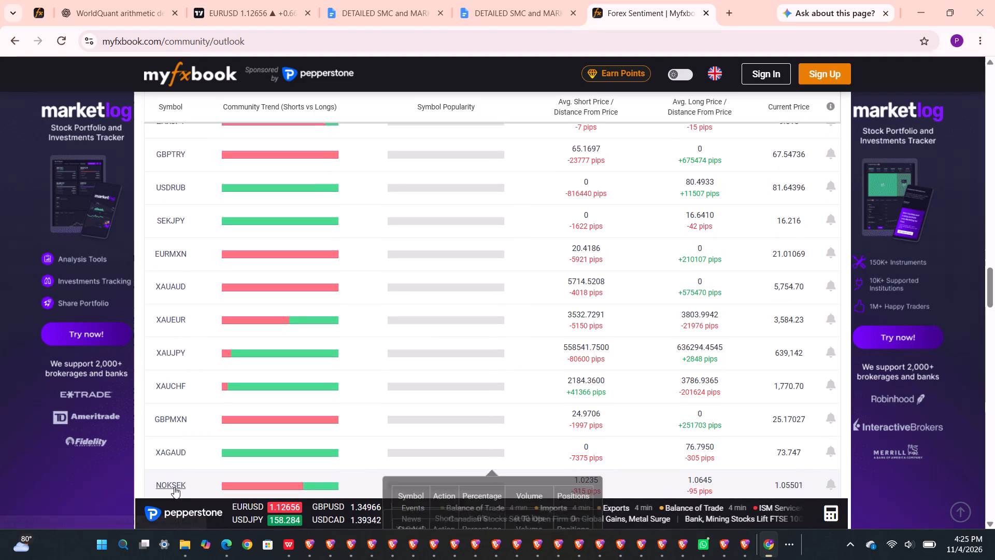
{"action": "scroll", "coordinate": [174, 487], "scroll_direction": "down", "scroll_amount": 1}
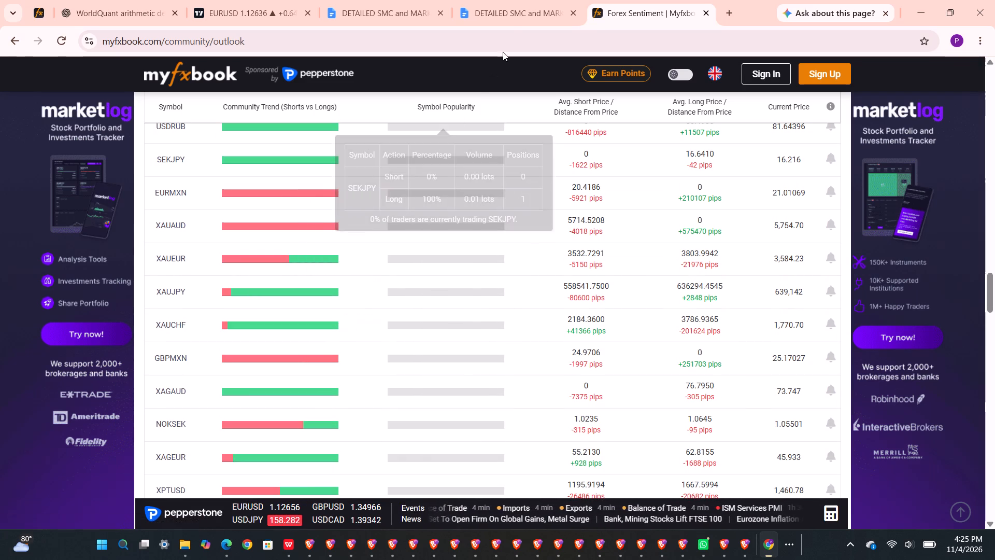
Close the duplicate copy of the DETAILED SMC and MARKET MECHANICS STRATEGY document, keeping one open.
{"action": "left_click", "coordinate": [508, 10]}
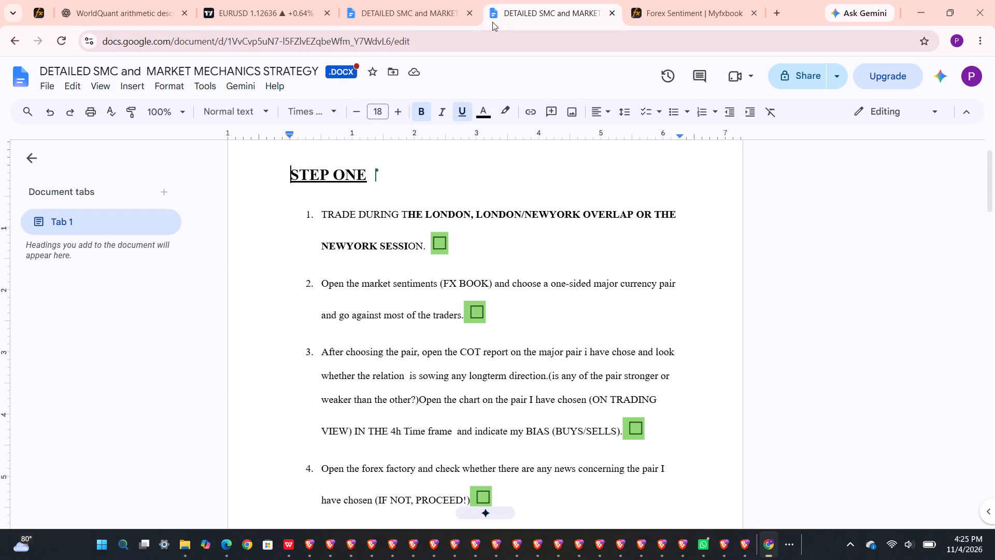
{"action": "left_click", "coordinate": [472, 12]}
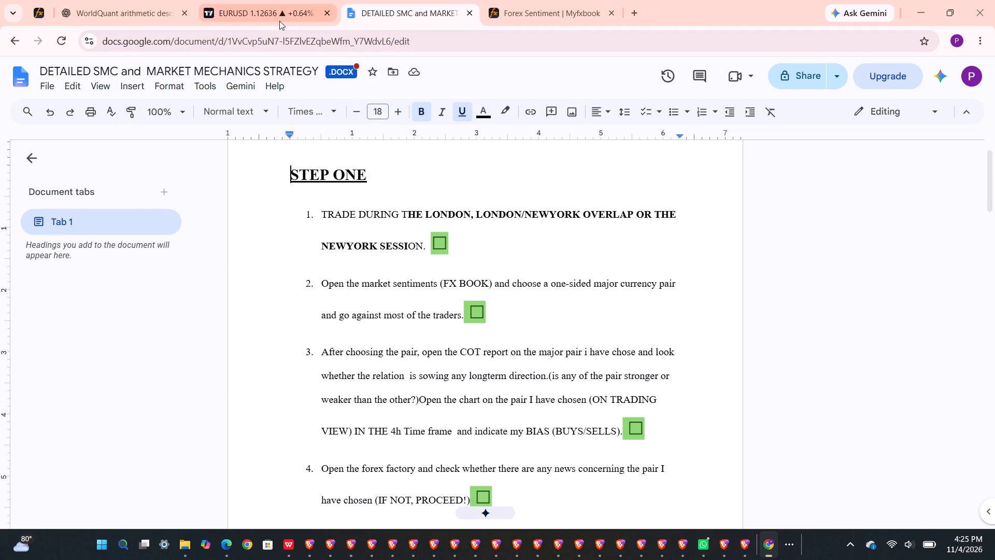
Look over the recent price action on the EURUSD 15-minute chart in TradingView.
{"action": "left_click", "coordinate": [260, 18]}
{"action": "scroll", "coordinate": [338, 220], "scroll_direction": "down", "scroll_amount": 1}
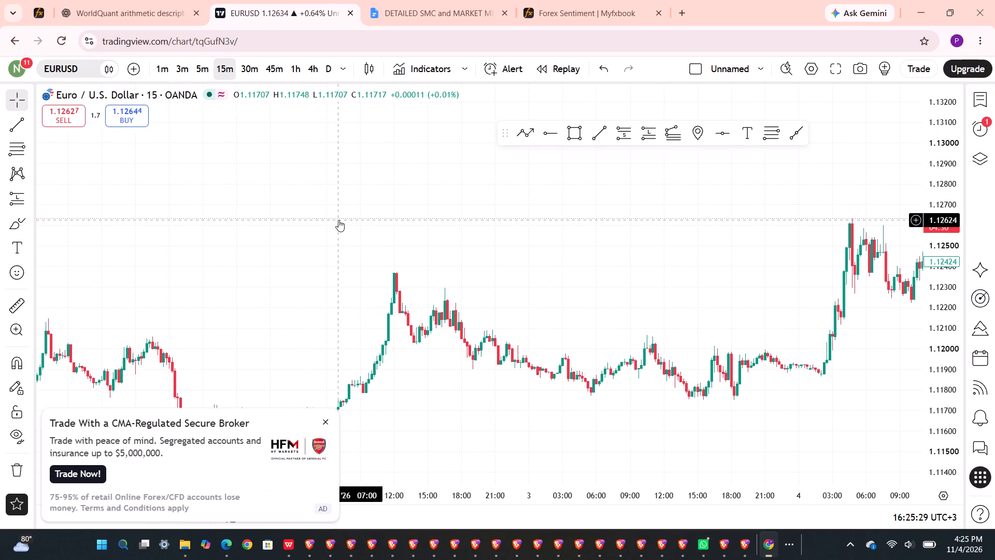
{"action": "scroll", "coordinate": [338, 220], "scroll_direction": "down", "scroll_amount": 2}
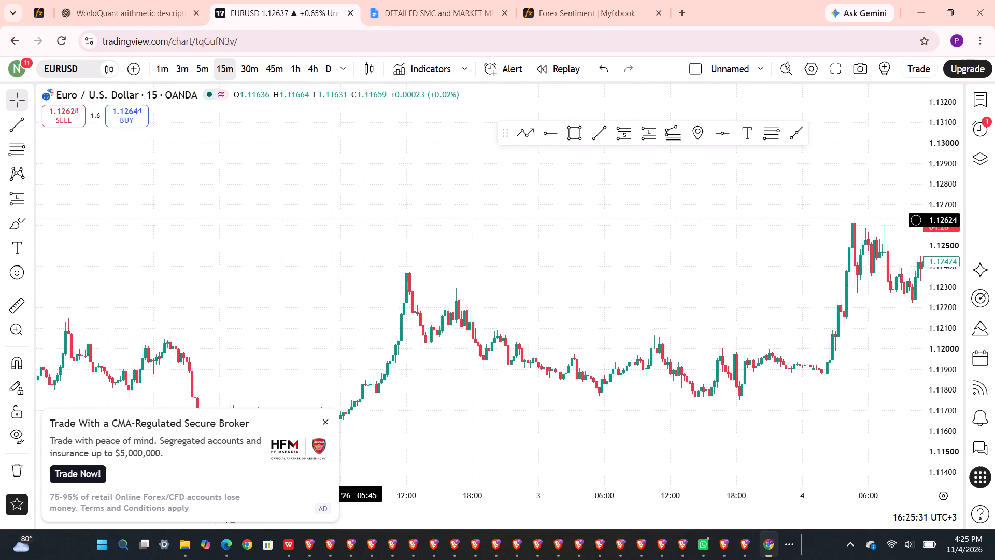
Search for cot report in a new tab, refine the search to cot report TRADING STAR, and open the Tradingster.com site.
{"action": "left_click", "coordinate": [683, 15]}
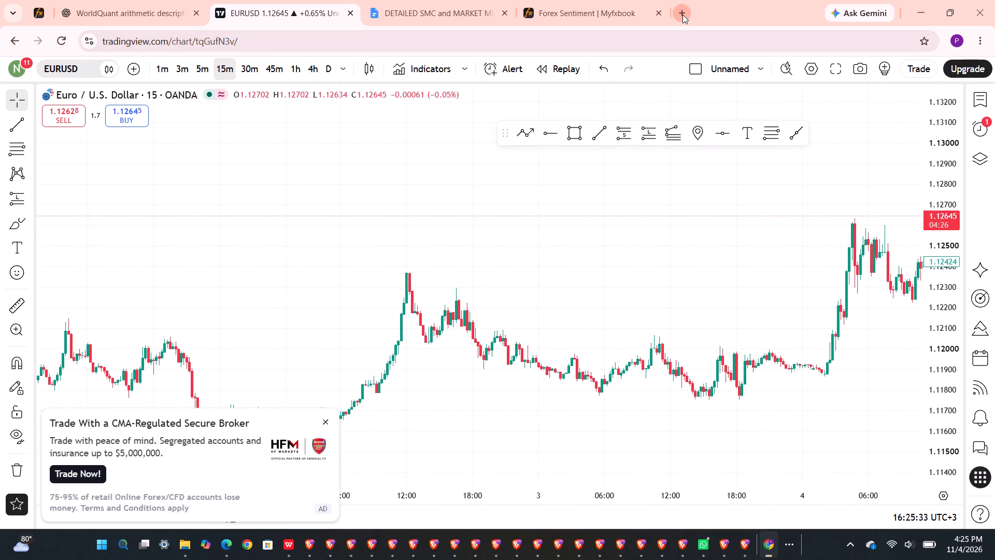
{"action": "type", "text": "CO"}
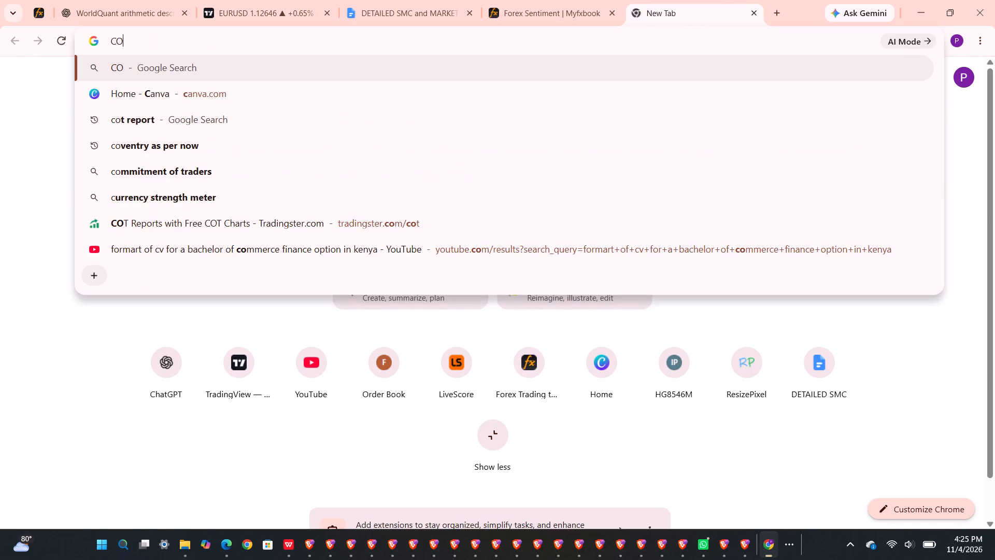
{"action": "key", "text": "t"}
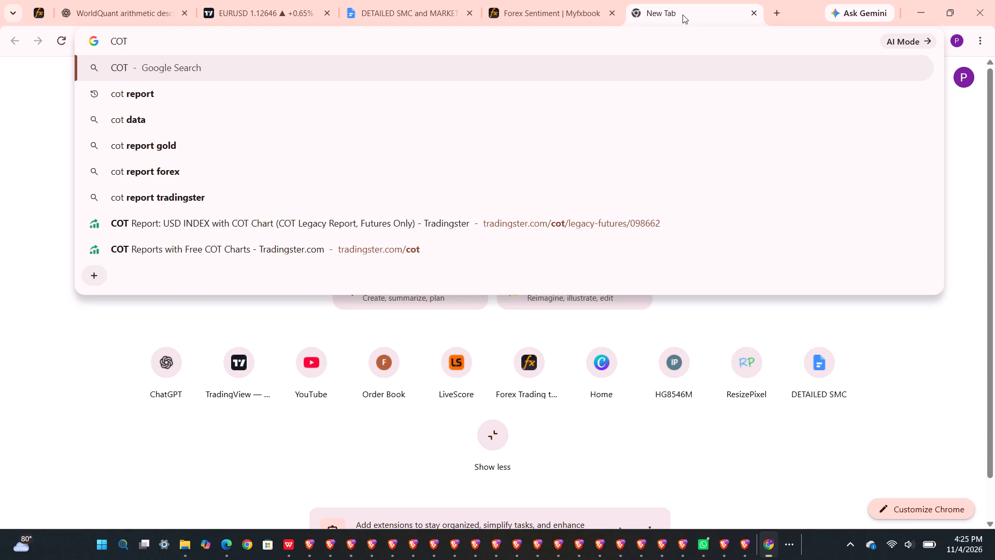
{"action": "left_click", "coordinate": [167, 94]}
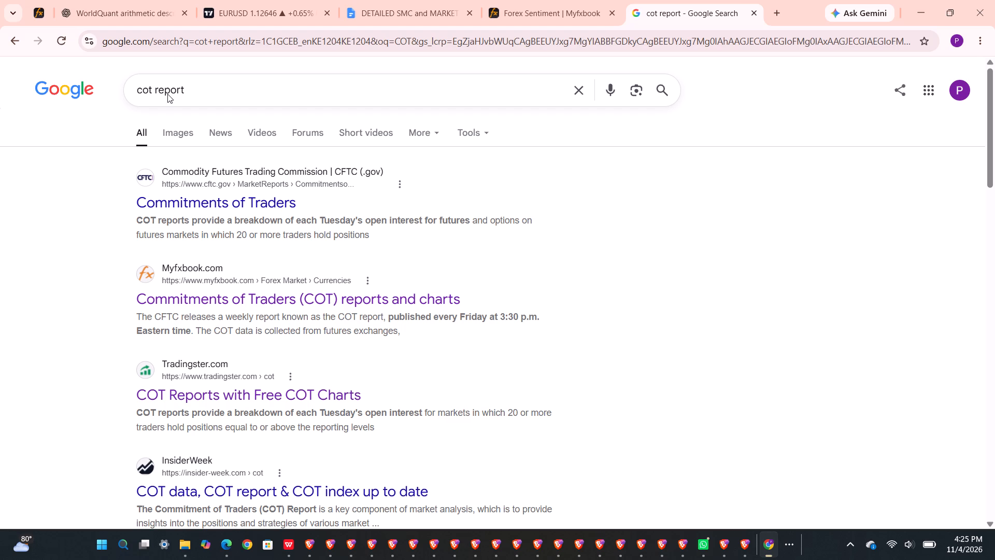
{"action": "scroll", "coordinate": [167, 94], "scroll_direction": "right", "scroll_amount": 1}
{"action": "left_click", "coordinate": [198, 93]}
{"action": "key", "text": "space"}
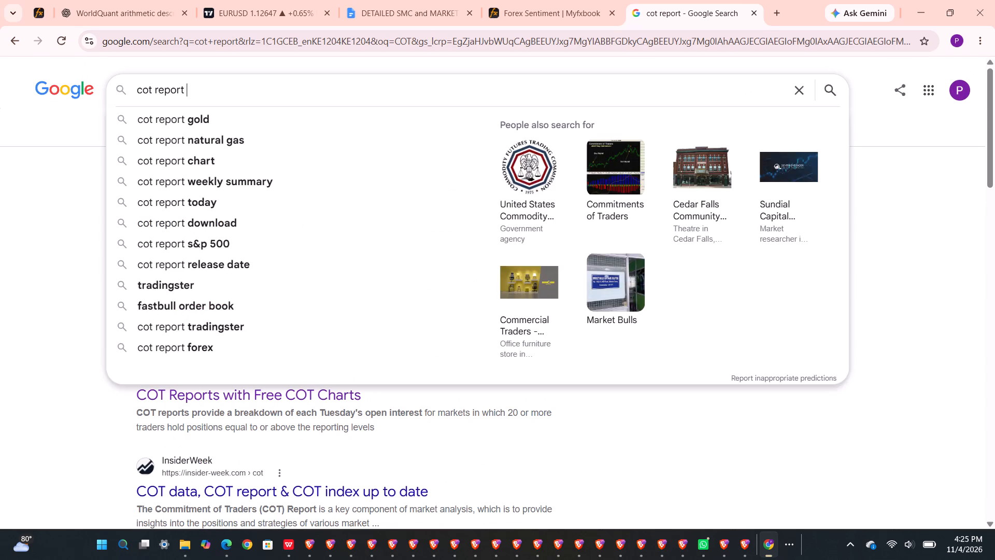
{"action": "type", "text": "TRADING STAR"}
{"action": "key", "text": "Return"}
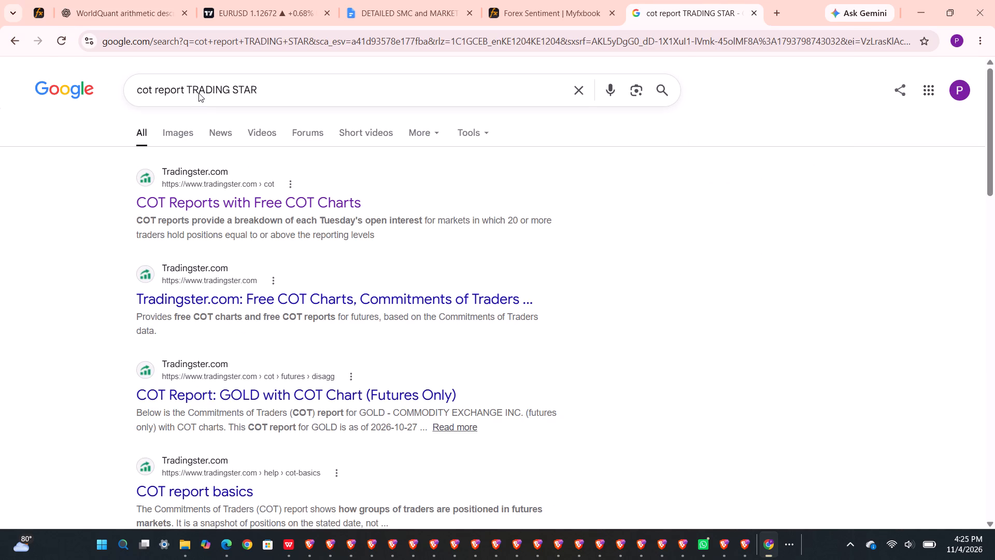
{"action": "left_click", "coordinate": [188, 268]}
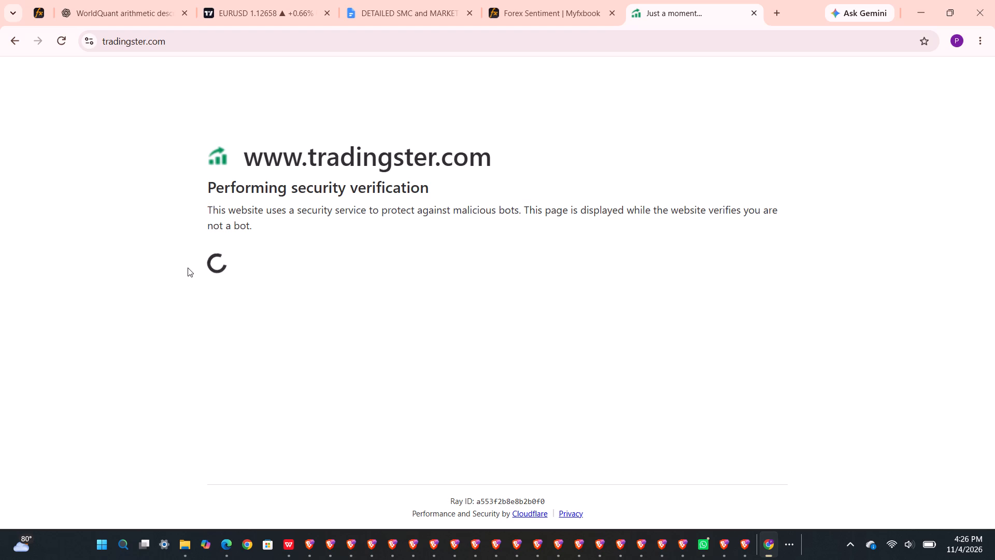
Return to the strategy document and read the STEP ONE checklist items on sentiment, COT report and forex news.
{"action": "left_click", "coordinate": [399, 5]}
{"action": "scroll", "coordinate": [425, 201], "scroll_direction": "down", "scroll_amount": 1}
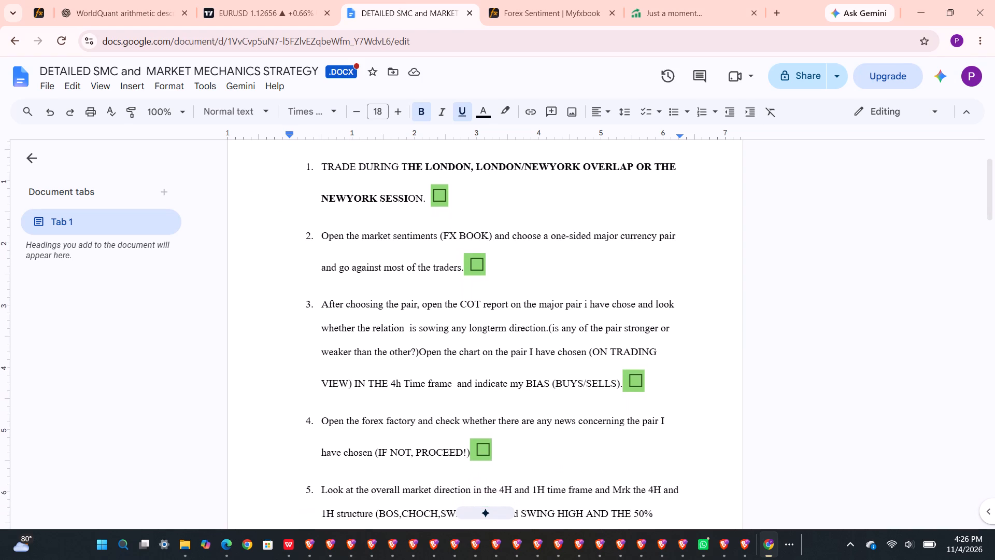
{"action": "scroll", "coordinate": [425, 201], "scroll_direction": "down", "scroll_amount": 2}
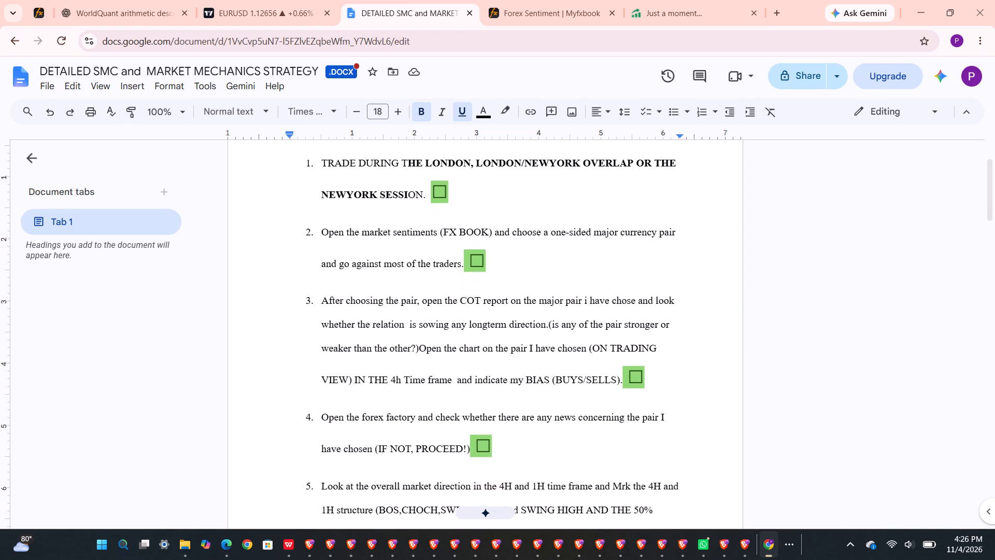
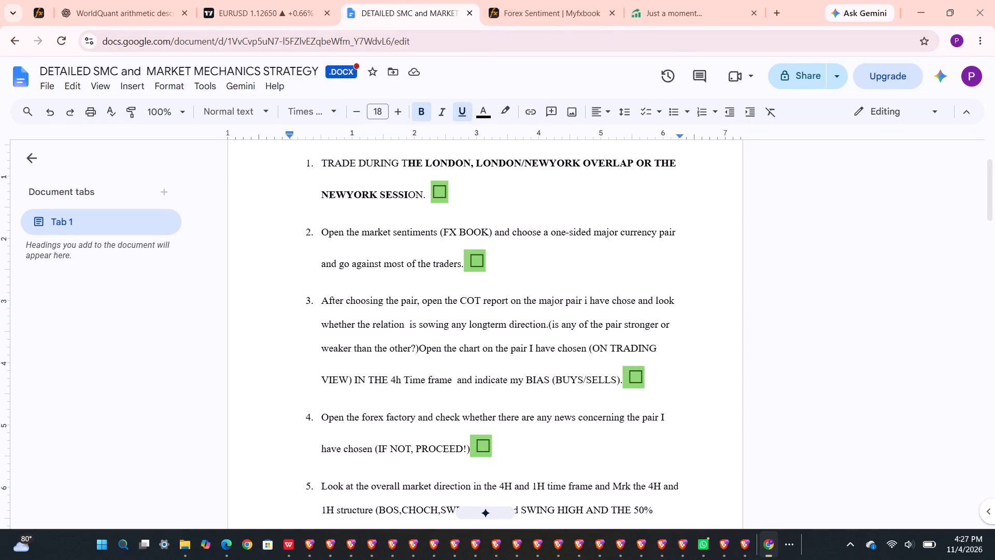
Search for forex factory in a new tab and open the Forex Factory site.
{"action": "scroll", "coordinate": [608, 301], "scroll_direction": "down", "scroll_amount": 1}
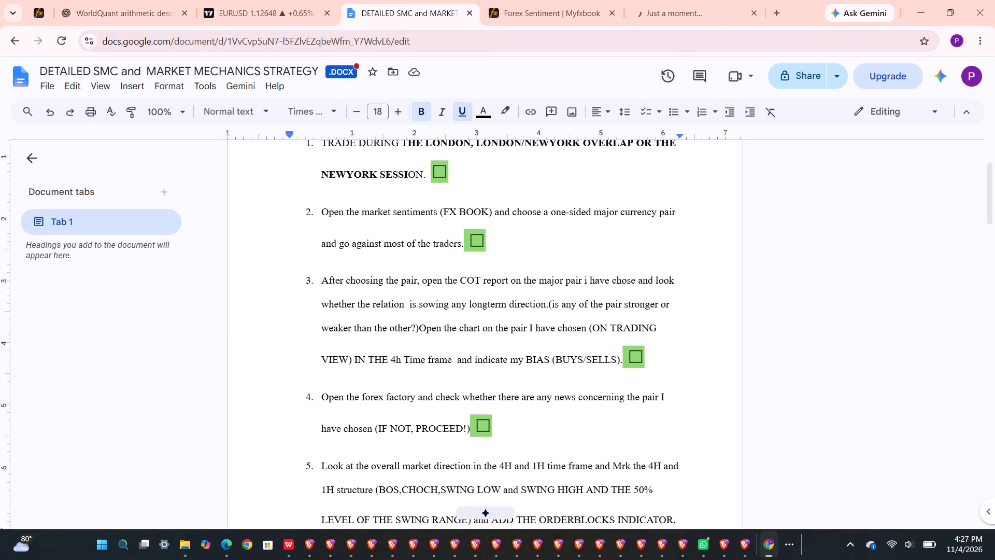
{"action": "left_click", "coordinate": [784, 14]}
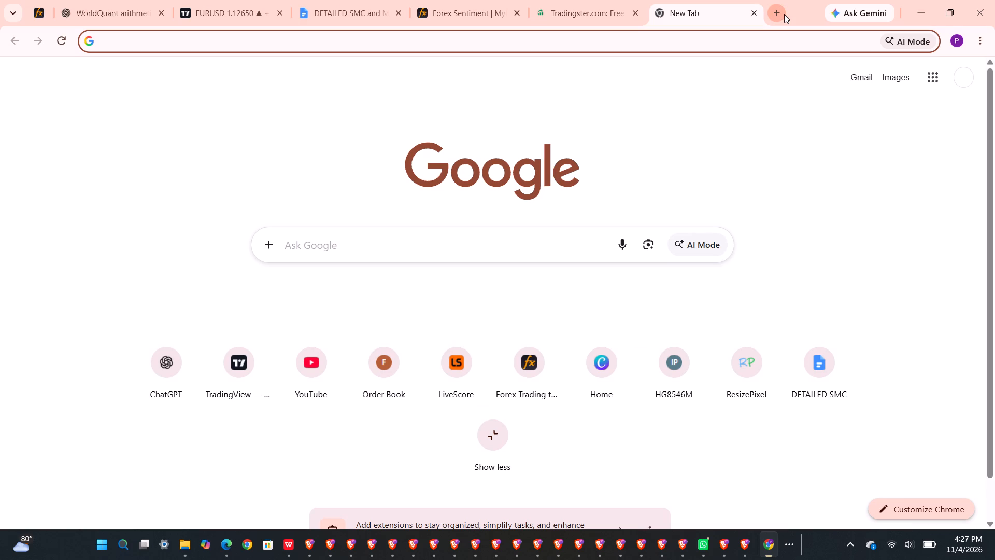
{"action": "type", "text": "FOREX"}
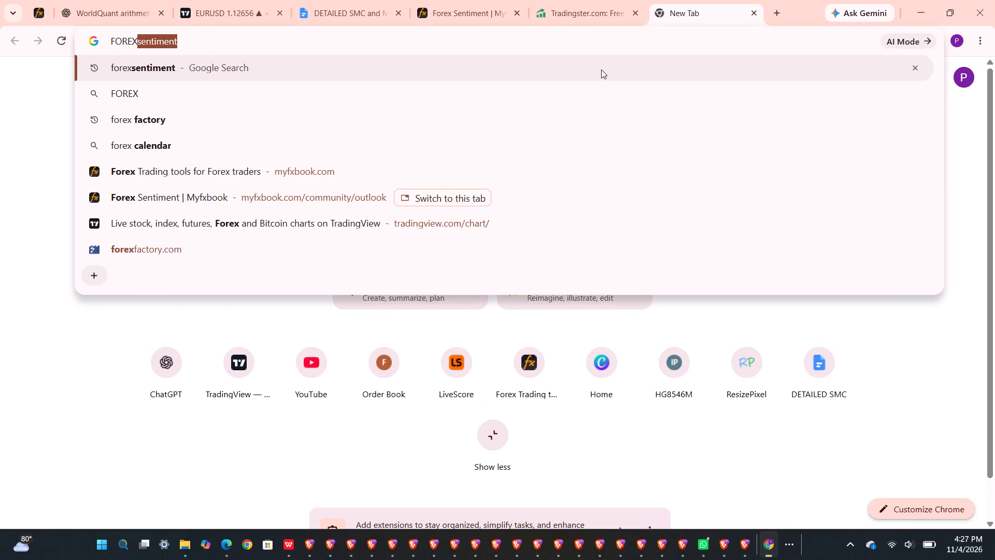
{"action": "left_click", "coordinate": [164, 116]}
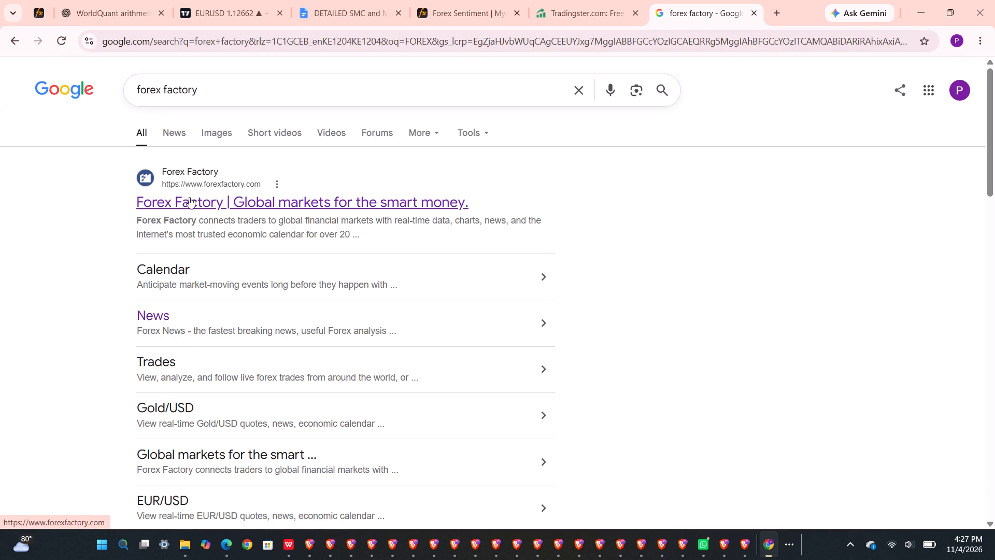
{"action": "left_click", "coordinate": [193, 199]}
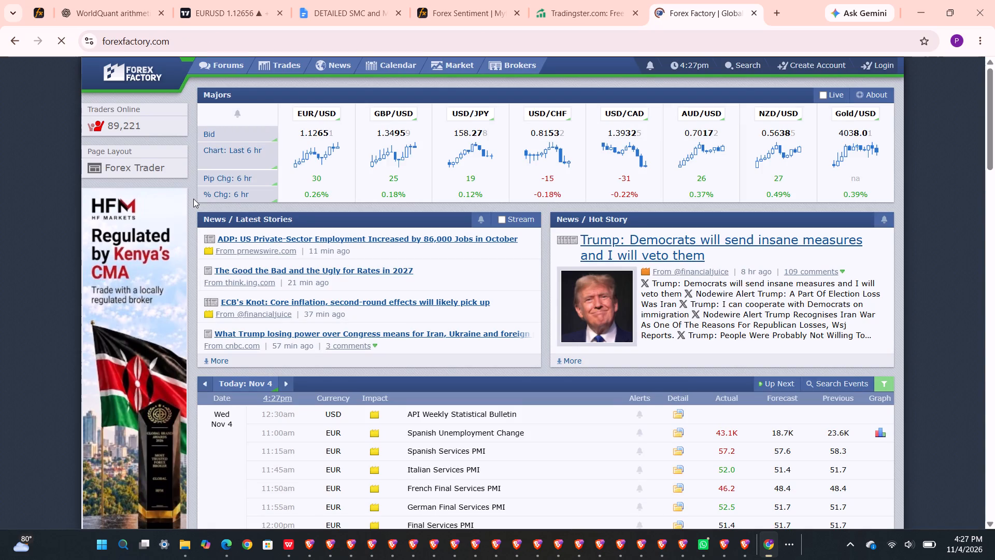
Filter today's Forex Factory calendar to EUR and GBP events by removing USD and adding GBP, and apply the filter.
{"action": "scroll", "coordinate": [297, 188], "scroll_direction": "down", "scroll_amount": 1}
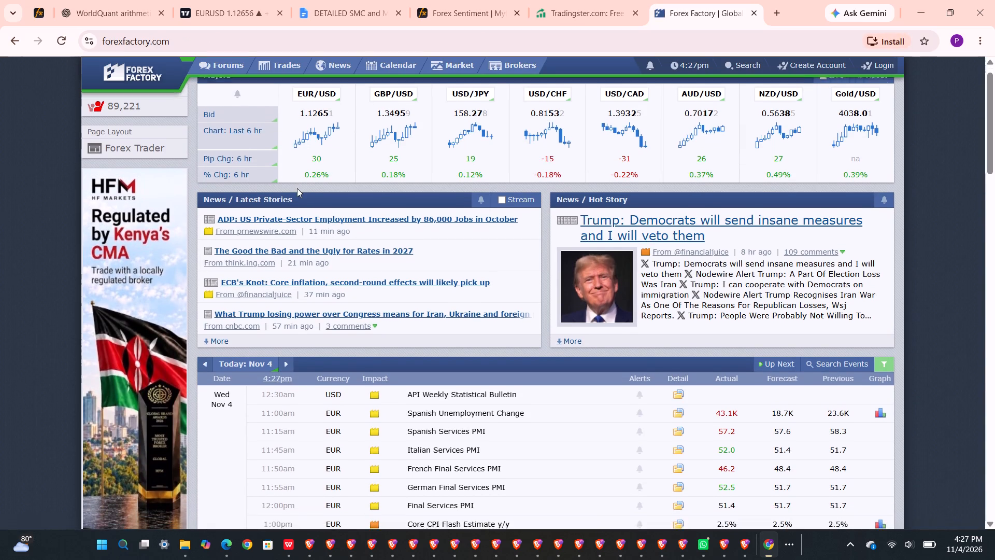
{"action": "scroll", "coordinate": [297, 188], "scroll_direction": "down", "scroll_amount": 2}
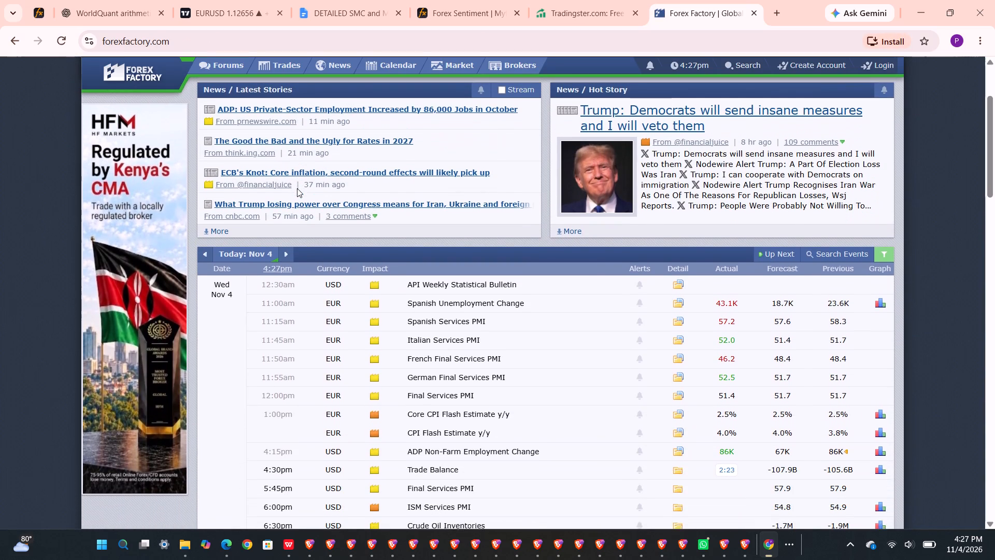
{"action": "scroll", "coordinate": [297, 188], "scroll_direction": "up", "scroll_amount": 3}
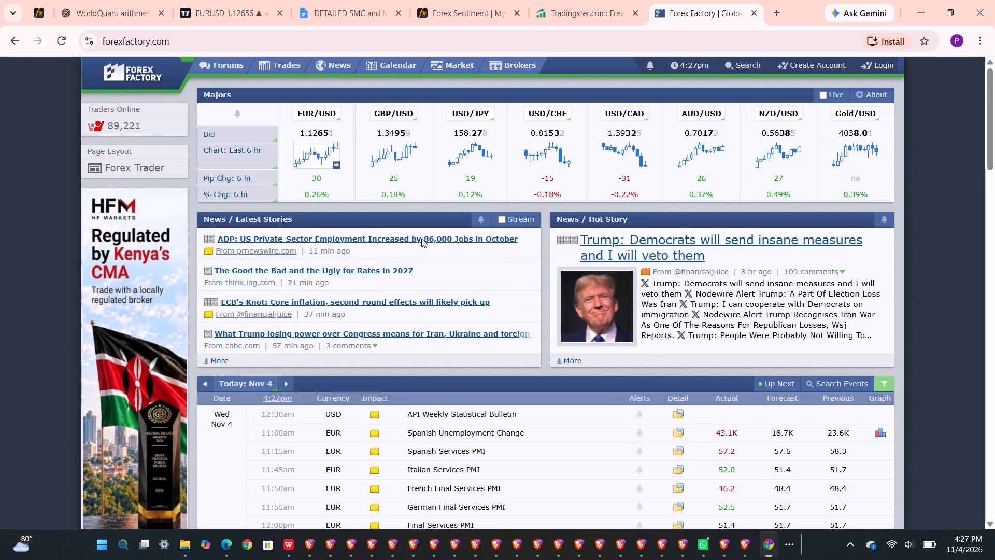
{"action": "scroll", "coordinate": [553, 362], "scroll_direction": "down", "scroll_amount": 3}
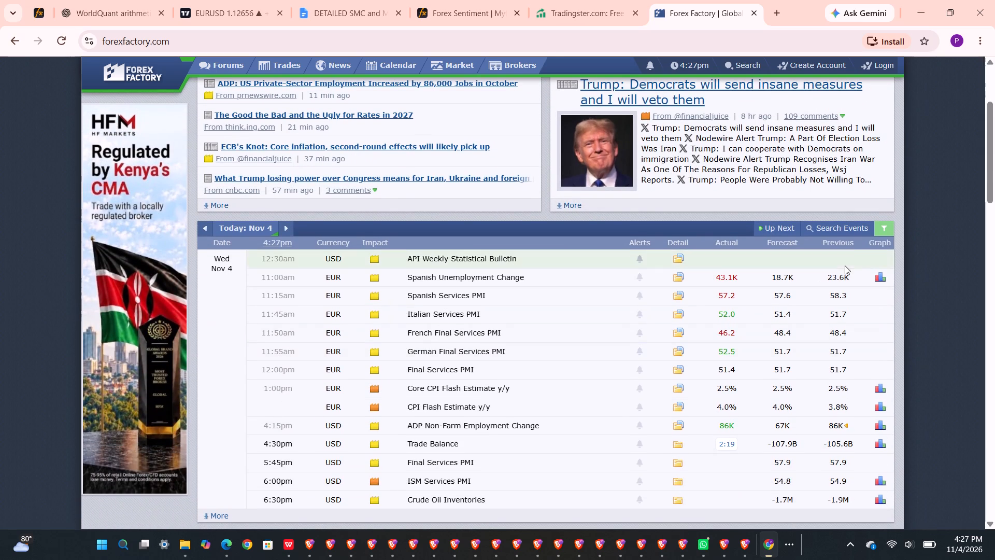
{"action": "left_click", "coordinate": [875, 228]}
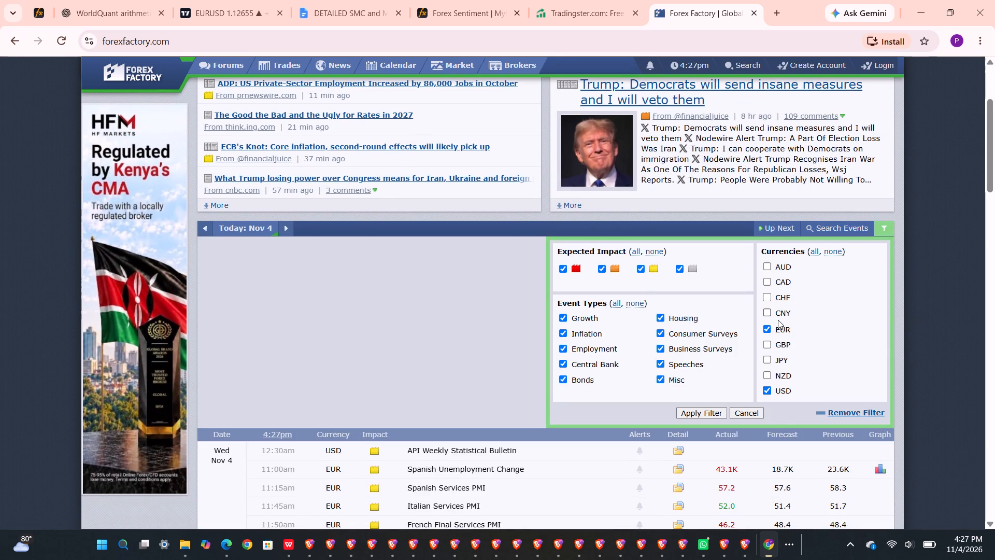
{"action": "left_click", "coordinate": [769, 387]}
{"action": "left_click", "coordinate": [765, 346]}
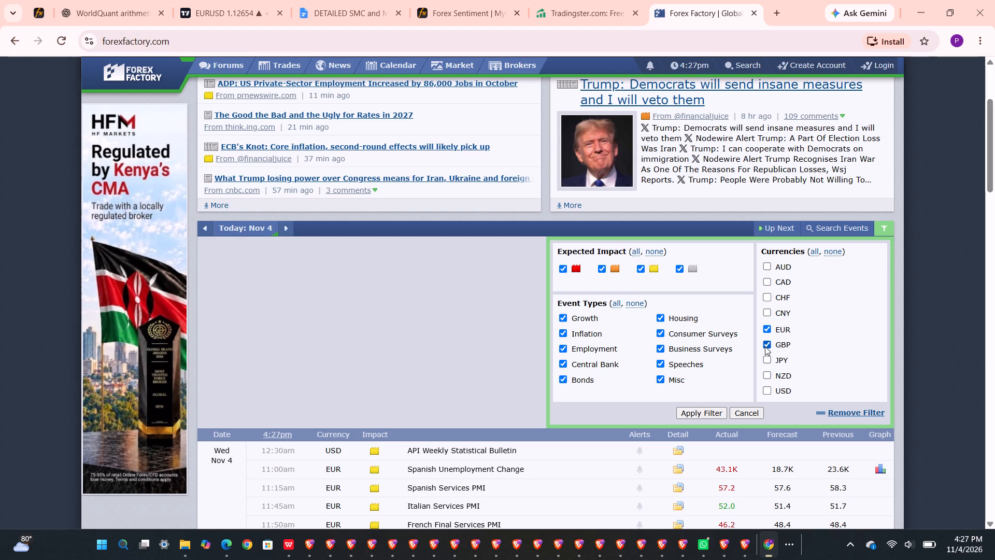
{"action": "left_click", "coordinate": [708, 413]}
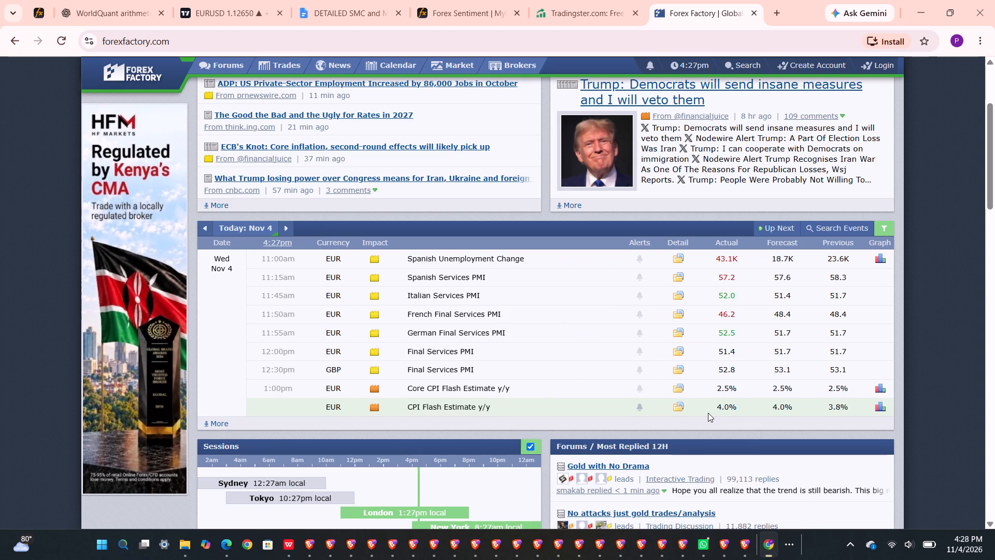
Switch to Tradingster, open the COT Legacy report for EURO FX and review its futures positions.
{"action": "left_click", "coordinate": [564, 18]}
{"action": "scroll", "coordinate": [468, 314], "scroll_direction": "down", "scroll_amount": 4}
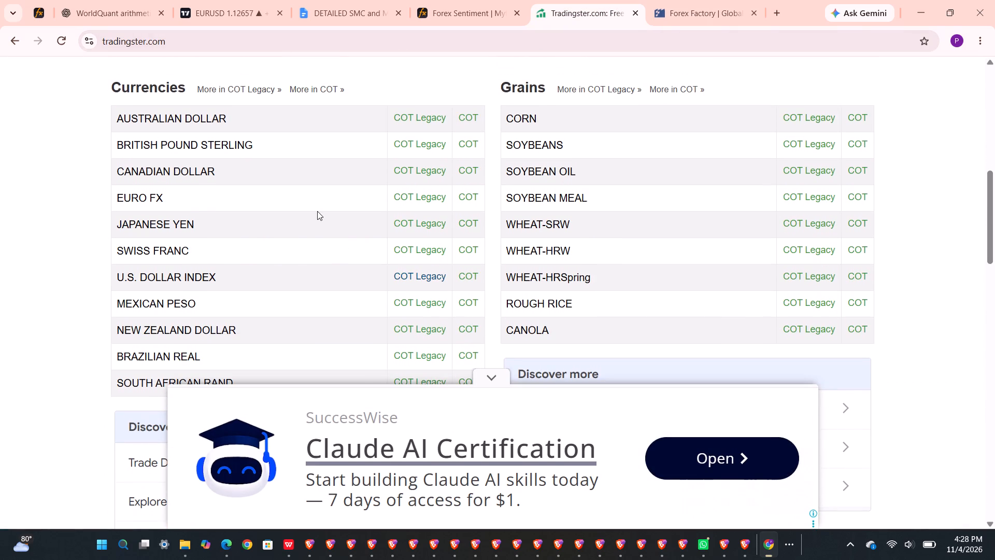
{"action": "left_click", "coordinate": [420, 202]}
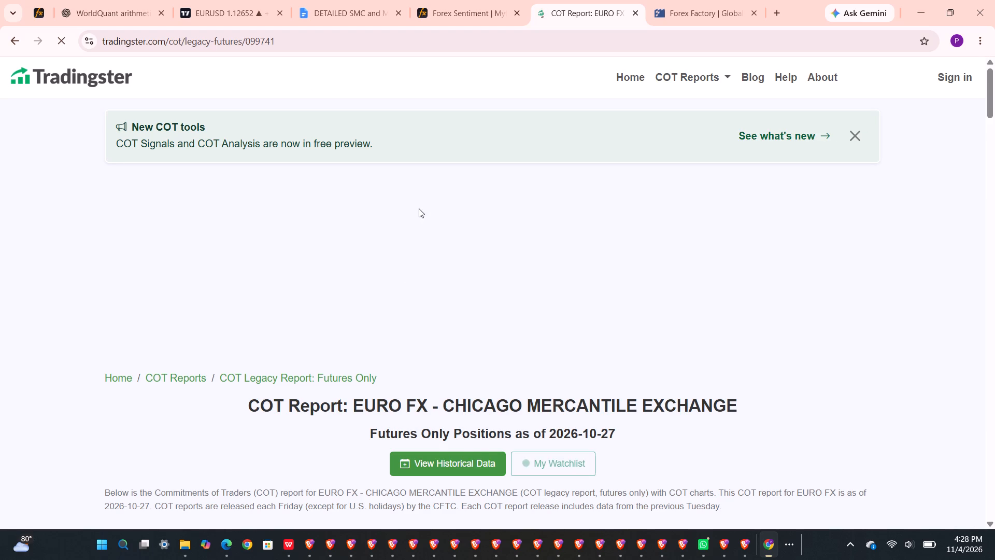
{"action": "scroll", "coordinate": [391, 283], "scroll_direction": "down", "scroll_amount": 3}
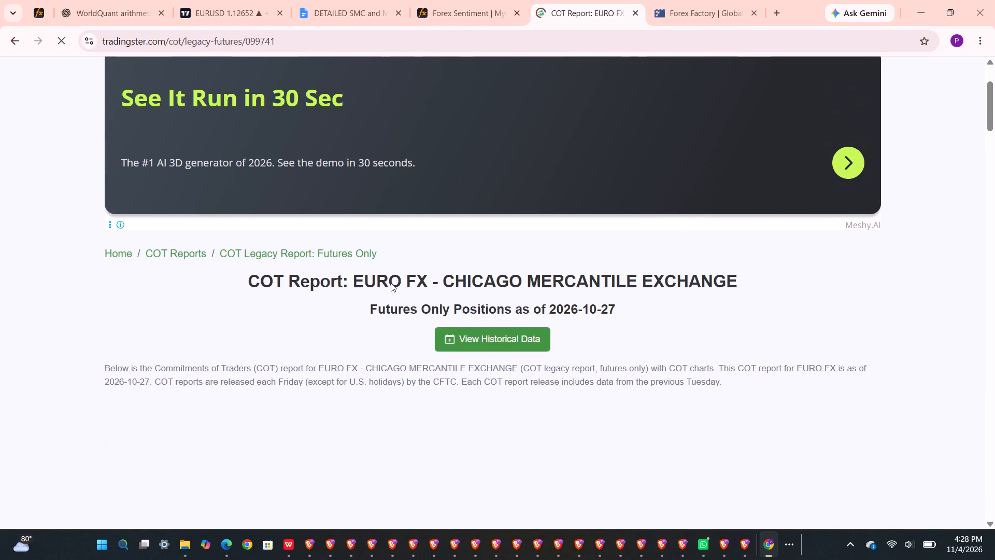
{"action": "scroll", "coordinate": [391, 283], "scroll_direction": "down", "scroll_amount": 2}
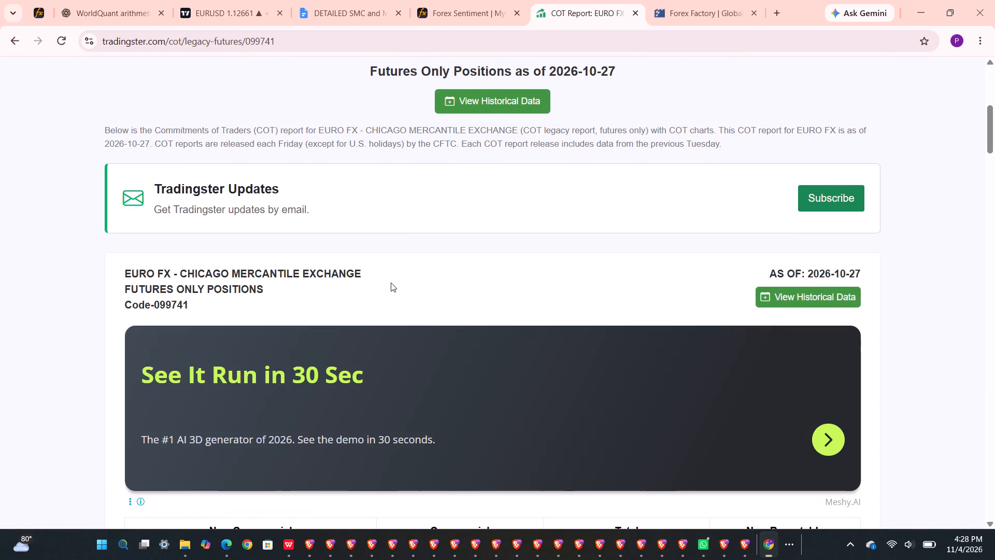
Examine the EURO FX futures-only positions table, covering non-commercial, commercial, total and non-reportable traders.
{"action": "scroll", "coordinate": [391, 283], "scroll_direction": "down", "scroll_amount": 3}
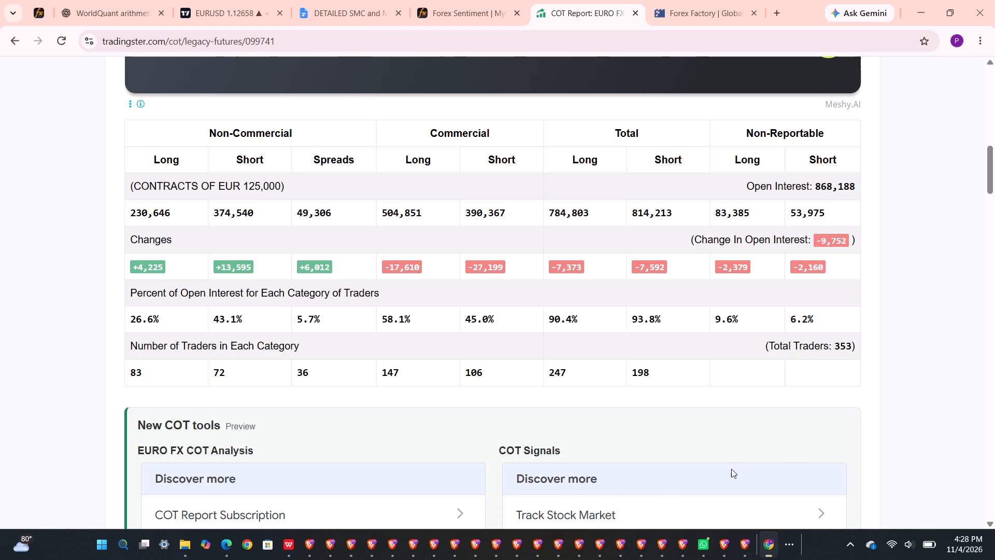
Turn on Do not disturb for Windows notifications and return to the COT report.
{"action": "left_click", "coordinate": [968, 546]}
{"action": "left_click", "coordinate": [968, 546]}
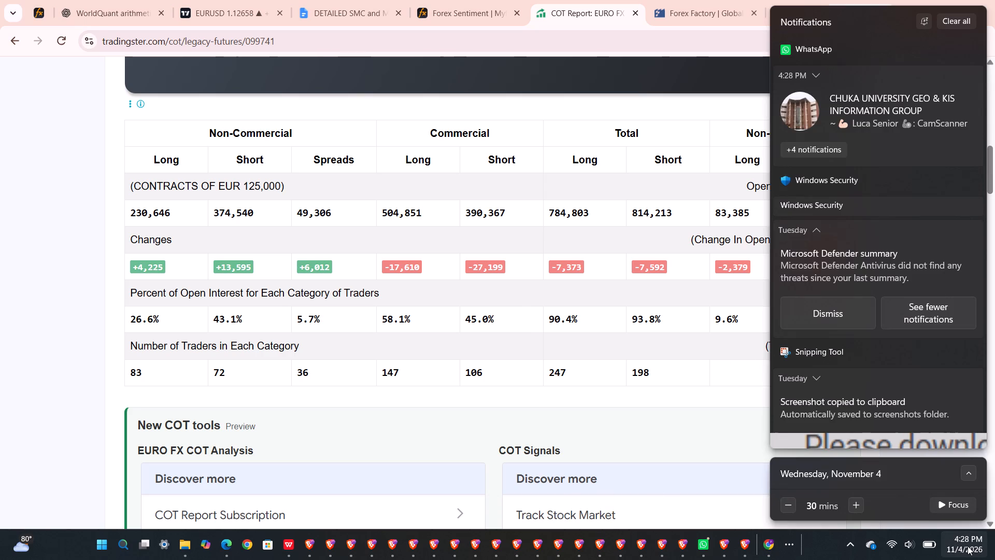
{"action": "left_click", "coordinate": [968, 546]}
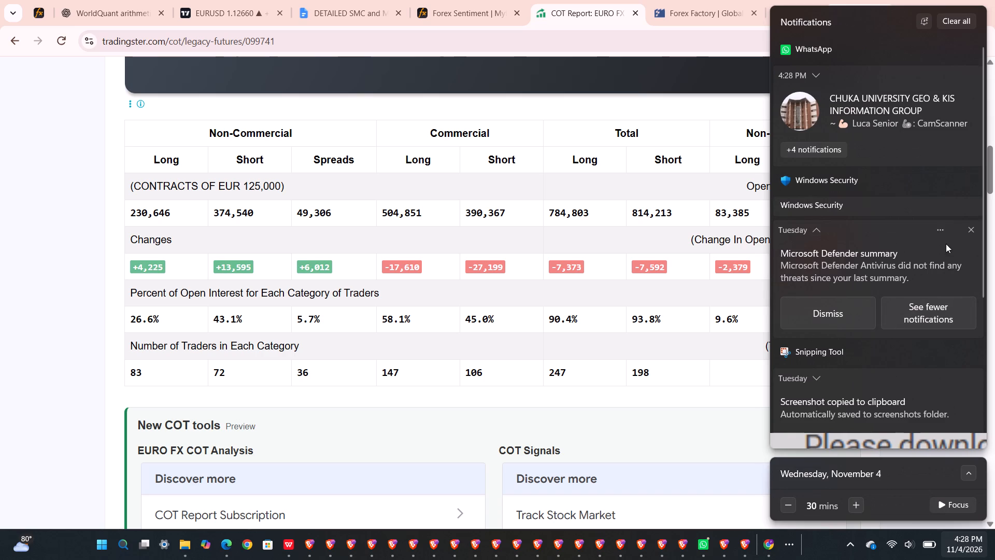
{"action": "left_click", "coordinate": [920, 19]}
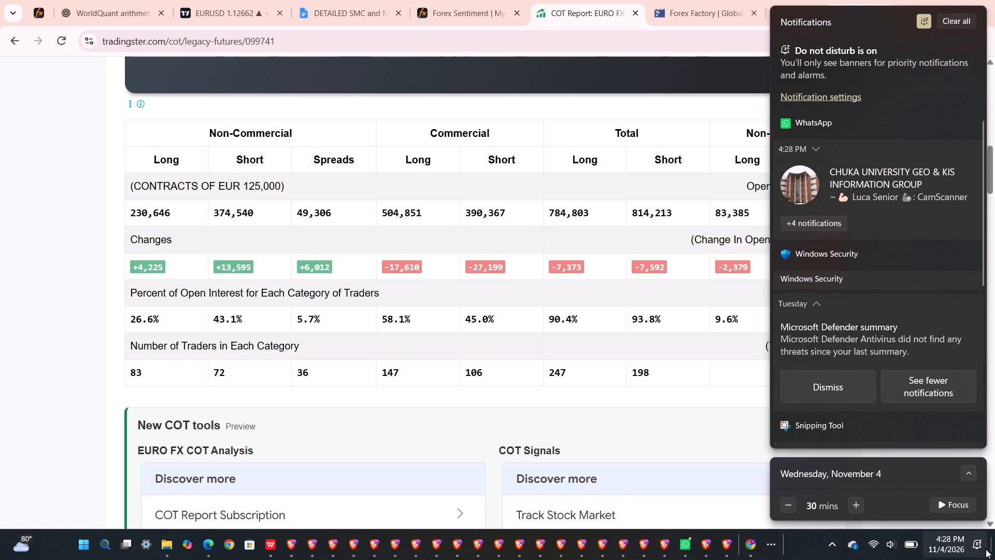
{"action": "left_click", "coordinate": [981, 555]}
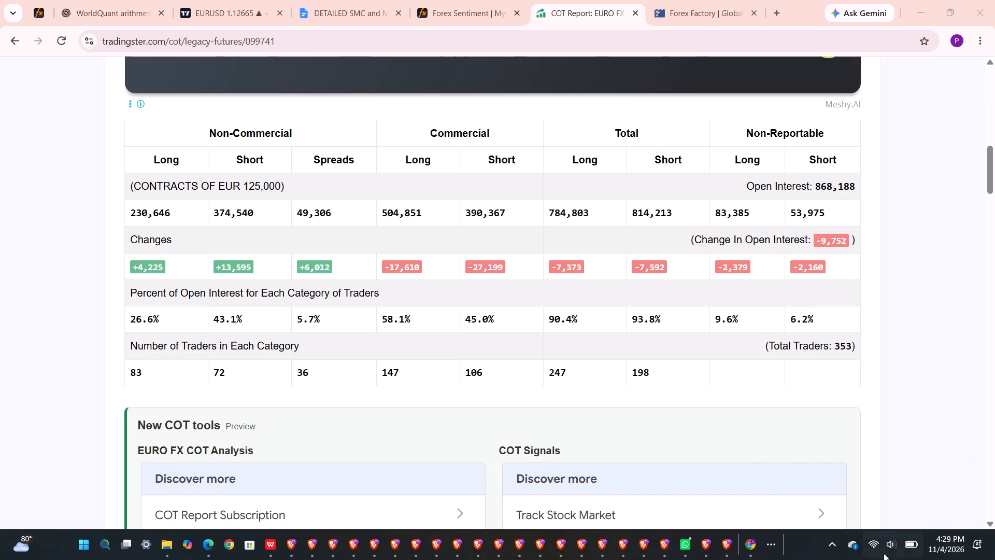
Review the EURO FX report's position changes and trader numbers, and go back to Tradingster's list of currency COT reports.
{"action": "scroll", "coordinate": [555, 389], "scroll_direction": "down", "scroll_amount": 4}
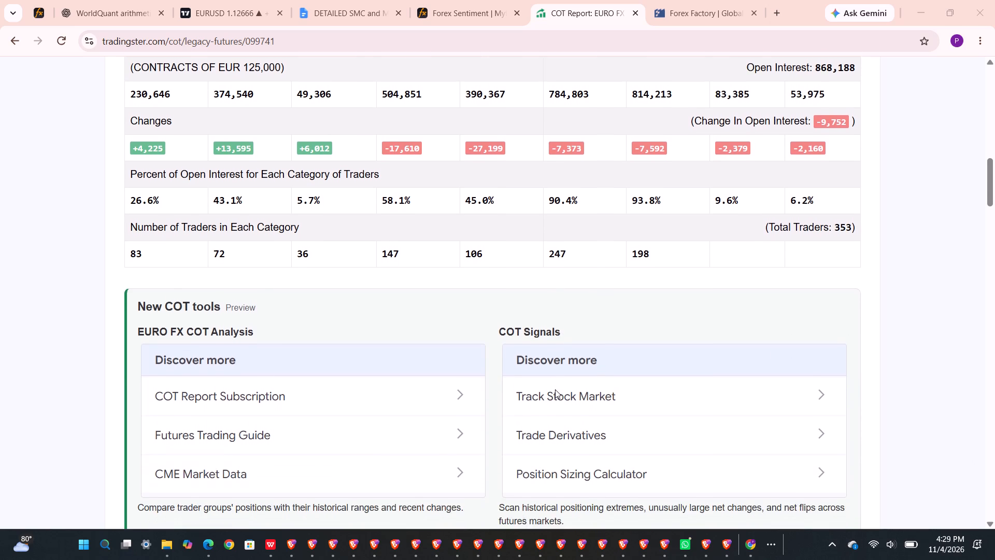
{"action": "scroll", "coordinate": [555, 389], "scroll_direction": "down", "scroll_amount": 3}
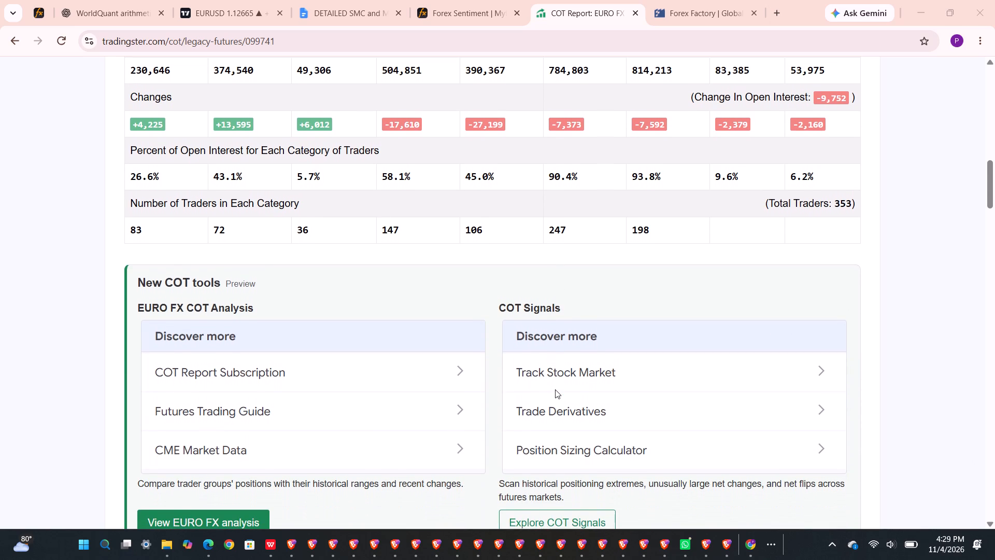
{"action": "scroll", "coordinate": [555, 389], "scroll_direction": "down", "scroll_amount": 1}
{"action": "scroll", "coordinate": [555, 389], "scroll_direction": "up", "scroll_amount": 1}
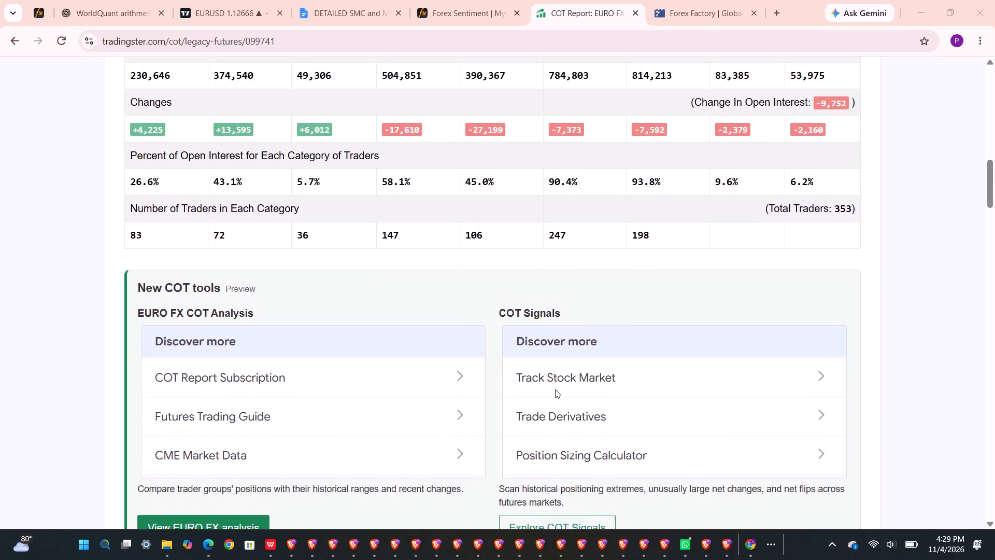
{"action": "scroll", "coordinate": [555, 389], "scroll_direction": "up", "scroll_amount": 4}
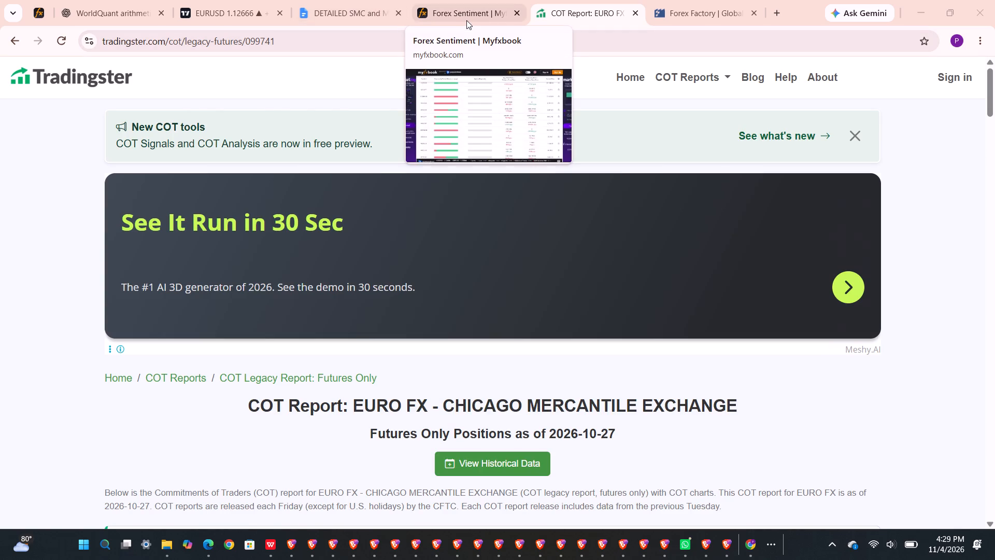
{"action": "left_click", "coordinate": [15, 45]}
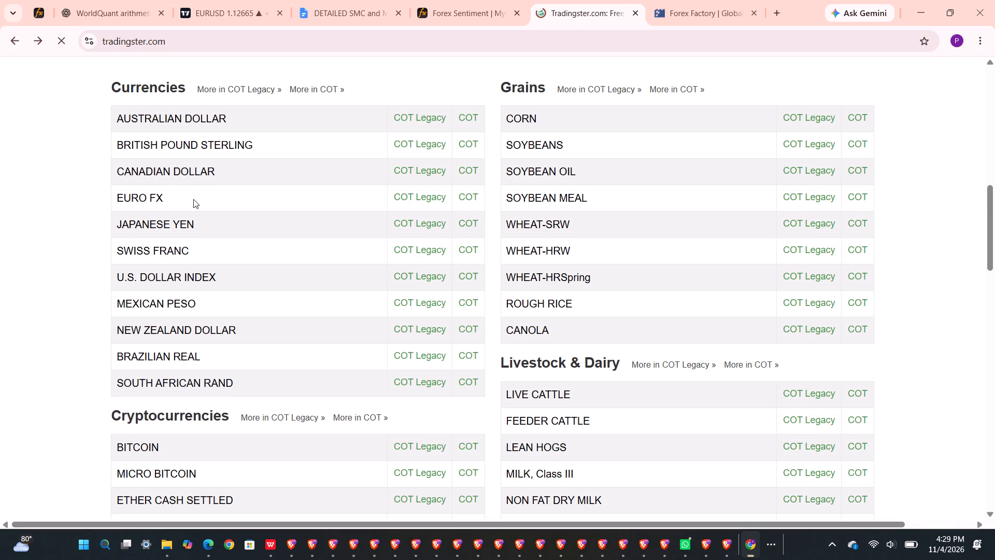
From Tradingster's Currencies list, open the COT Legacy report for BRITISH POUND STERLING and examine the long and short positions table.
{"action": "scroll", "coordinate": [200, 286], "scroll_direction": "down", "scroll_amount": 1}
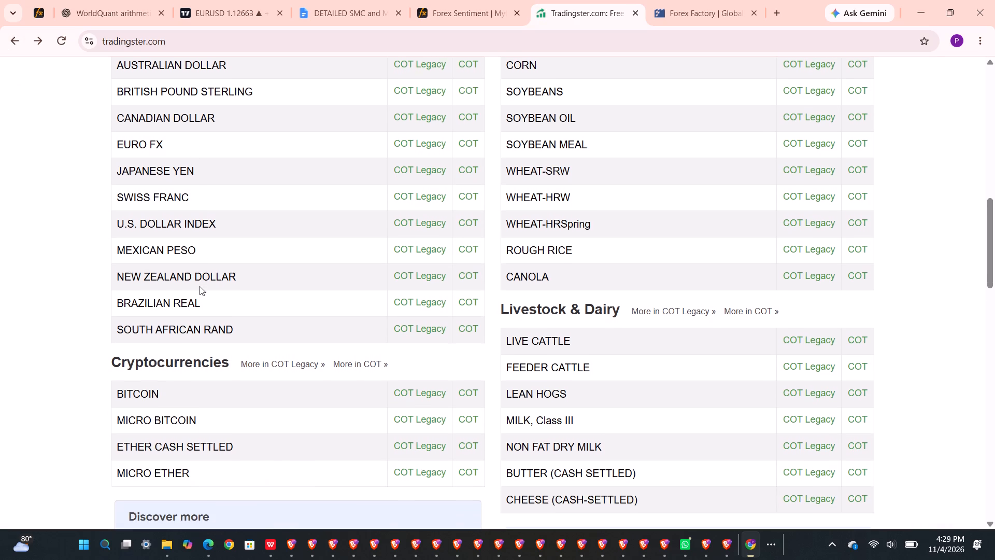
{"action": "scroll", "coordinate": [200, 286], "scroll_direction": "down", "scroll_amount": 1}
{"action": "scroll", "coordinate": [192, 355], "scroll_direction": "down", "scroll_amount": 1}
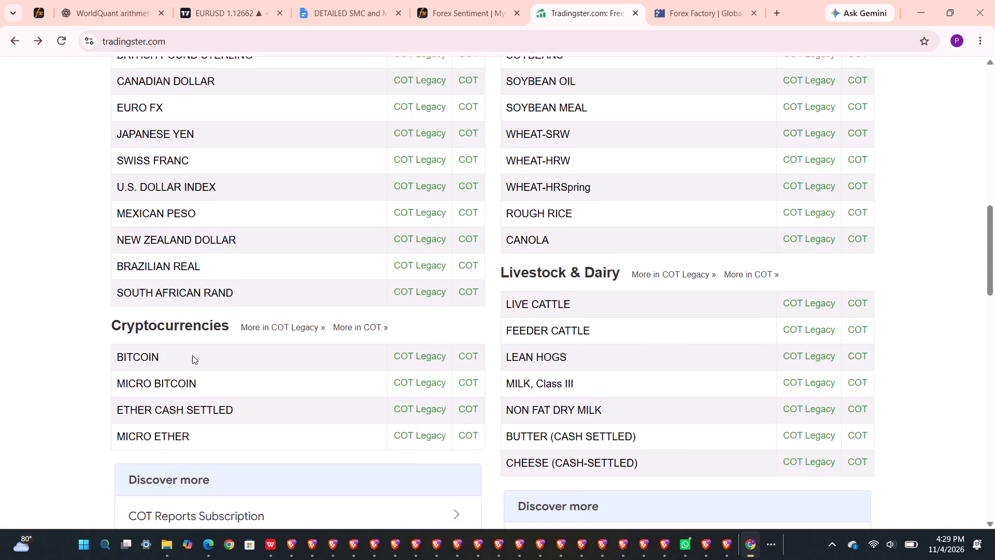
{"action": "scroll", "coordinate": [192, 355], "scroll_direction": "down", "scroll_amount": 1}
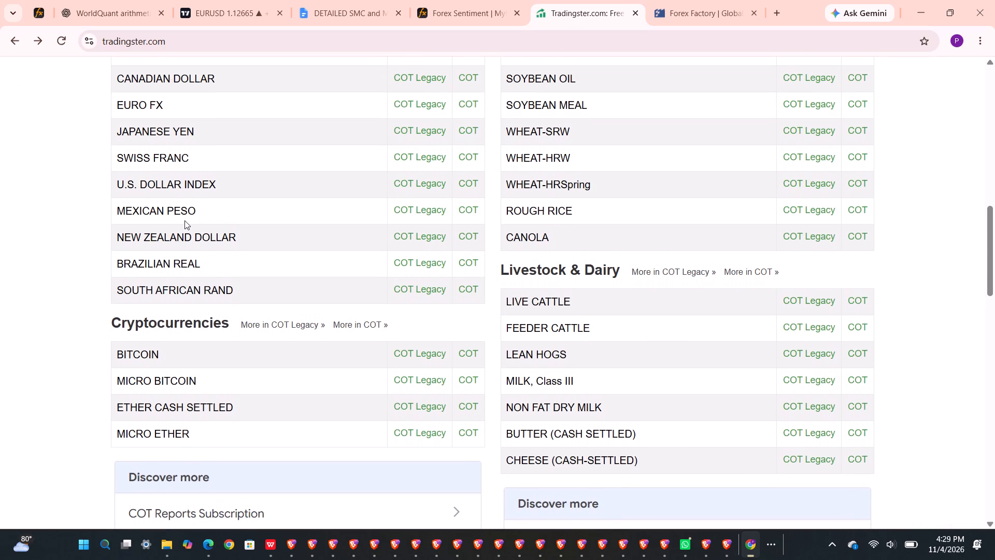
{"action": "scroll", "coordinate": [184, 220], "scroll_direction": "up", "scroll_amount": 3}
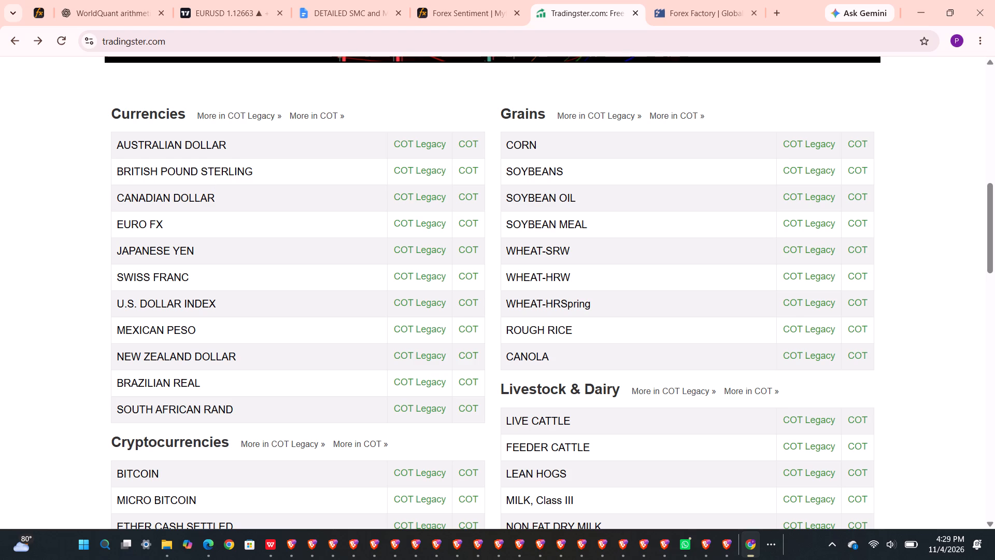
{"action": "double_click", "coordinate": [427, 172]}
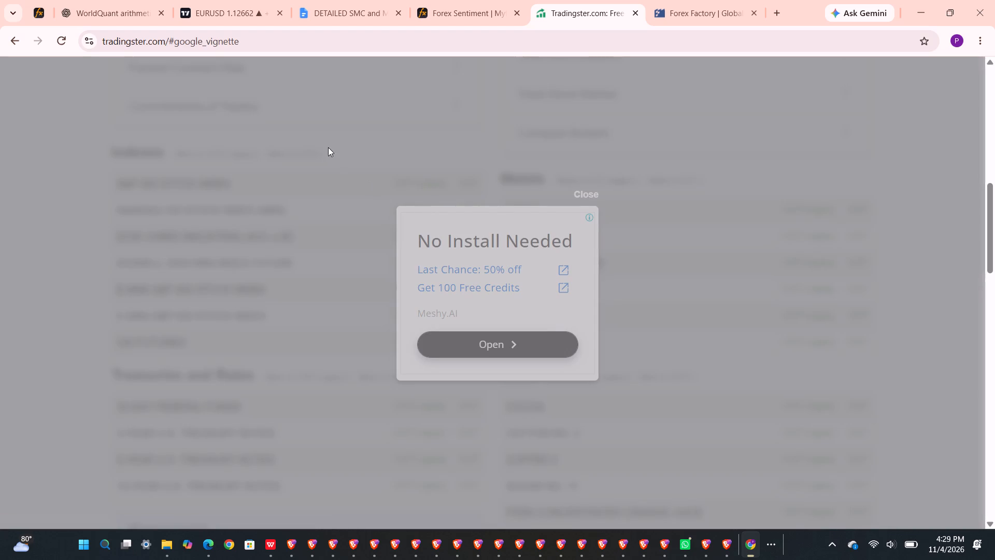
{"action": "left_click", "coordinate": [12, 34]}
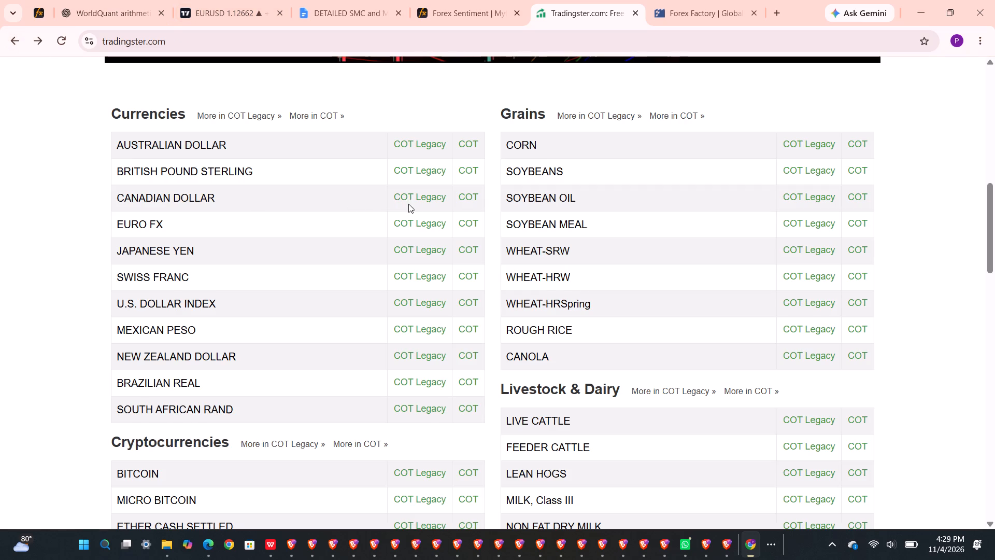
{"action": "left_click", "coordinate": [429, 168]}
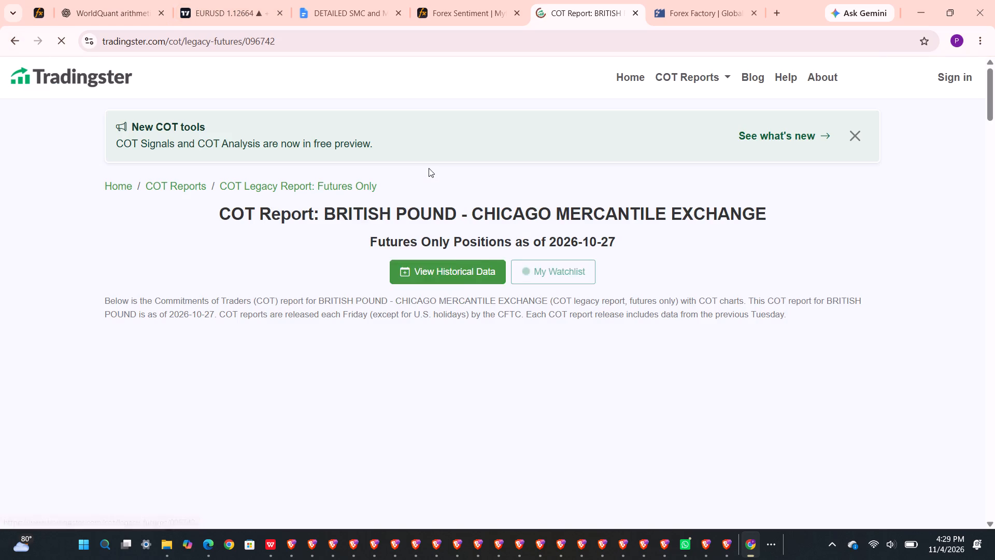
{"action": "scroll", "coordinate": [408, 291], "scroll_direction": "down", "scroll_amount": 2}
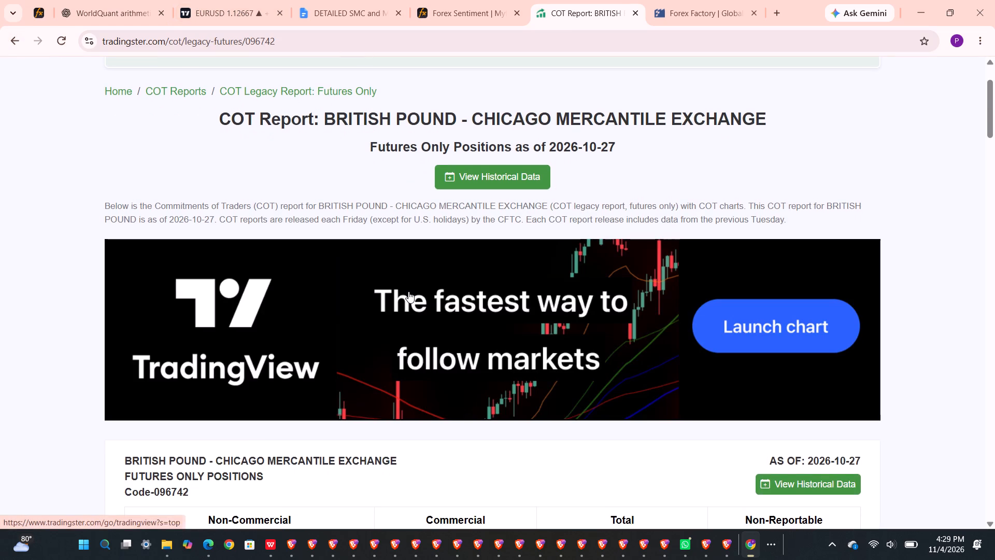
{"action": "scroll", "coordinate": [408, 291], "scroll_direction": "down", "scroll_amount": 2}
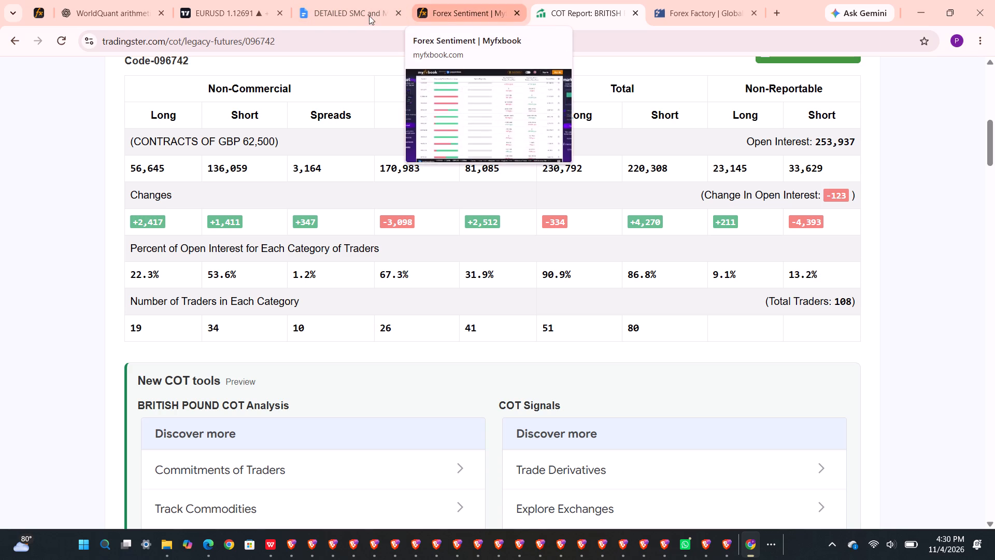
Go back to the currency list and reopen the EURO FX COT Legacy report to compare its positions table with the pound's.
{"action": "left_click", "coordinate": [7, 34]}
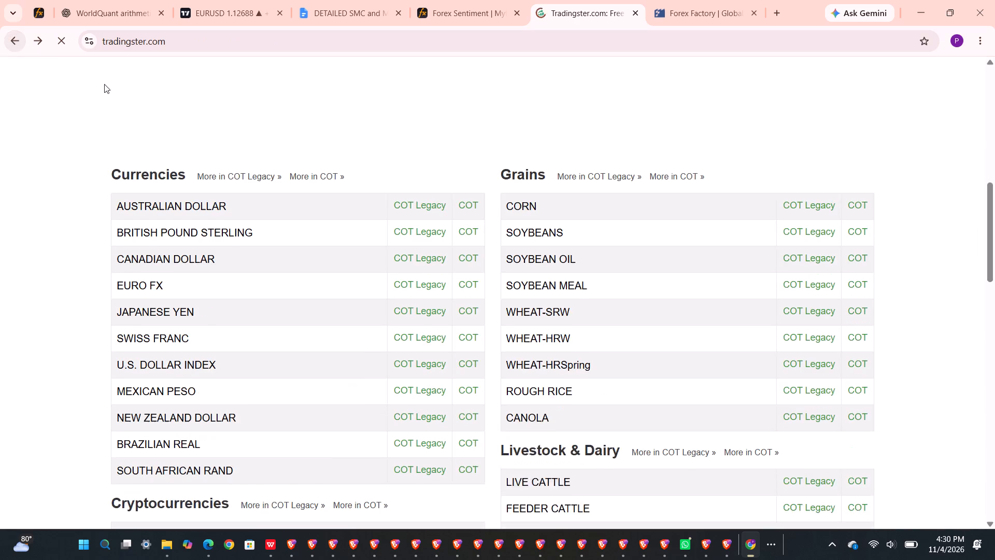
{"action": "scroll", "coordinate": [283, 233], "scroll_direction": "up", "scroll_amount": 1}
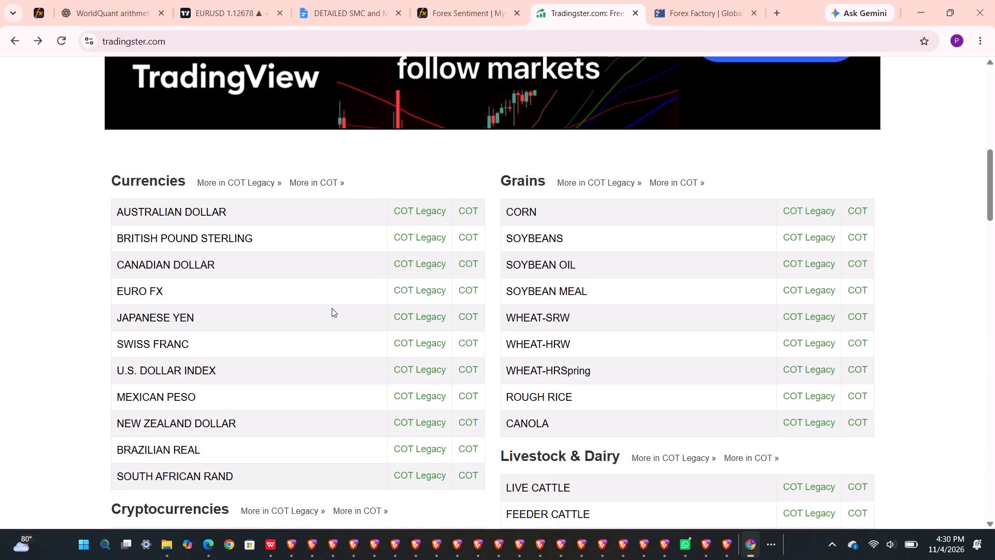
{"action": "left_click", "coordinate": [431, 293]}
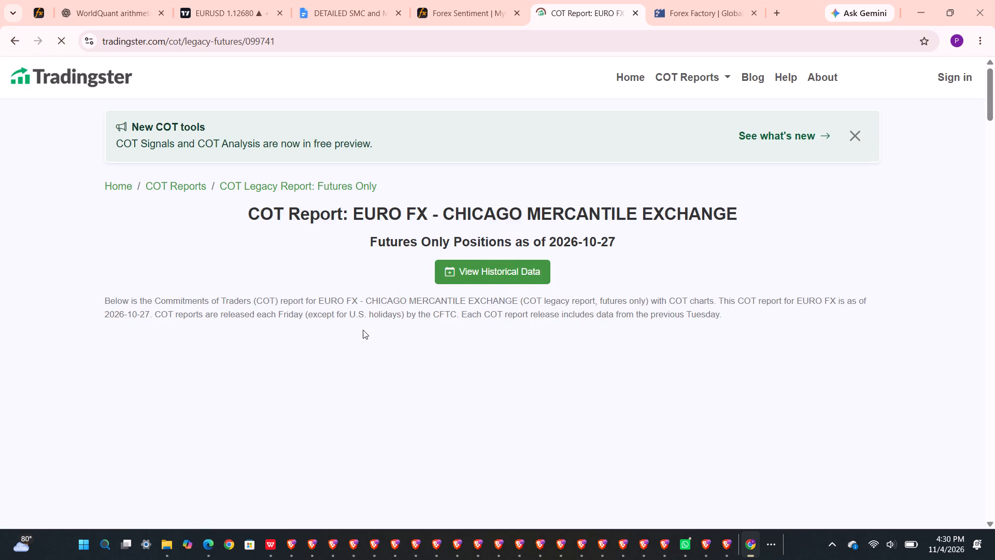
{"action": "scroll", "coordinate": [363, 330], "scroll_direction": "down", "scroll_amount": 3}
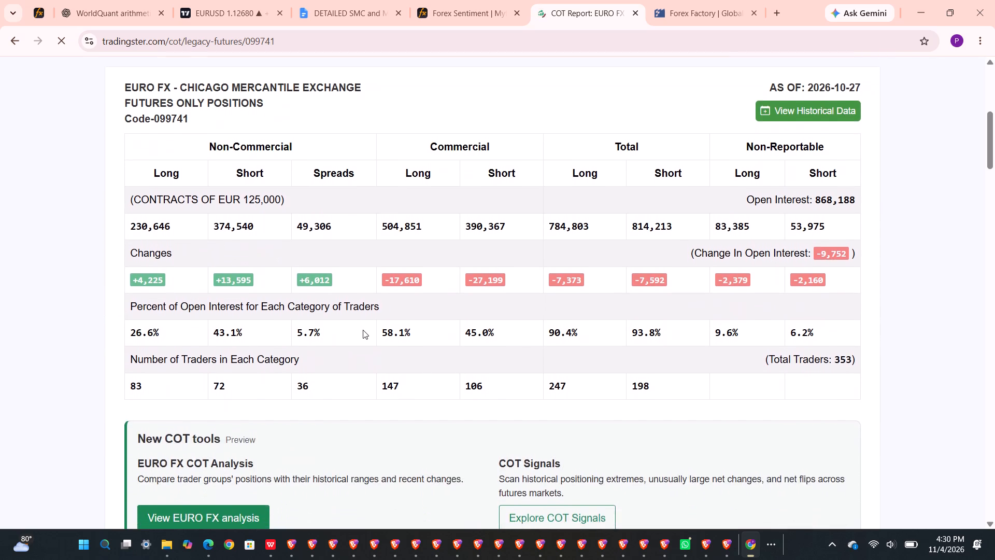
{"action": "scroll", "coordinate": [363, 330], "scroll_direction": "down", "scroll_amount": 1}
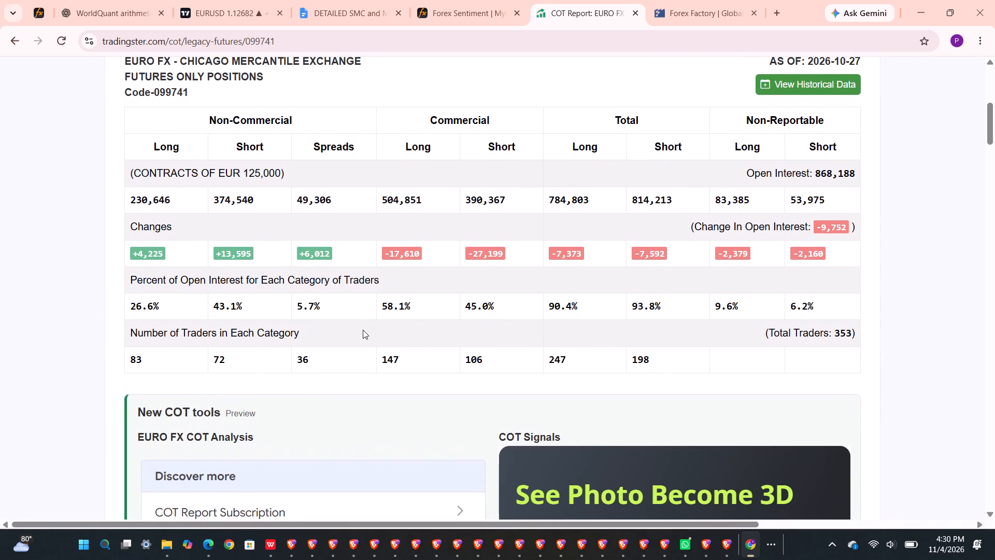
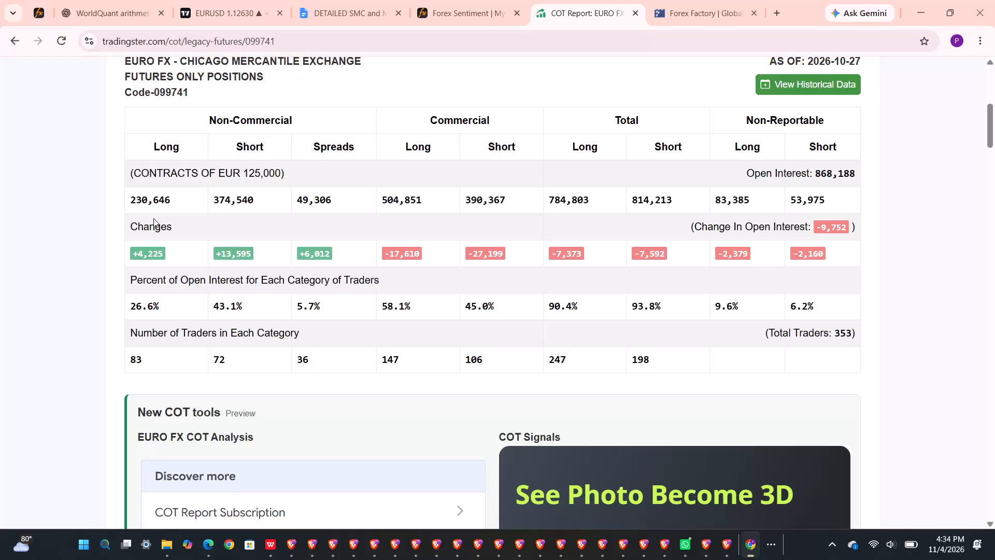
Look over the EURO FX COT report once more, switch to Forex Factory and check the majors overview and today's calendar.
{"action": "scroll", "coordinate": [301, 221], "scroll_direction": "up", "scroll_amount": 1}
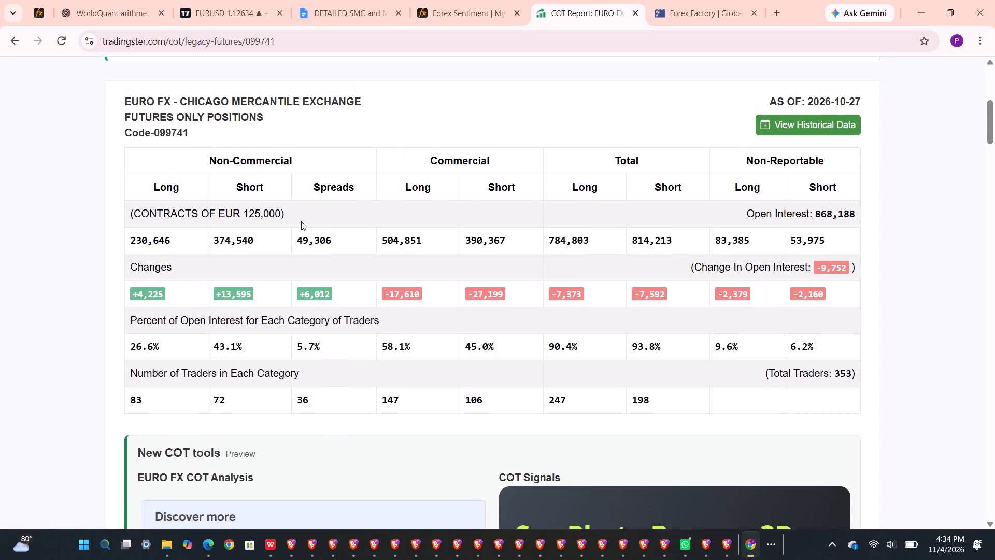
{"action": "scroll", "coordinate": [301, 221], "scroll_direction": "up", "scroll_amount": 3}
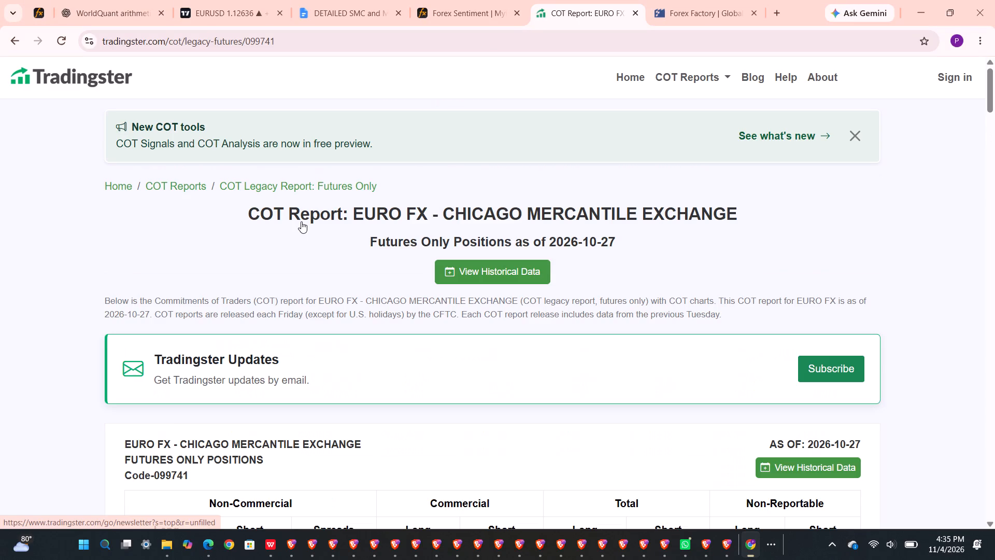
{"action": "left_click", "coordinate": [675, 14]}
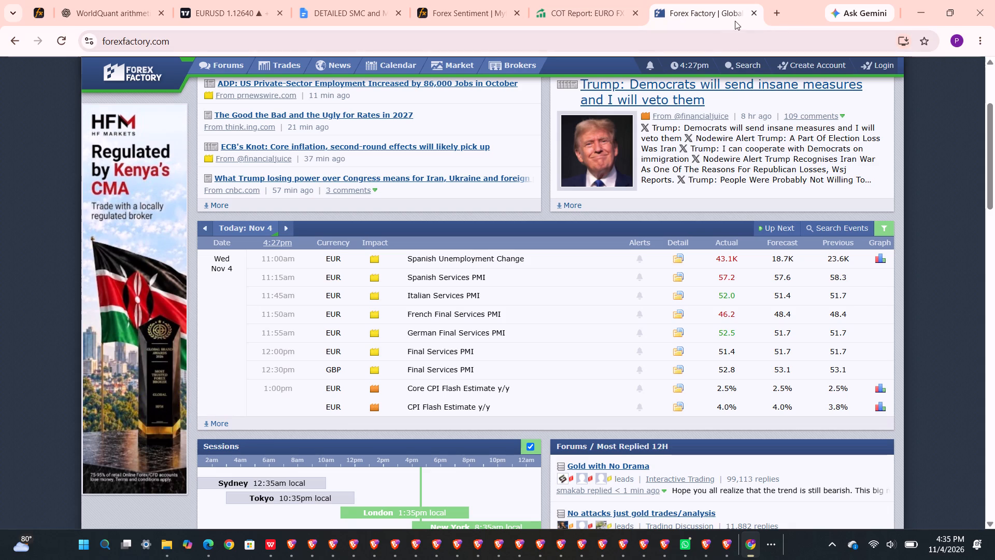
{"action": "scroll", "coordinate": [620, 159], "scroll_direction": "up", "scroll_amount": 3}
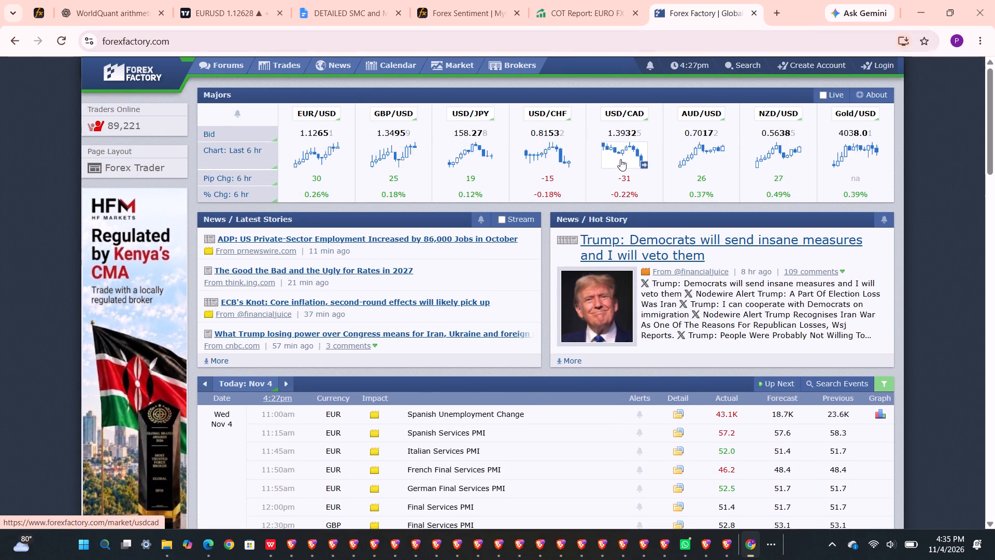
{"action": "scroll", "coordinate": [620, 159], "scroll_direction": "up", "scroll_amount": 1}
{"action": "scroll", "coordinate": [620, 159], "scroll_direction": "down", "scroll_amount": 2}
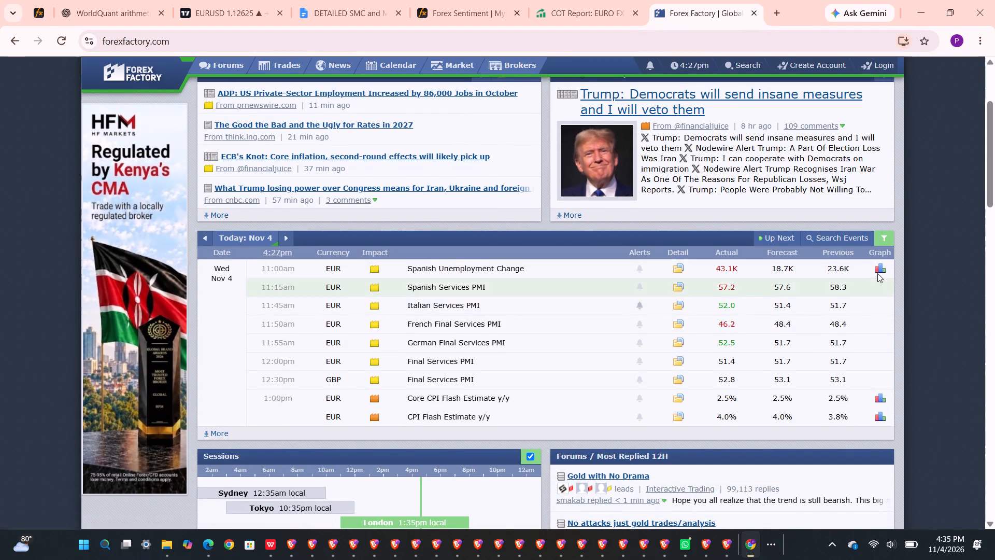
Reapply the Forex Factory calendar filter with only EUR and GBP selected, and reload the page to refresh today's events.
{"action": "left_click", "coordinate": [889, 233]}
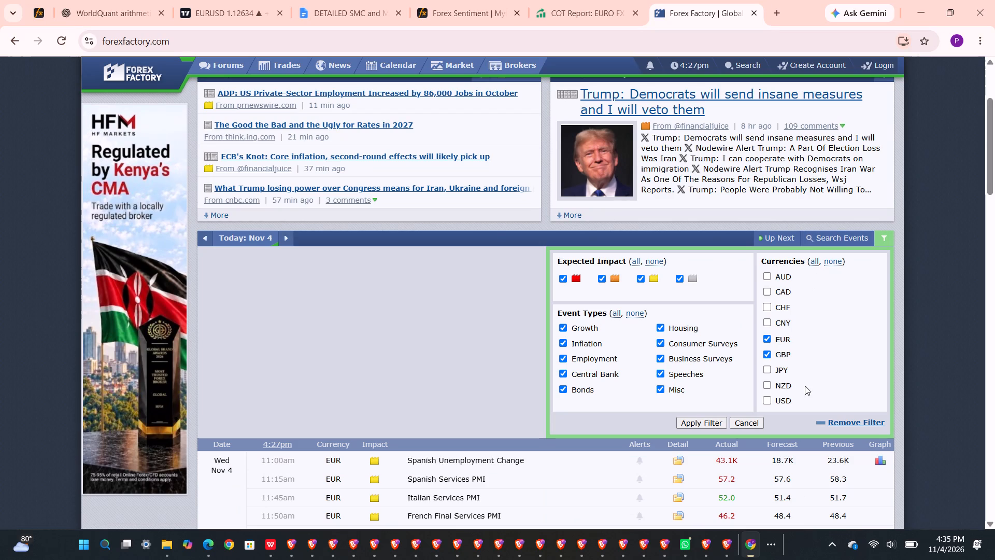
{"action": "left_click", "coordinate": [712, 422]}
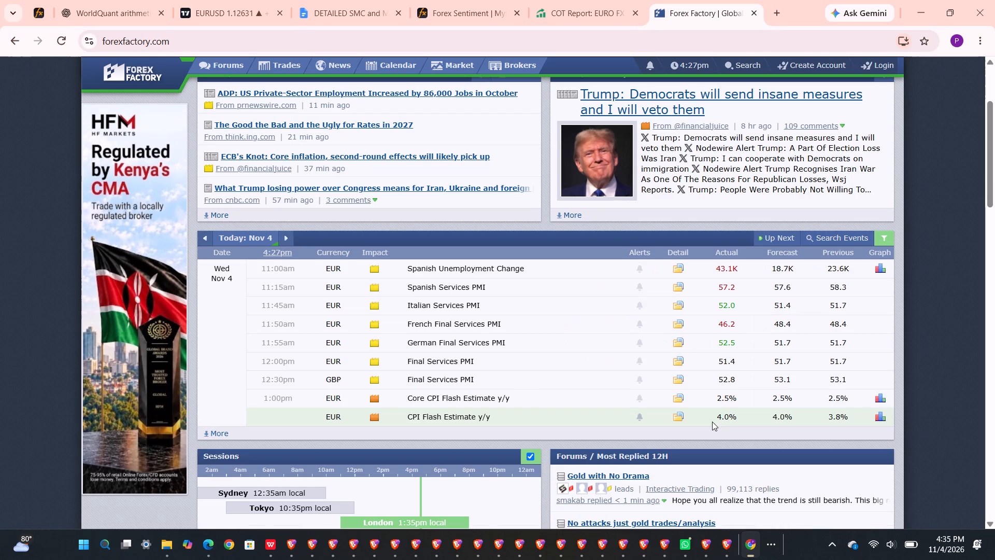
{"action": "scroll", "coordinate": [596, 347], "scroll_direction": "down", "scroll_amount": 1}
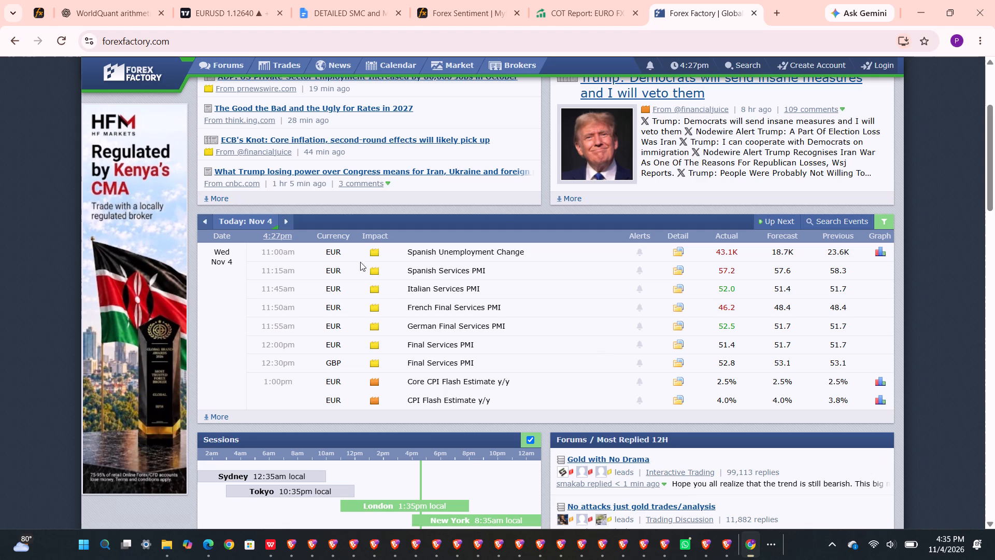
{"action": "left_click", "coordinate": [64, 39]}
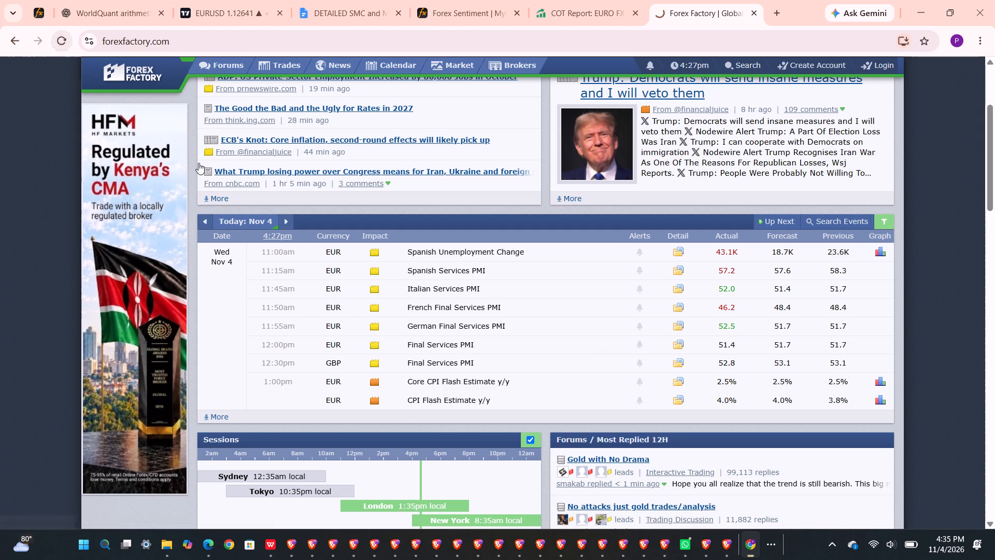
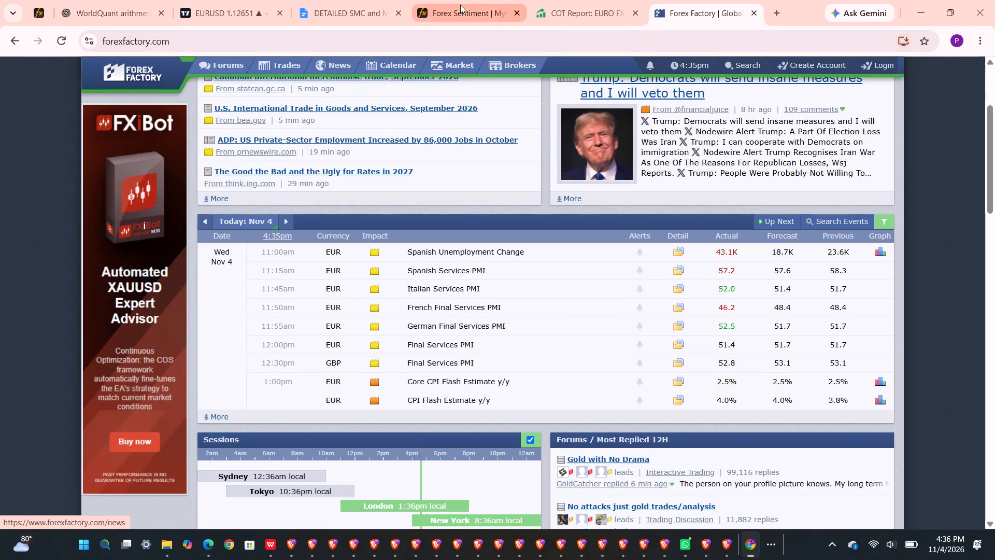
Return to the SMC strategy document and read checklist items 2 to 5 on sentiment, COT, news and 4H/1H structure.
{"action": "left_click", "coordinate": [589, 11]}
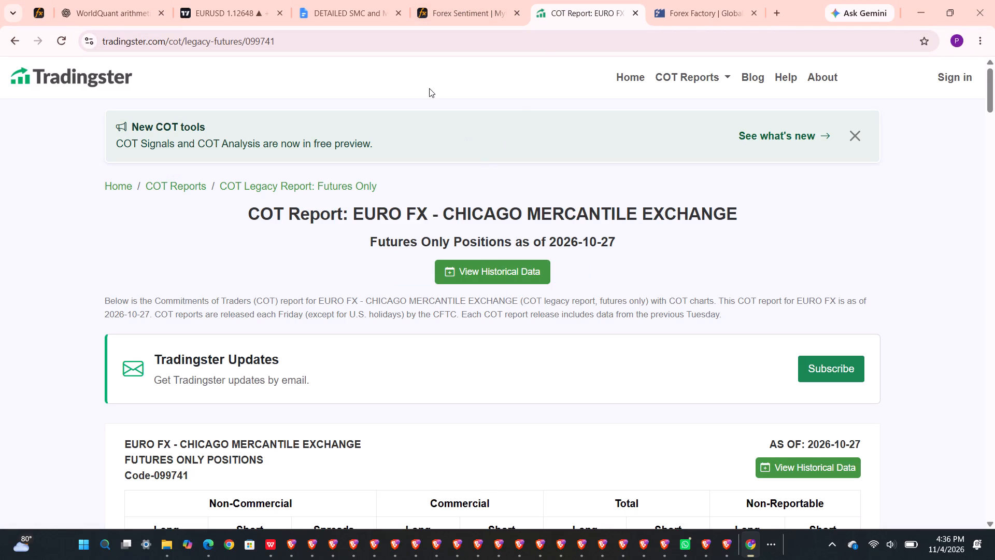
{"action": "left_click", "coordinate": [355, 26]}
{"action": "scroll", "coordinate": [354, 244], "scroll_direction": "down", "scroll_amount": 1}
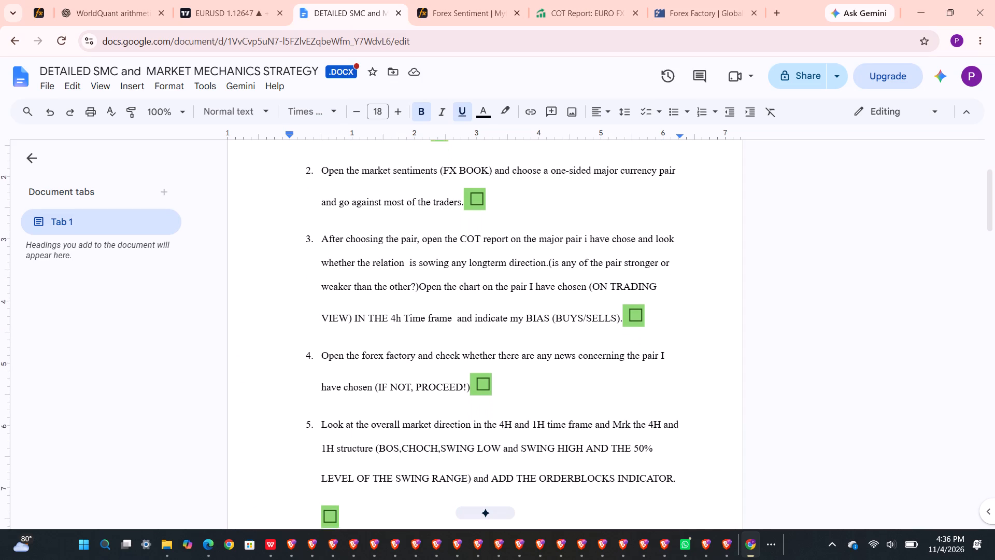
{"action": "scroll", "coordinate": [354, 244], "scroll_direction": "down", "scroll_amount": 1}
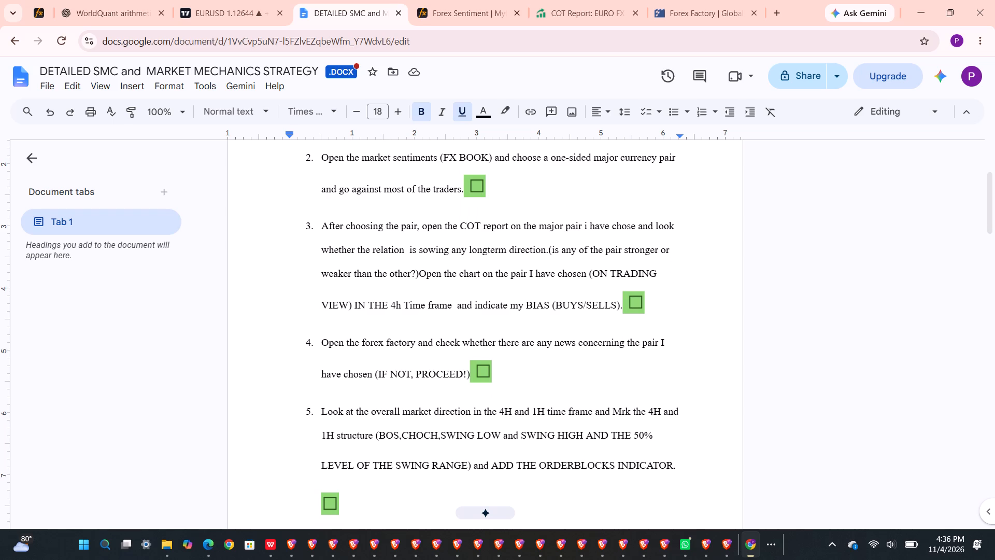
Switch to the TradingView chart, load the EURGBP pair and set the timeframe to 4h.
{"action": "left_click", "coordinate": [229, 21]}
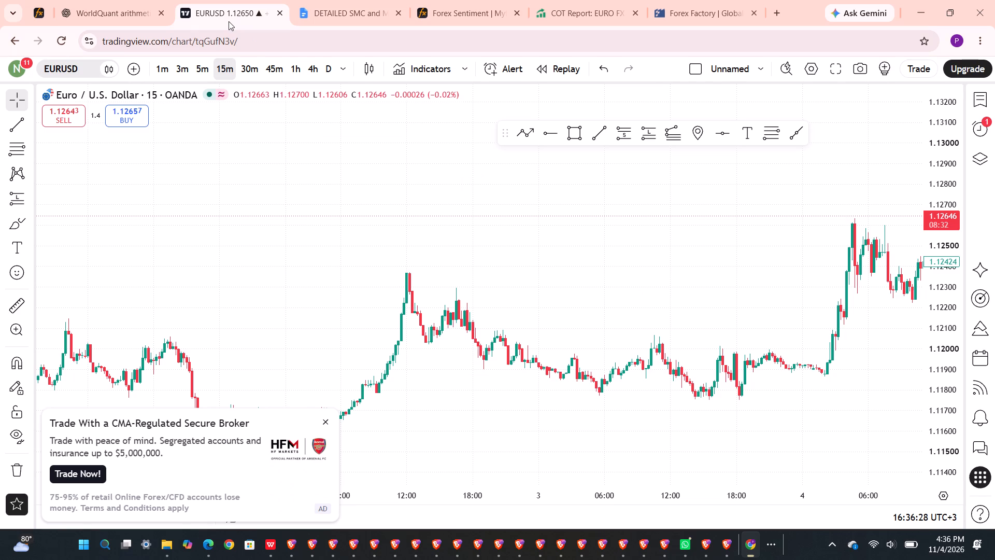
{"action": "type", "text": "EURGBP"}
{"action": "key", "text": "Return"}
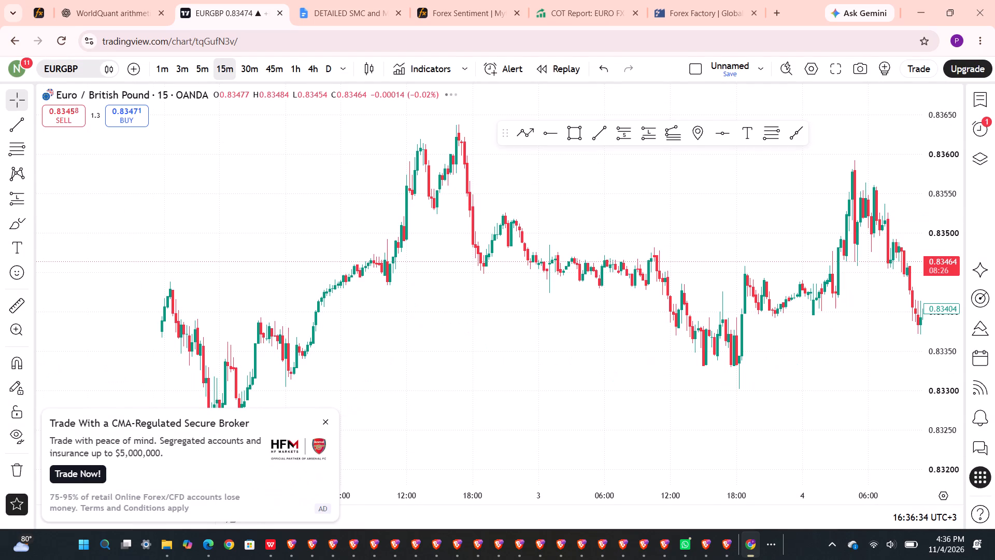
{"action": "left_click", "coordinate": [315, 72]}
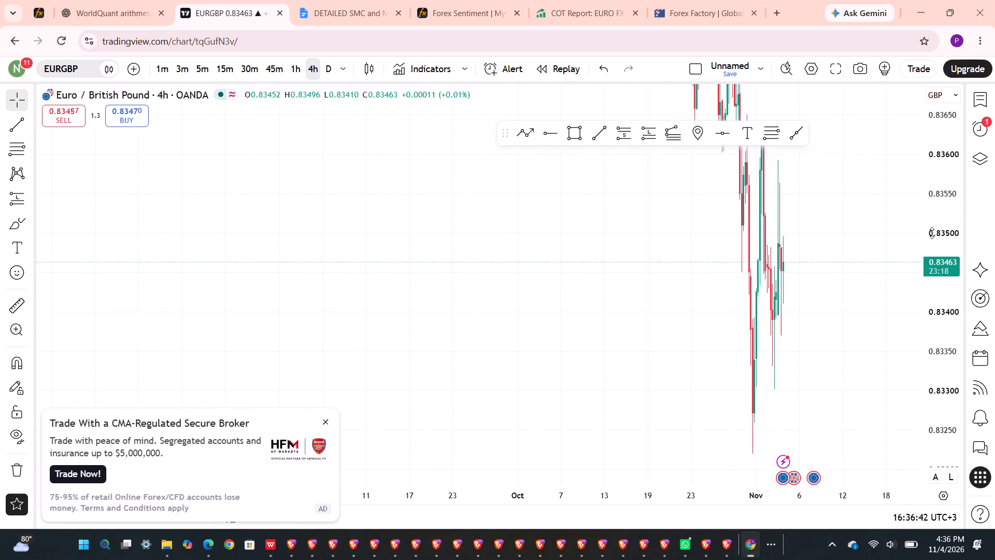
Examine the EURGBP 4-hour candles from October to early November to judge the overall market direction.
{"action": "scroll", "coordinate": [932, 233], "scroll_direction": "down", "scroll_amount": 2}
{"action": "scroll", "coordinate": [932, 233], "scroll_direction": "up", "scroll_amount": 1}
{"action": "scroll", "coordinate": [932, 233], "scroll_direction": "down", "scroll_amount": 4}
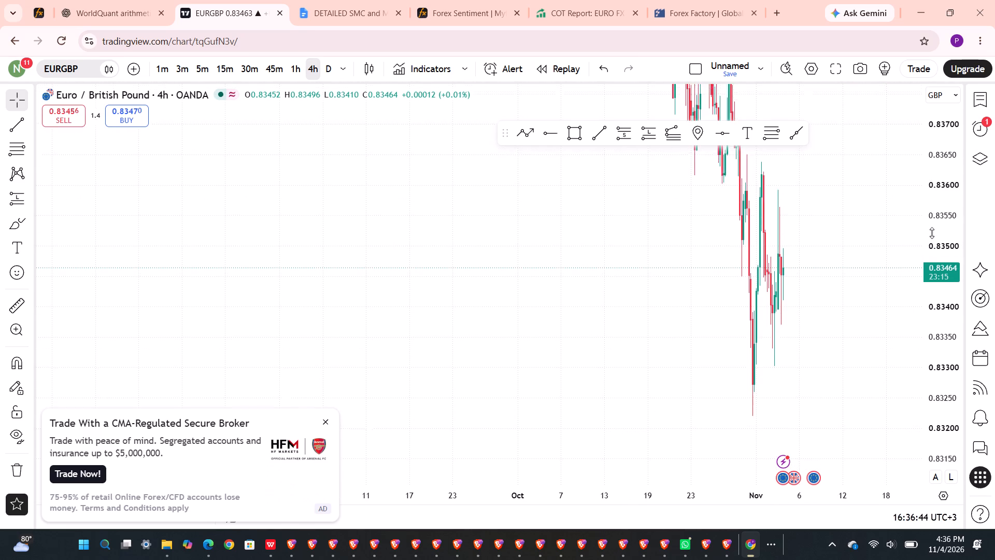
{"action": "scroll", "coordinate": [932, 233], "scroll_direction": "down", "scroll_amount": 7}
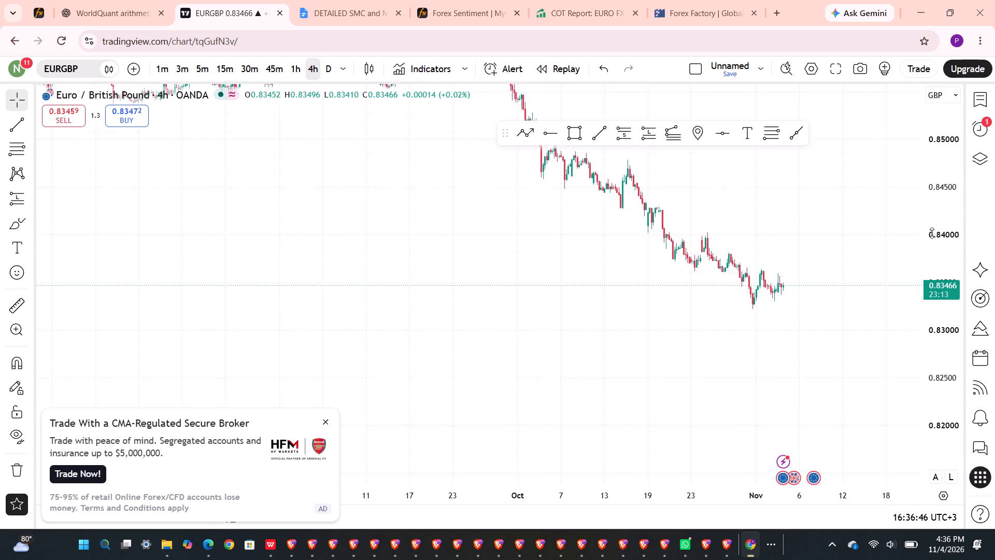
{"action": "scroll", "coordinate": [932, 233], "scroll_direction": "down", "scroll_amount": 3}
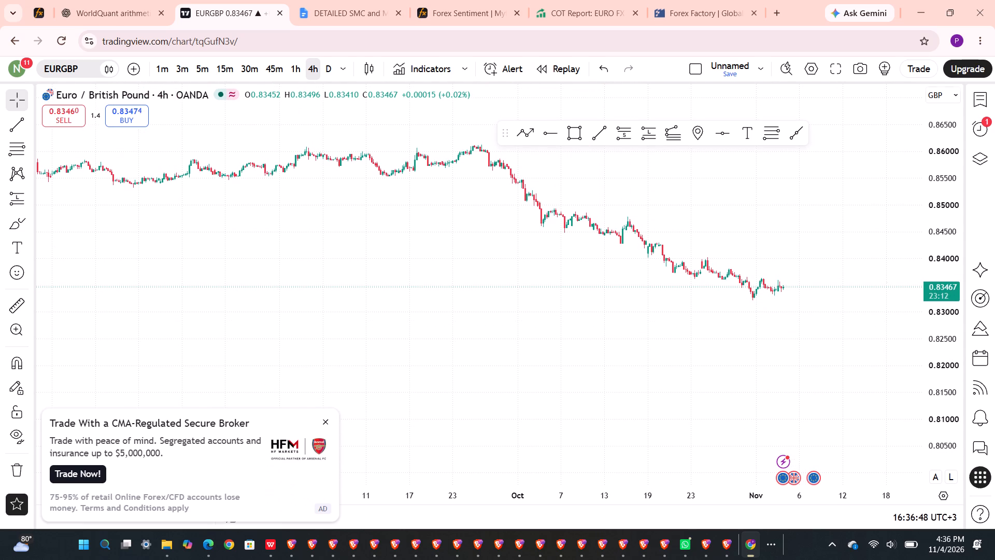
{"action": "scroll", "coordinate": [810, 301], "scroll_direction": "up", "scroll_amount": 5}
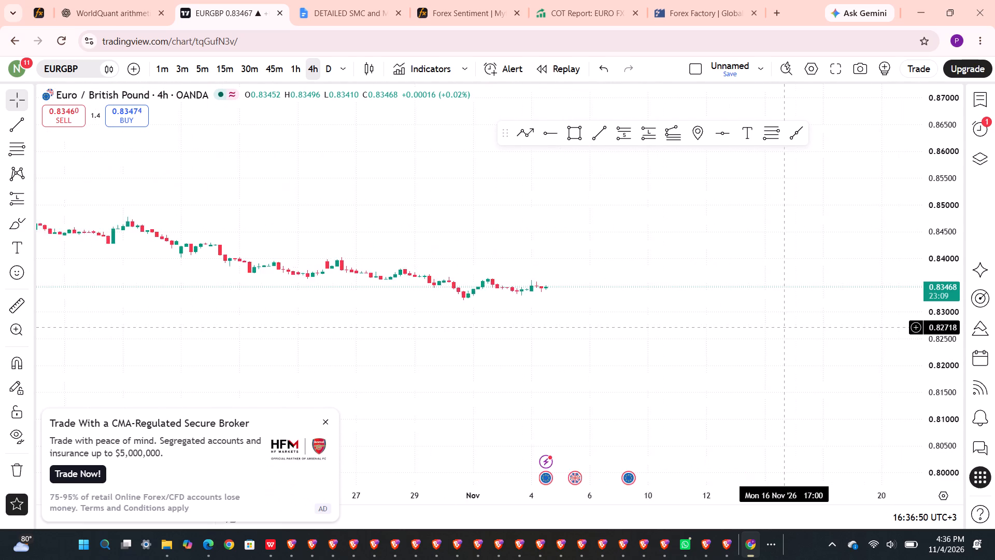
{"action": "scroll", "coordinate": [786, 327], "scroll_direction": "up", "scroll_amount": 1}
{"action": "scroll", "coordinate": [786, 327], "scroll_direction": "right", "scroll_amount": 5}
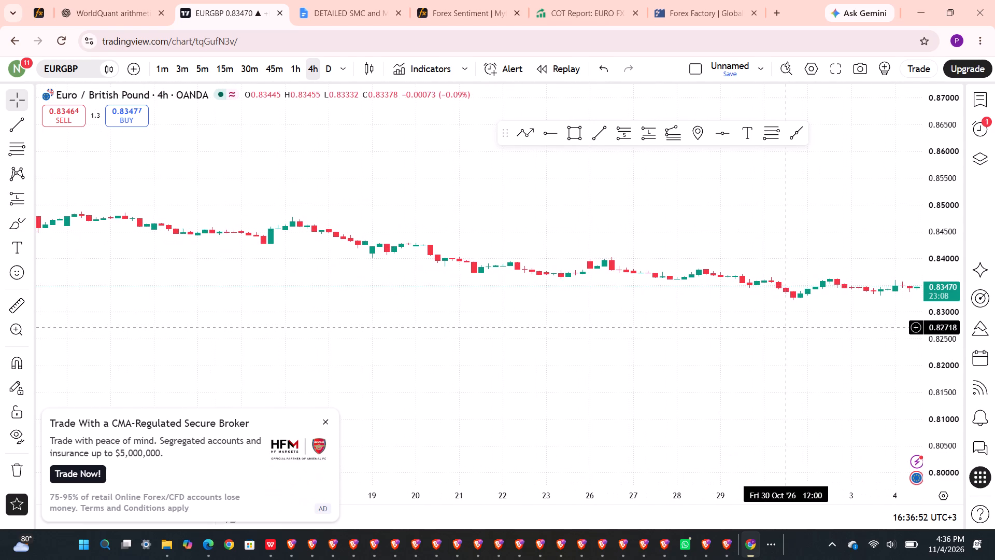
{"action": "scroll", "coordinate": [952, 342], "scroll_direction": "down", "scroll_amount": 2}
{"action": "scroll", "coordinate": [952, 342], "scroll_direction": "up", "scroll_amount": 4}
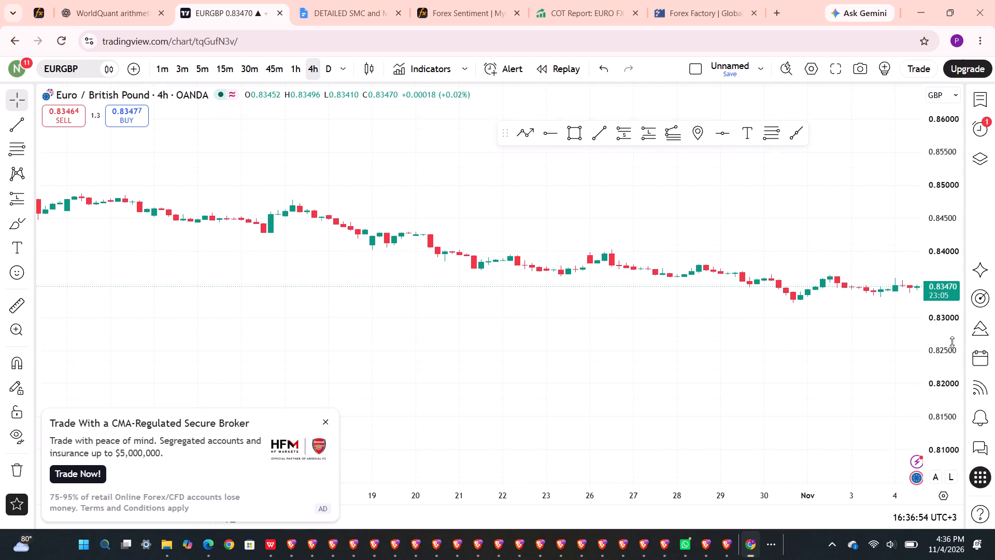
{"action": "scroll", "coordinate": [952, 342], "scroll_direction": "up", "scroll_amount": 4}
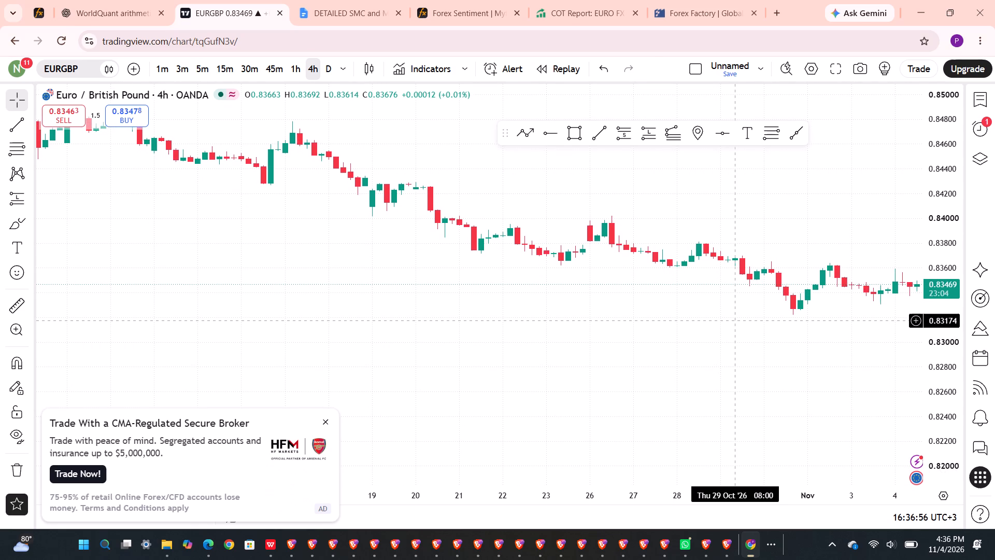
{"action": "scroll", "coordinate": [734, 320], "scroll_direction": "right", "scroll_amount": 2}
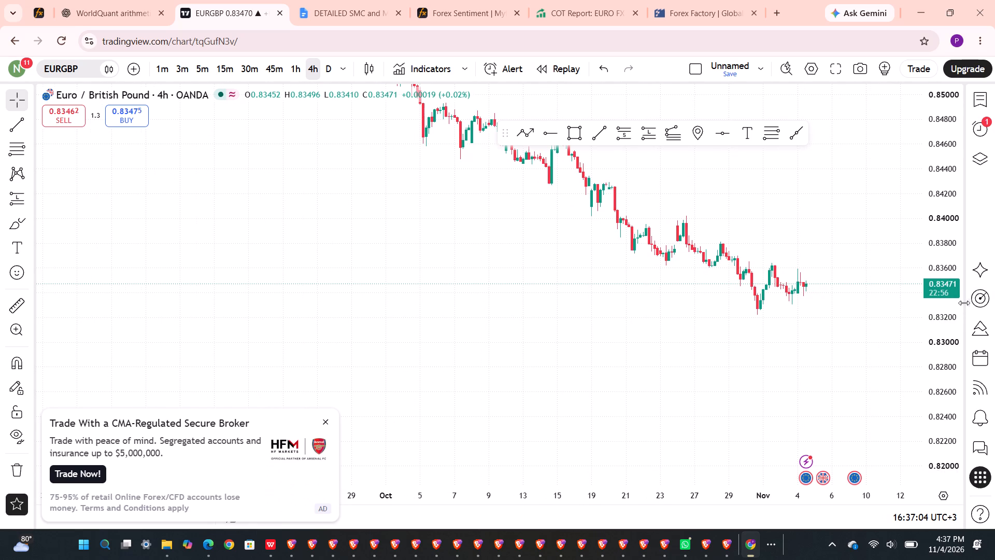
{"action": "left_click_drag", "start_coordinate": [950, 300], "coordinate": [948, 359]}
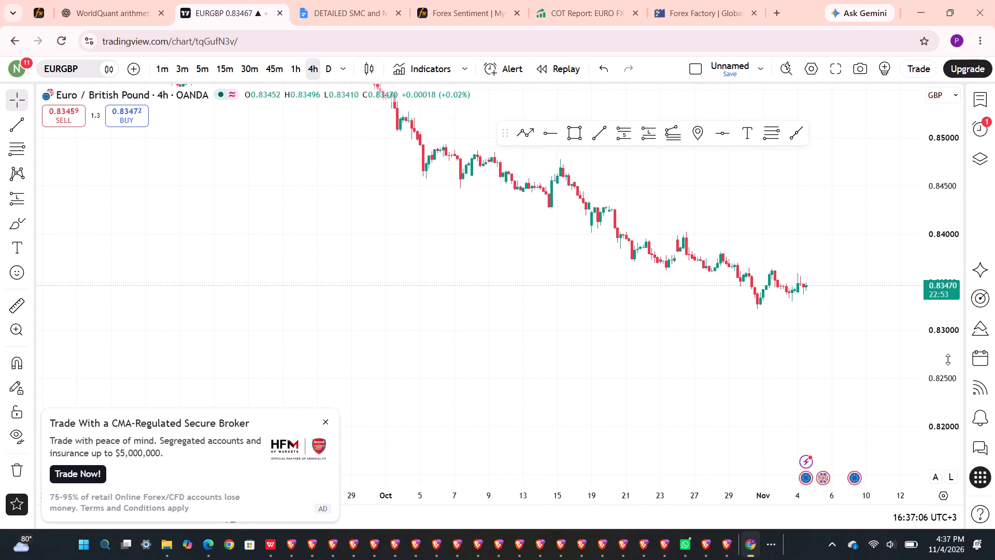
{"action": "left_click_drag", "start_coordinate": [948, 359], "coordinate": [990, 233]}
{"action": "left_click_drag", "start_coordinate": [604, 293], "coordinate": [556, 403]}
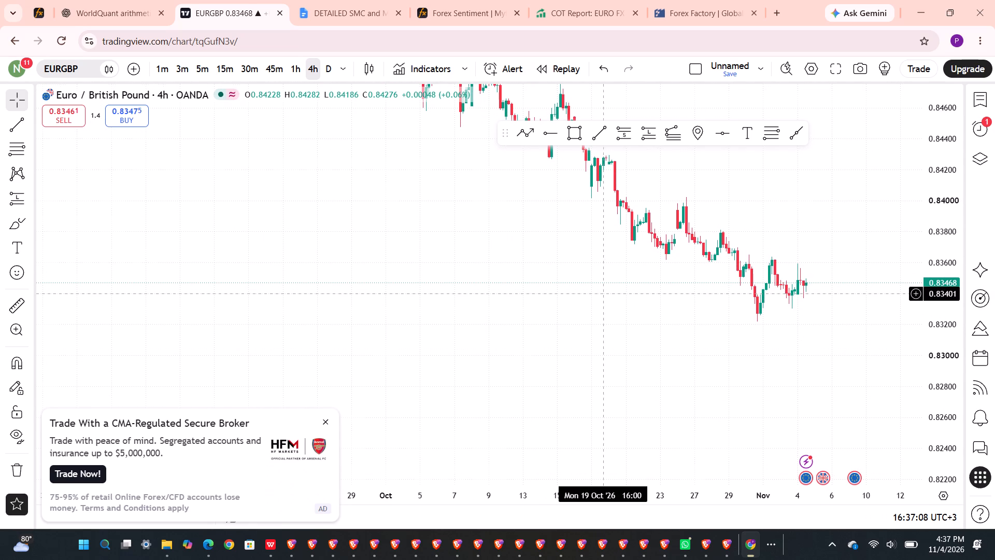
{"action": "left_click_drag", "start_coordinate": [556, 403], "coordinate": [520, 412]}
{"action": "left_click_drag", "start_coordinate": [528, 363], "coordinate": [611, 475]}
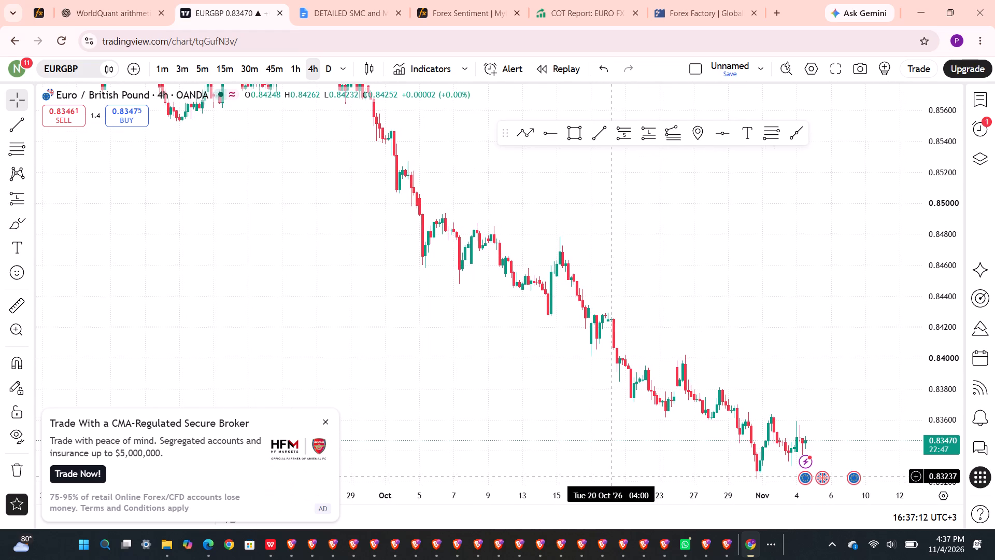
{"action": "left_click_drag", "start_coordinate": [611, 475], "coordinate": [613, 471]}
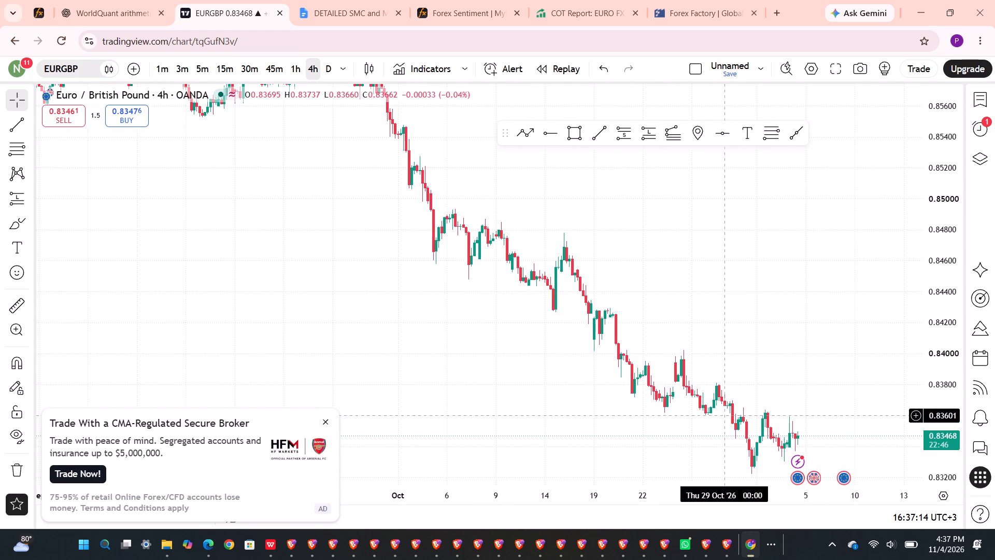
Examine the wider EURGBP 4-hour history back to September and compare it with the most recent swings.
{"action": "scroll", "coordinate": [934, 348], "scroll_direction": "down", "scroll_amount": 2}
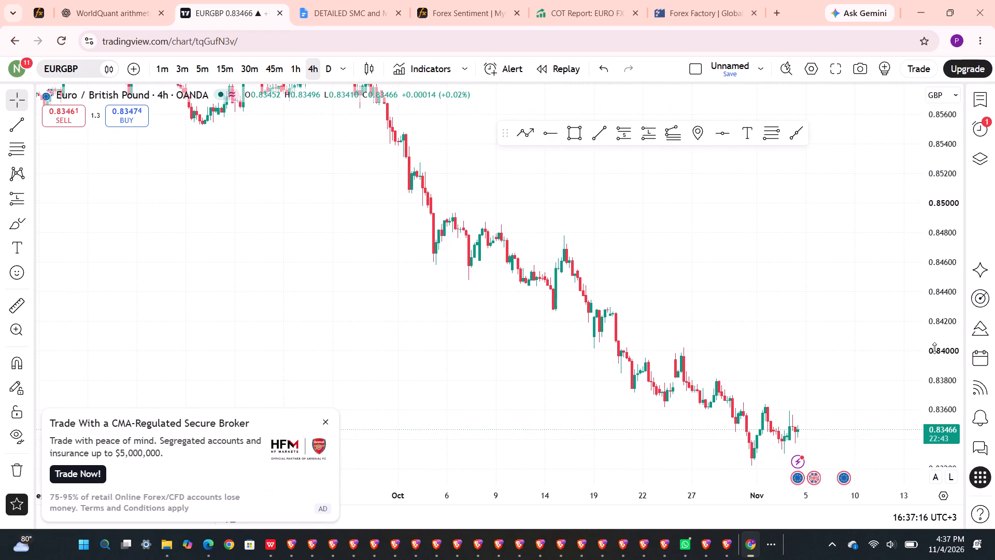
{"action": "scroll", "coordinate": [934, 348], "scroll_direction": "down", "scroll_amount": 4}
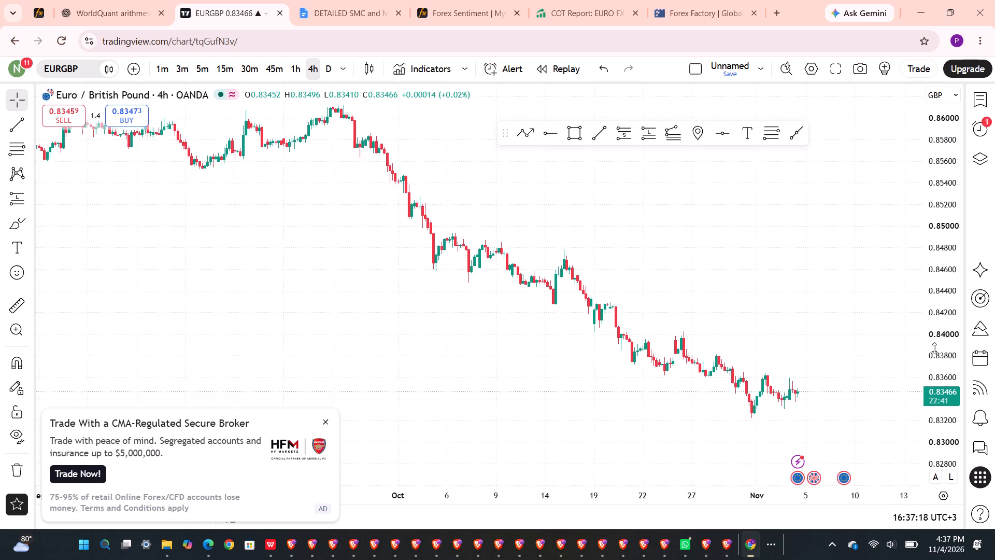
{"action": "scroll", "coordinate": [934, 348], "scroll_direction": "down", "scroll_amount": 1}
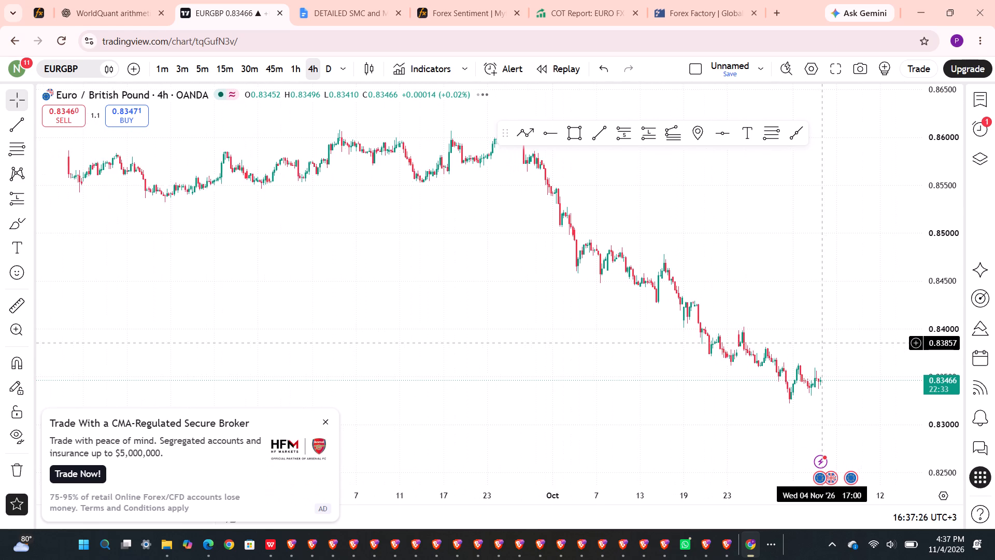
{"action": "scroll", "coordinate": [822, 342], "scroll_direction": "up", "scroll_amount": 1}
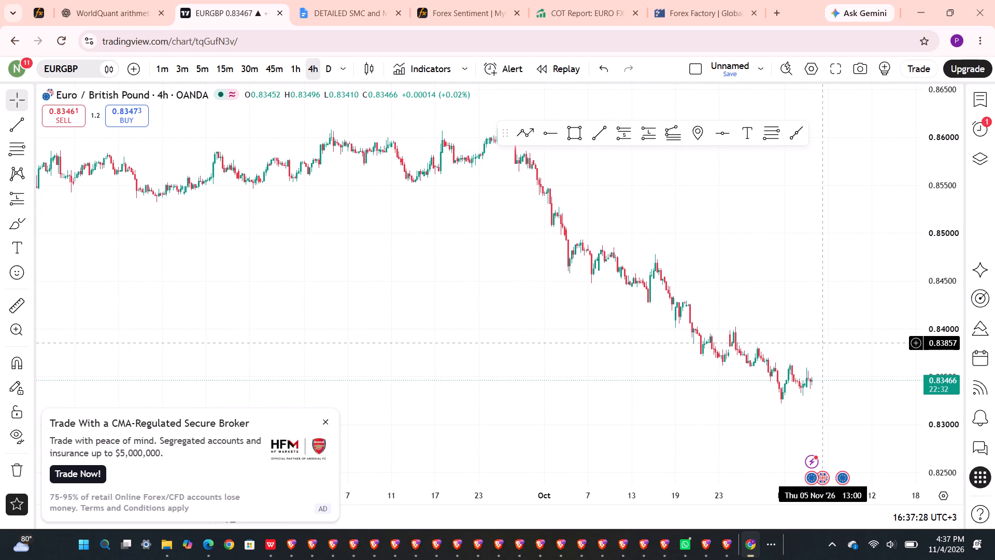
{"action": "left_click", "coordinate": [857, 268]}
{"action": "left_click_drag", "start_coordinate": [857, 268], "coordinate": [857, 291]}
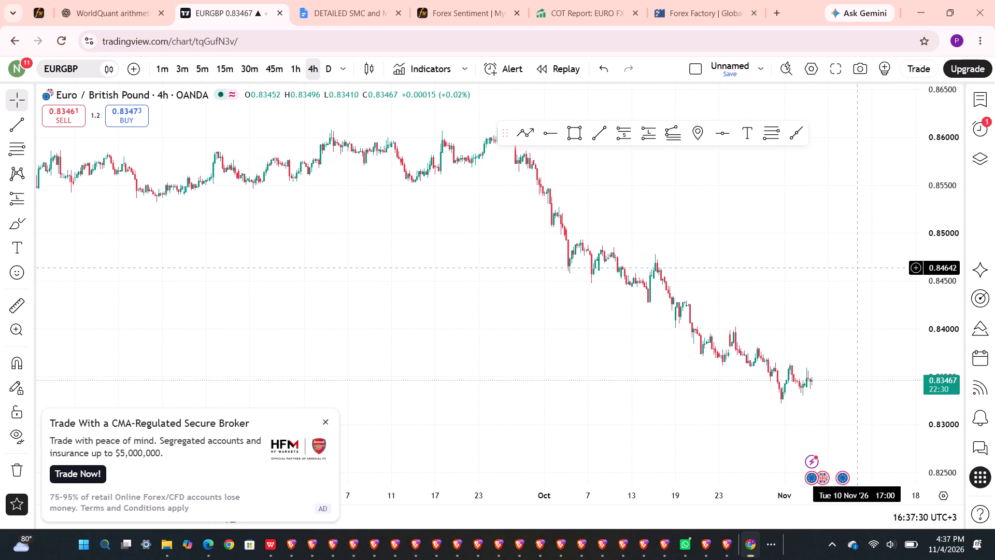
{"action": "left_click_drag", "start_coordinate": [857, 291], "coordinate": [855, 320]}
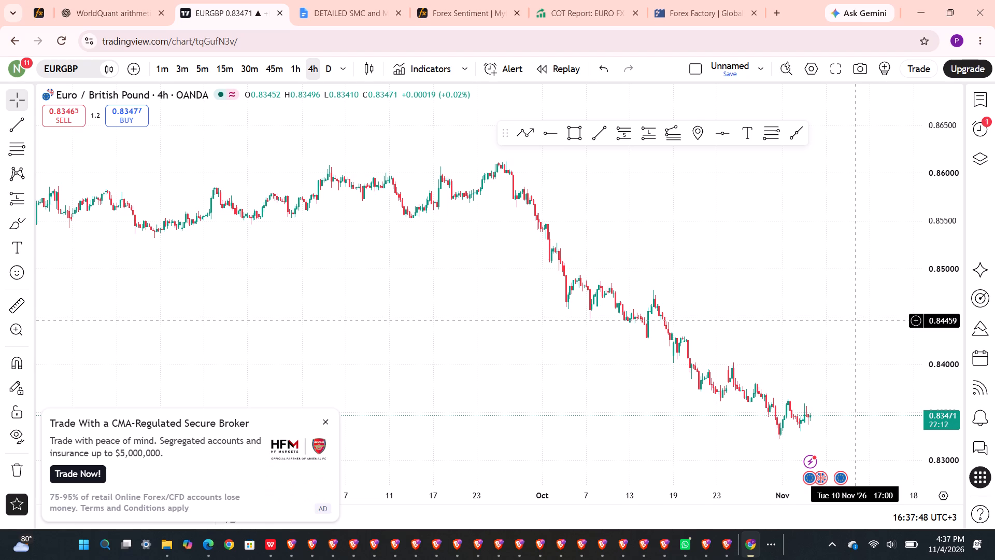
{"action": "scroll", "coordinate": [712, 344], "scroll_direction": "left", "scroll_amount": 1}
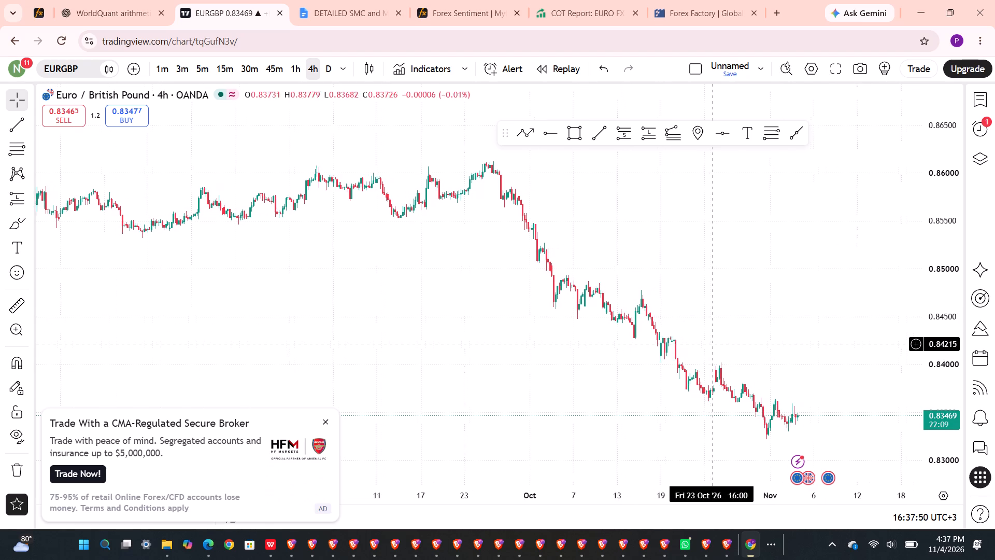
{"action": "scroll", "coordinate": [712, 344], "scroll_direction": "left", "scroll_amount": 2}
{"action": "scroll", "coordinate": [742, 322], "scroll_direction": "up", "scroll_amount": 1}
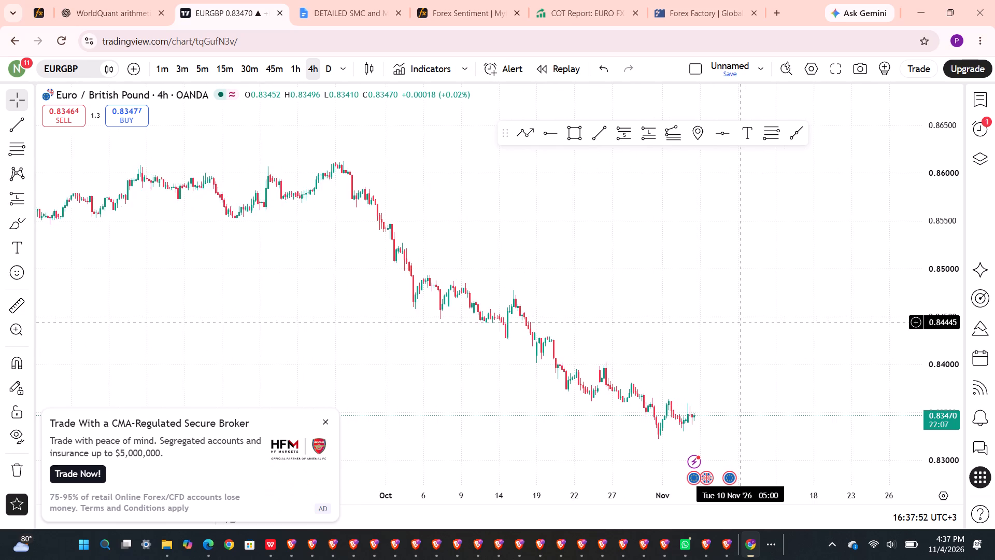
{"action": "scroll", "coordinate": [742, 322], "scroll_direction": "up", "scroll_amount": 3}
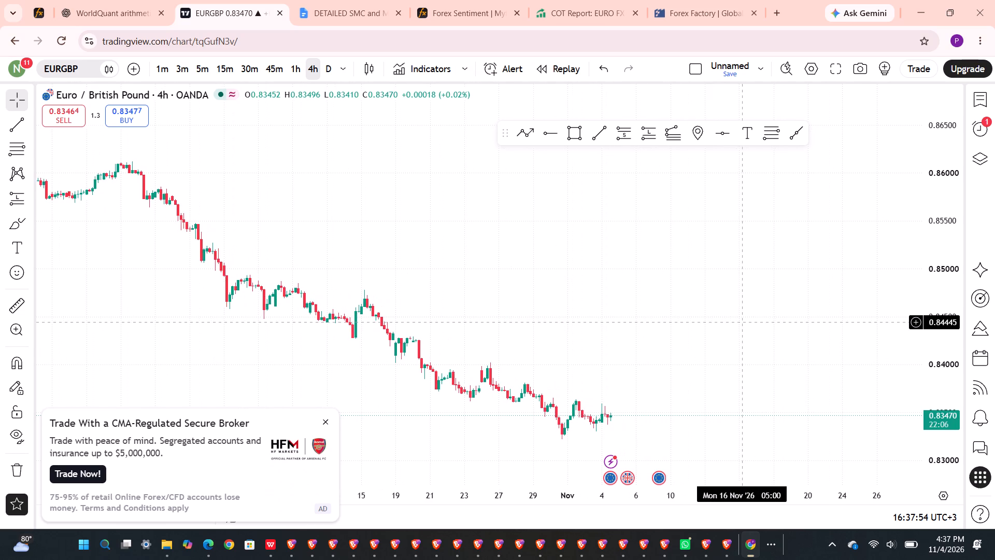
{"action": "scroll", "coordinate": [742, 322], "scroll_direction": "up", "scroll_amount": 2}
{"action": "left_click_drag", "start_coordinate": [550, 321], "coordinate": [664, 303]}
{"action": "scroll", "coordinate": [664, 303], "scroll_direction": "up", "scroll_amount": 2}
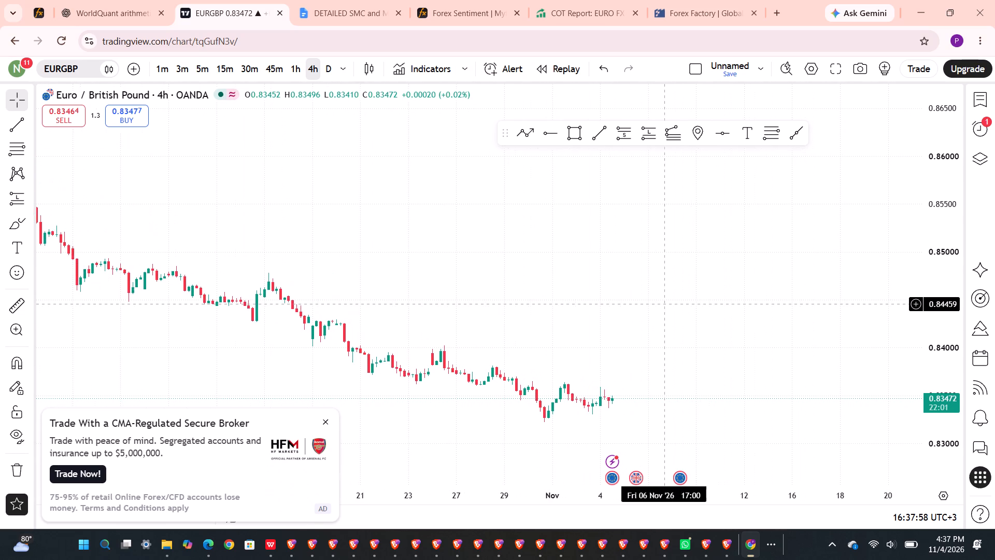
{"action": "left_click_drag", "start_coordinate": [508, 305], "coordinate": [669, 291]}
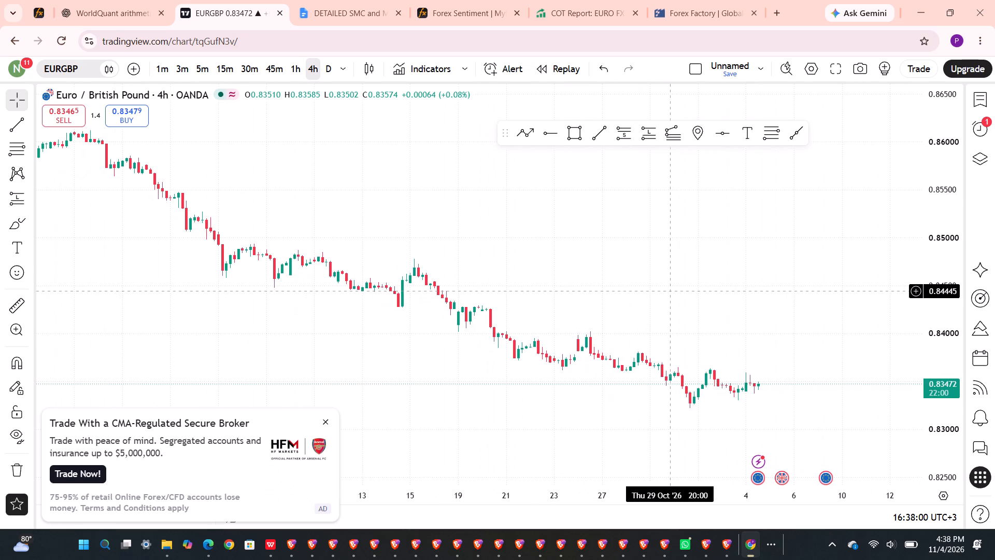
Close the broker advertisement covering part of the EURGBP chart.
{"action": "left_click", "coordinate": [327, 424]}
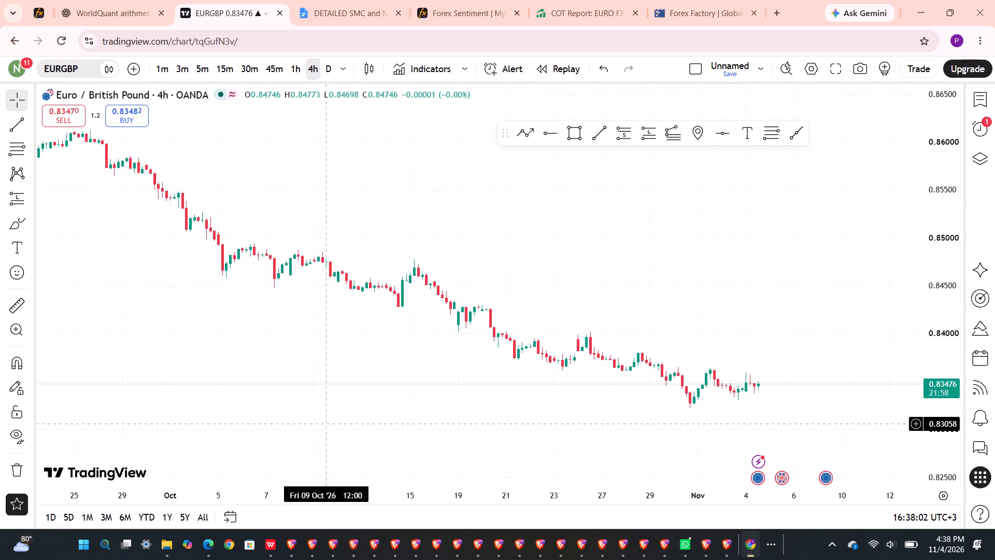
Examine the EURGBP 4-hour candles from early October to 4 November at closer range, with the price scale stretched, to read the swings.
{"action": "scroll", "coordinate": [500, 284], "scroll_direction": "up", "scroll_amount": 1}
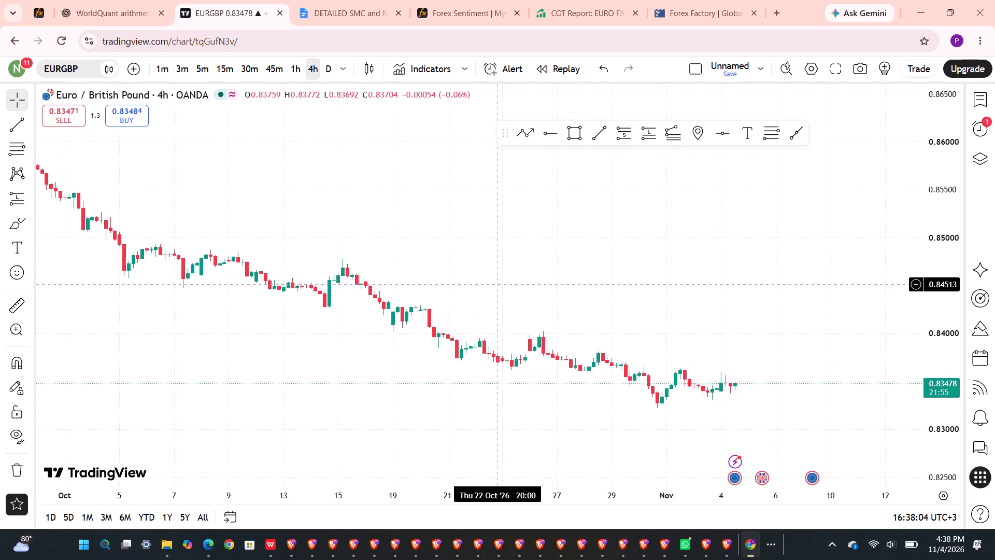
{"action": "scroll", "coordinate": [500, 284], "scroll_direction": "up", "scroll_amount": 3}
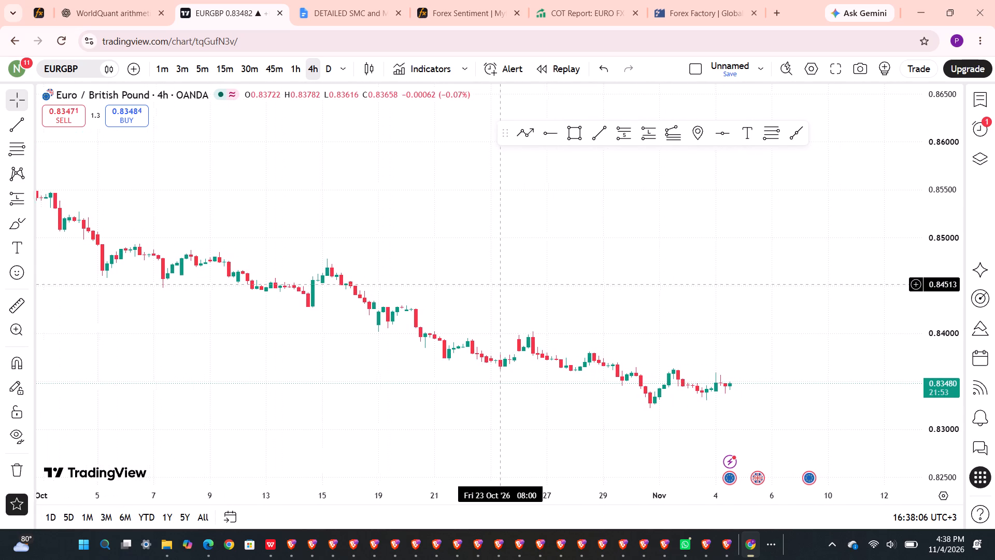
{"action": "scroll", "coordinate": [500, 284], "scroll_direction": "up", "scroll_amount": 2}
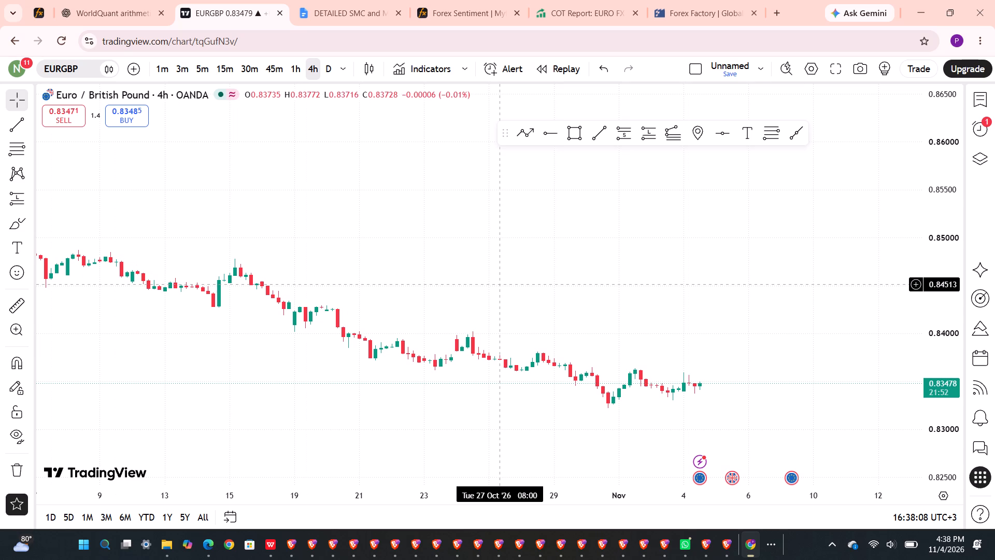
{"action": "scroll", "coordinate": [500, 284], "scroll_direction": "up", "scroll_amount": 1}
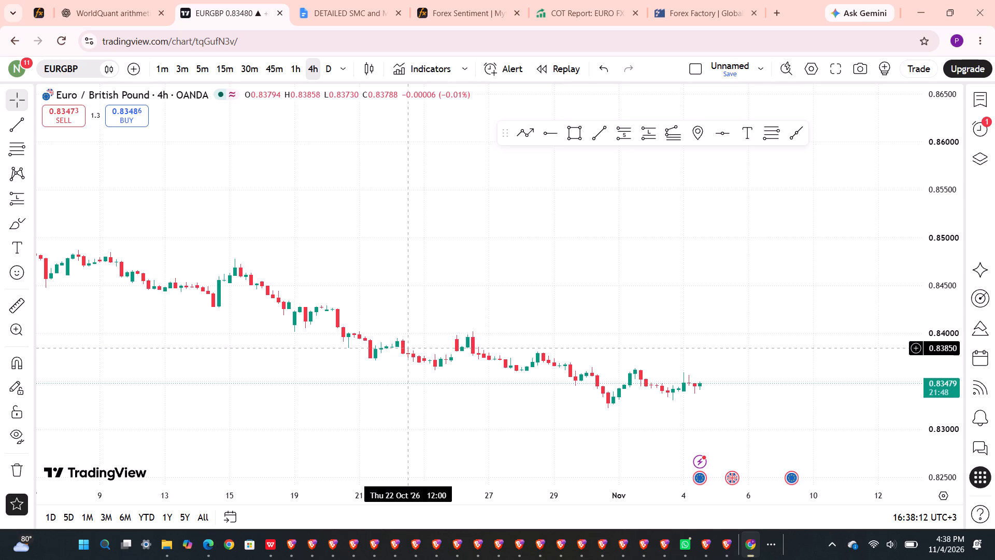
{"action": "left_click_drag", "start_coordinate": [501, 343], "coordinate": [626, 338]}
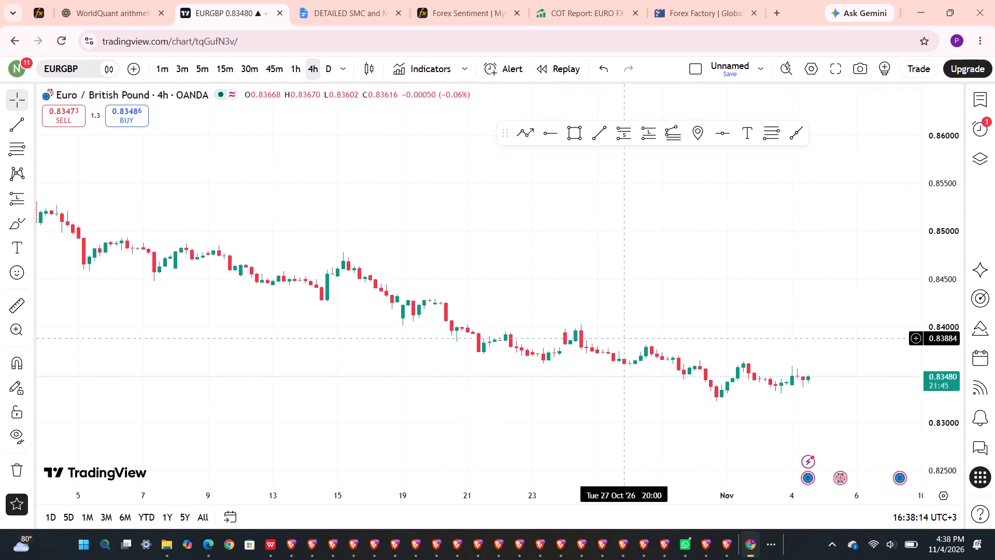
{"action": "left_click_drag", "start_coordinate": [626, 338], "coordinate": [627, 338]}
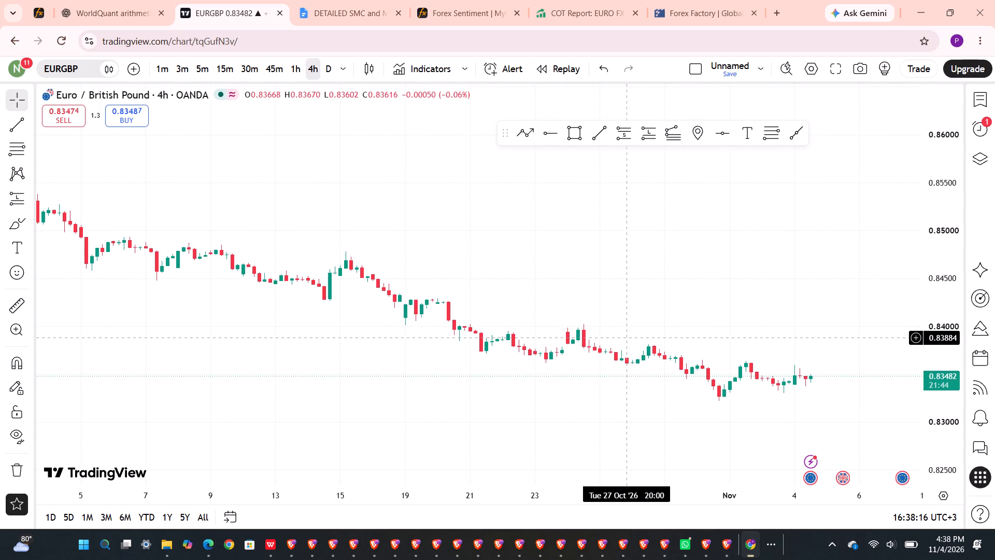
{"action": "scroll", "coordinate": [627, 338], "scroll_direction": "up", "scroll_amount": 1}
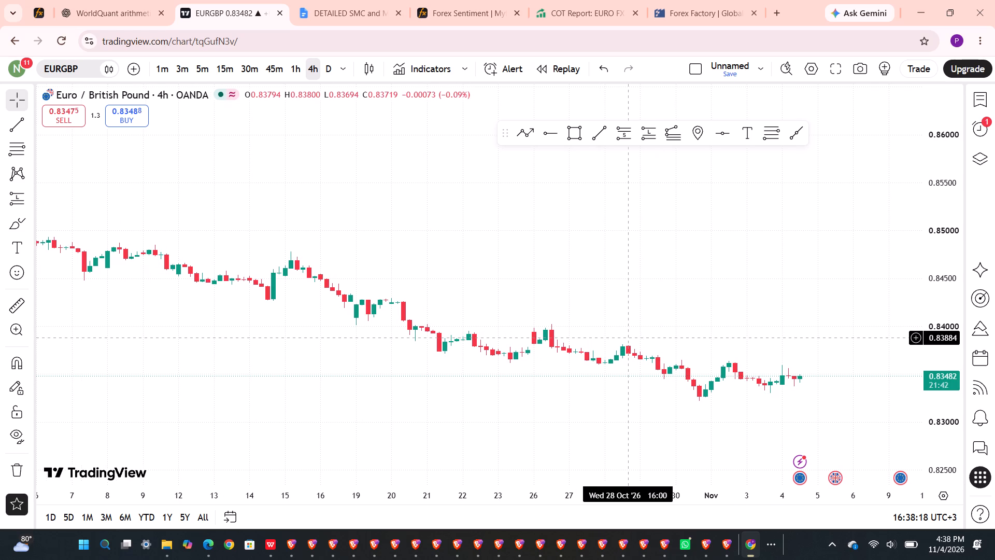
{"action": "scroll", "coordinate": [627, 338], "scroll_direction": "up", "scroll_amount": 1}
{"action": "scroll", "coordinate": [489, 351], "scroll_direction": "up", "scroll_amount": 1}
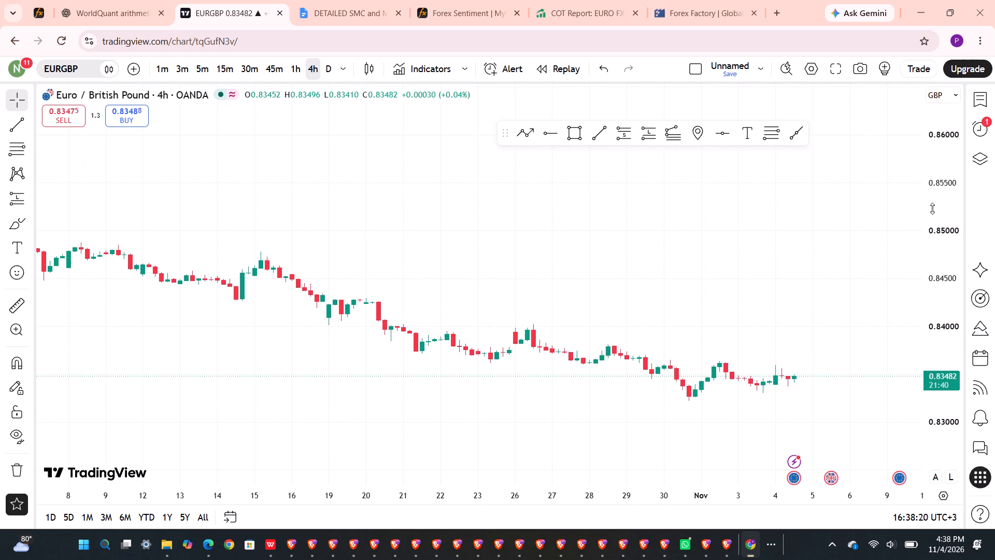
{"action": "scroll", "coordinate": [941, 270], "scroll_direction": "up", "scroll_amount": 1}
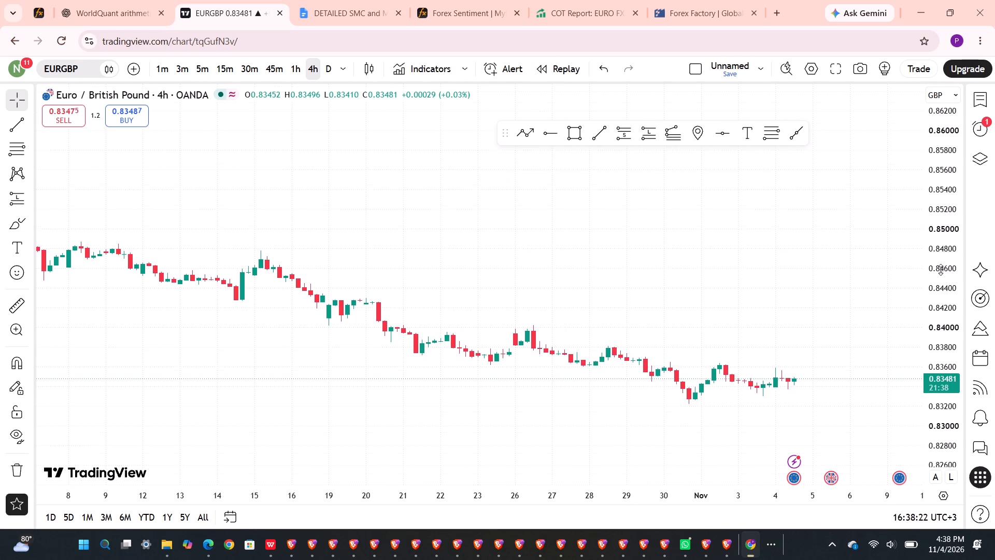
{"action": "scroll", "coordinate": [941, 270], "scroll_direction": "up", "scroll_amount": 3}
{"action": "left_click_drag", "start_coordinate": [694, 272], "coordinate": [706, 268]}
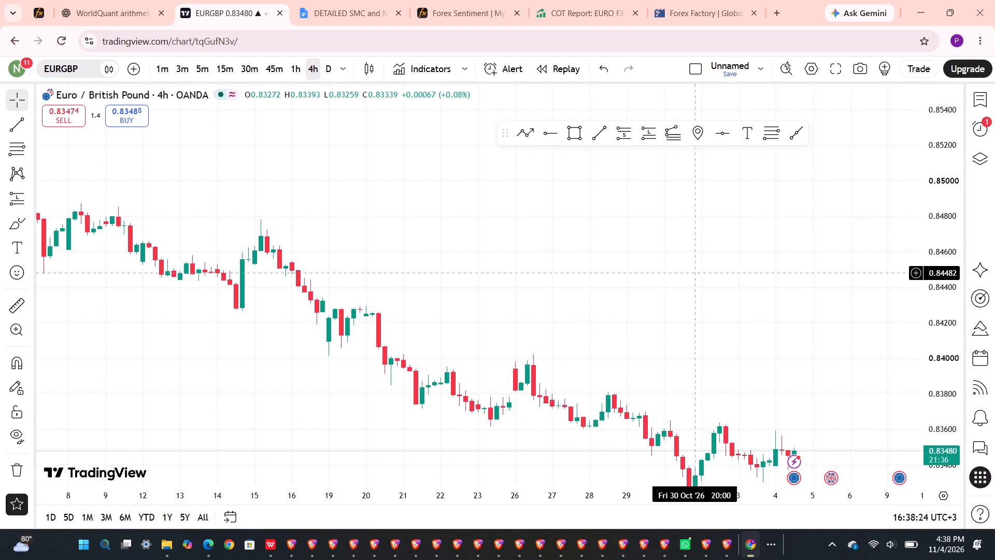
{"action": "left_click_drag", "start_coordinate": [706, 268], "coordinate": [764, 241]}
{"action": "left_click_drag", "start_coordinate": [736, 251], "coordinate": [717, 185]}
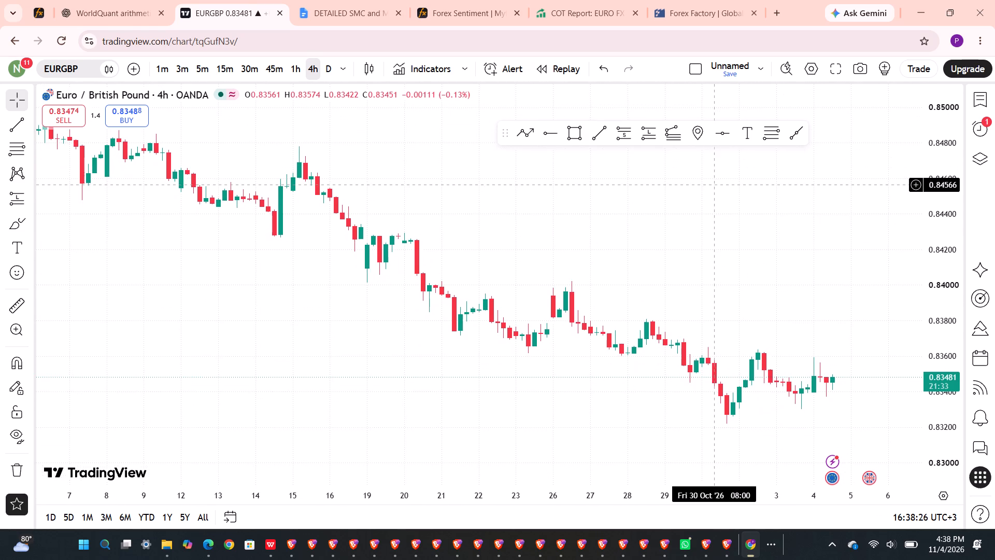
{"action": "left_click_drag", "start_coordinate": [717, 185], "coordinate": [724, 178]}
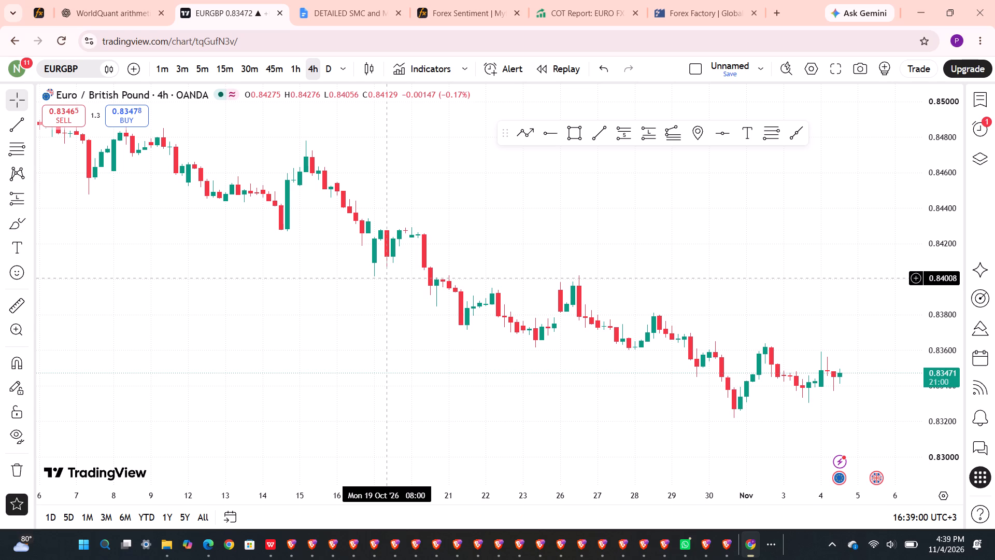
Examine the successive swing highs and lows of the EURGBP decline through October to judge the 4-hour market structure.
{"action": "scroll", "coordinate": [388, 277], "scroll_direction": "up", "scroll_amount": 2}
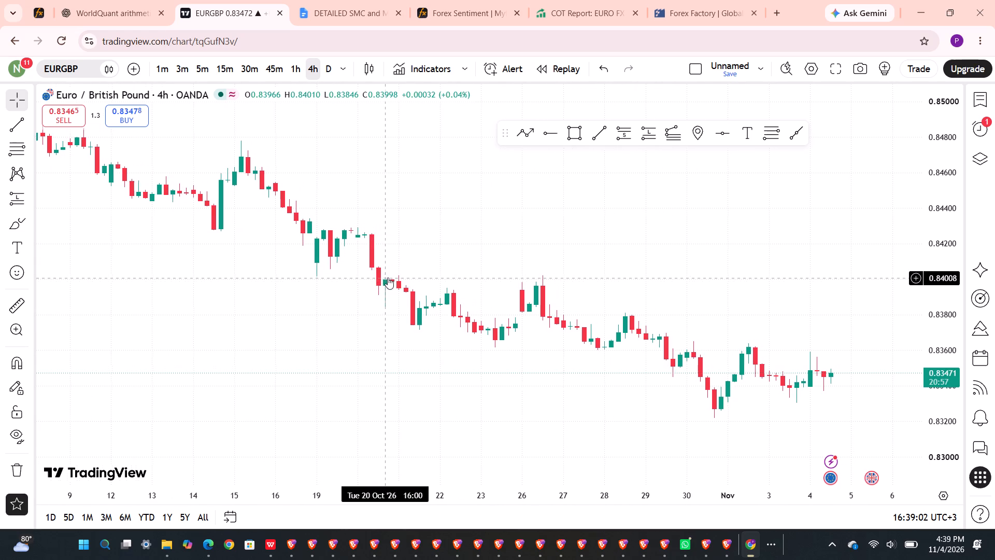
{"action": "scroll", "coordinate": [388, 277], "scroll_direction": "up", "scroll_amount": 1}
{"action": "scroll", "coordinate": [388, 277], "scroll_direction": "right", "scroll_amount": 3}
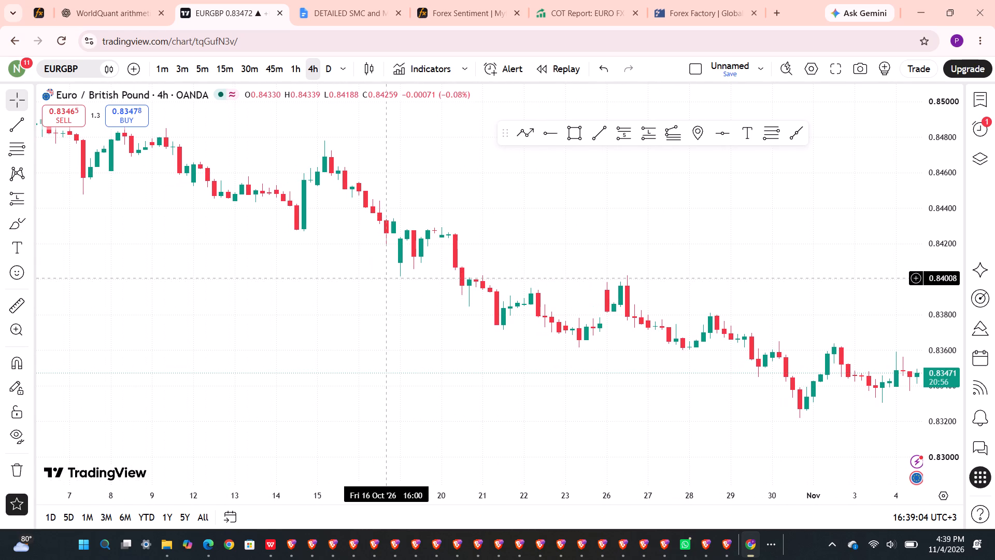
{"action": "left_click_drag", "start_coordinate": [388, 277], "coordinate": [360, 288]}
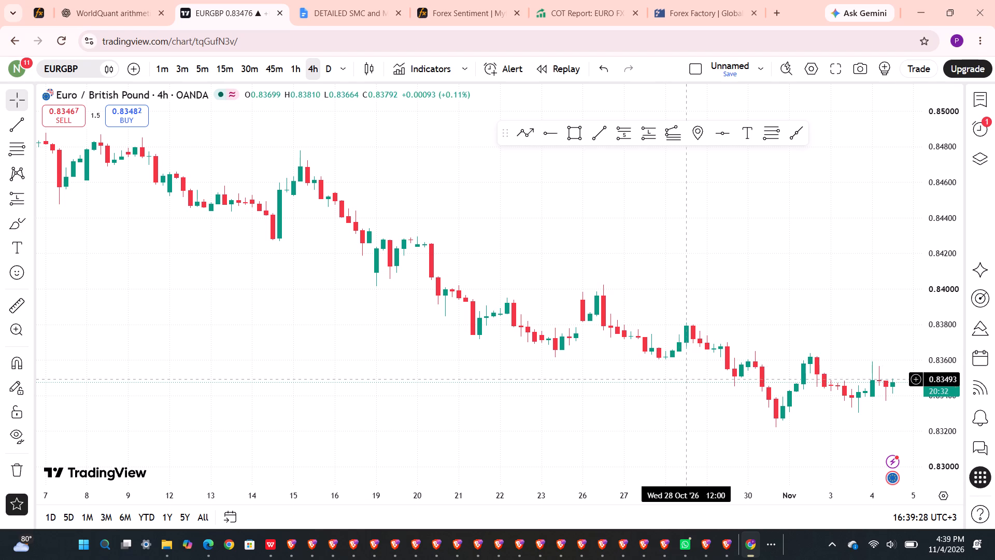
{"action": "scroll", "coordinate": [692, 383], "scroll_direction": "left", "scroll_amount": 2}
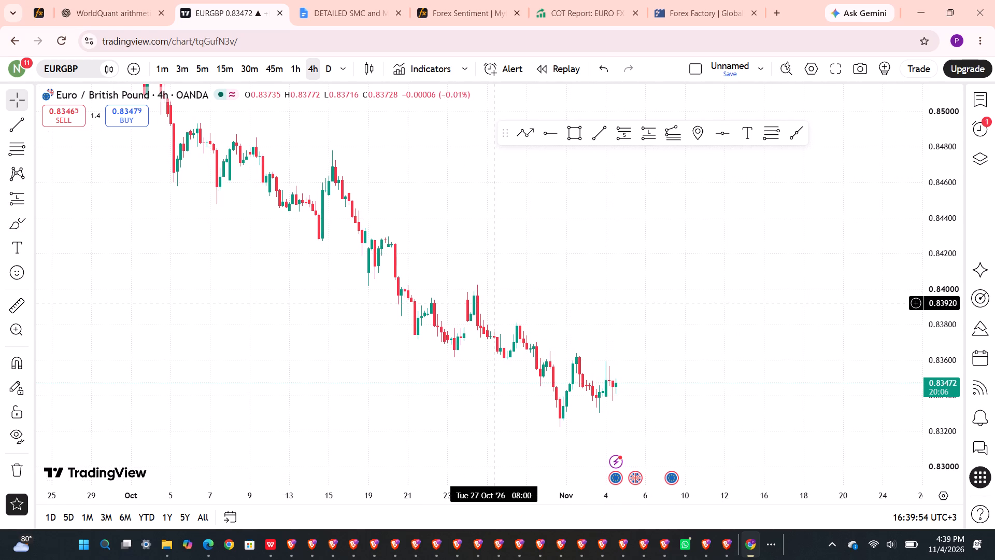
{"action": "left_click_drag", "start_coordinate": [568, 301], "coordinate": [658, 330]}
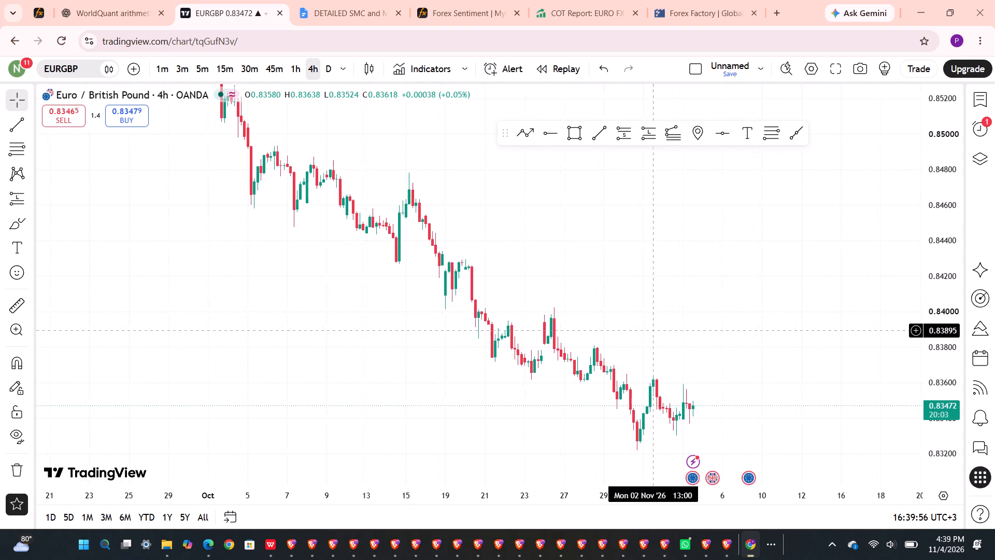
{"action": "left_click_drag", "start_coordinate": [658, 330], "coordinate": [677, 336]}
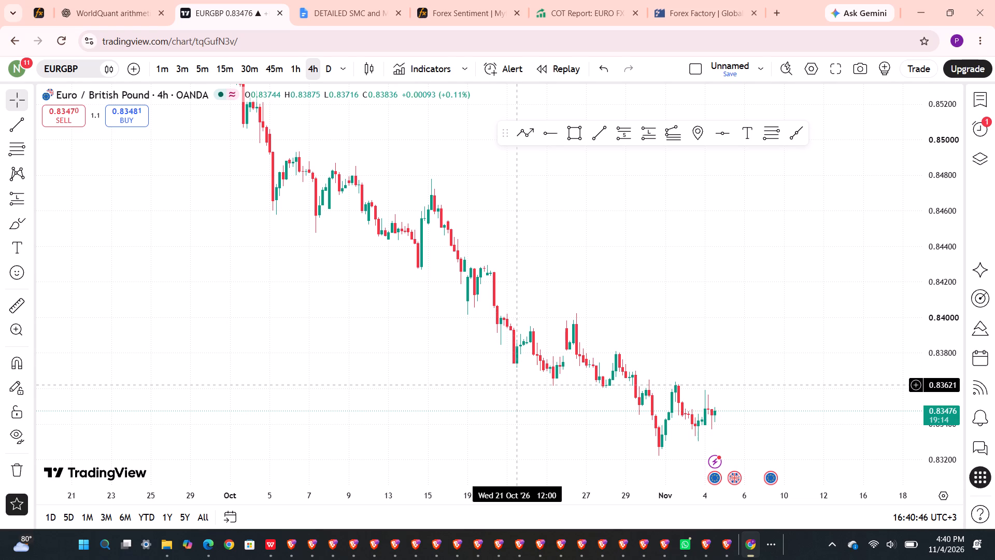
Review the latest late-October and early-November EURGBP swings against the earlier decline to choose a structure level to mark.
{"action": "scroll", "coordinate": [517, 385], "scroll_direction": "right", "scroll_amount": 3}
{"action": "scroll", "coordinate": [517, 385], "scroll_direction": "left", "scroll_amount": 1}
{"action": "scroll", "coordinate": [517, 385], "scroll_direction": "down", "scroll_amount": 1}
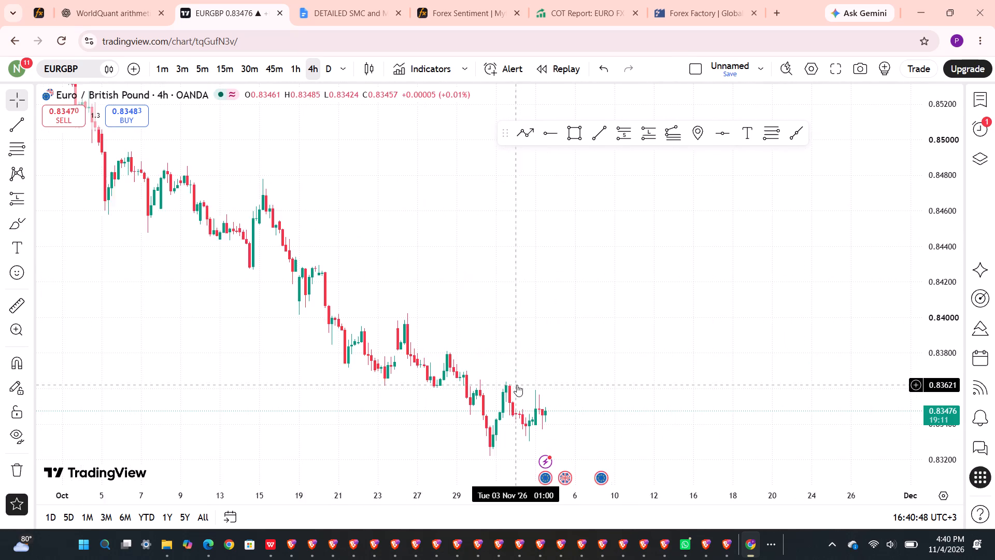
{"action": "scroll", "coordinate": [517, 385], "scroll_direction": "down", "scroll_amount": 1}
{"action": "left_click_drag", "start_coordinate": [548, 353], "coordinate": [538, 256]}
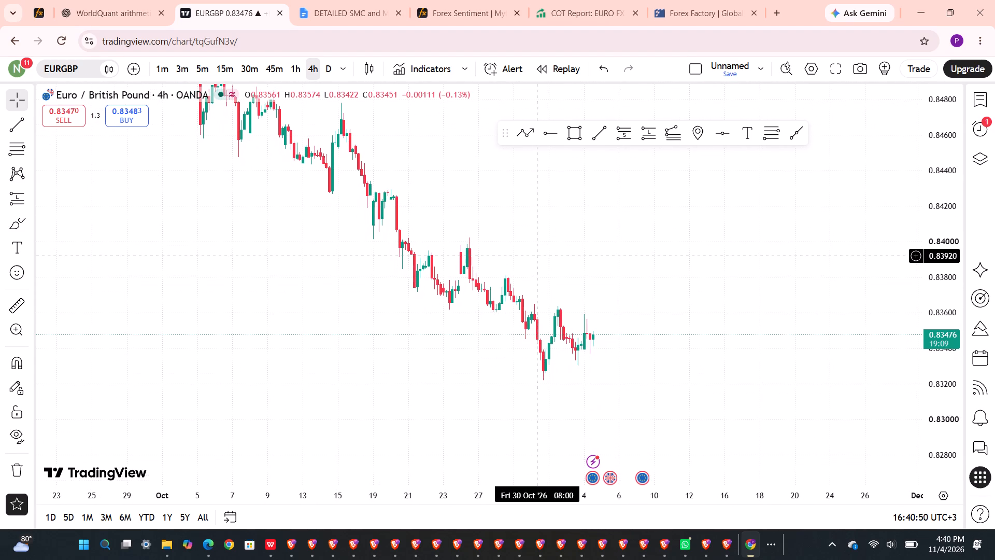
{"action": "scroll", "coordinate": [514, 249], "scroll_direction": "up", "scroll_amount": 1}
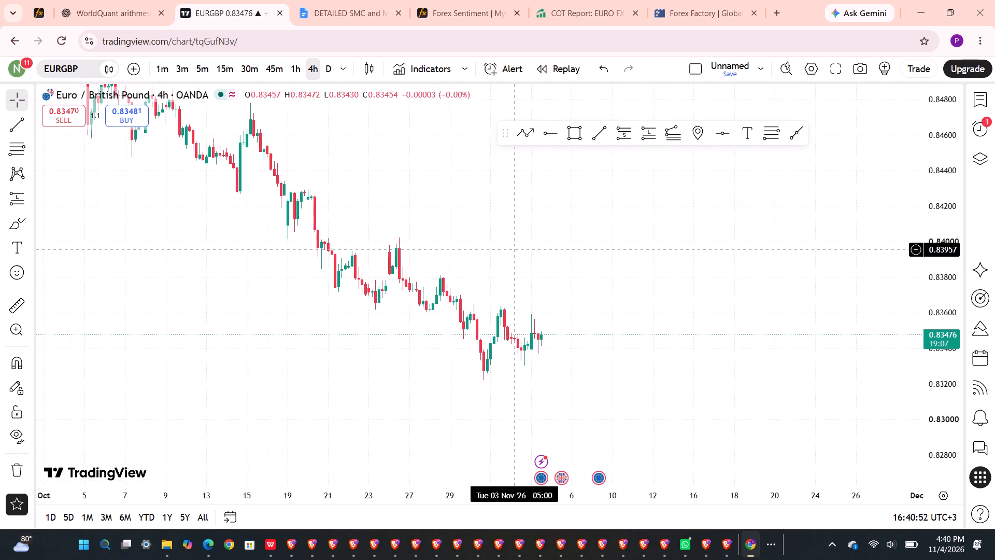
{"action": "scroll", "coordinate": [514, 249], "scroll_direction": "up", "scroll_amount": 1}
{"action": "left_click_drag", "start_coordinate": [458, 252], "coordinate": [547, 256]}
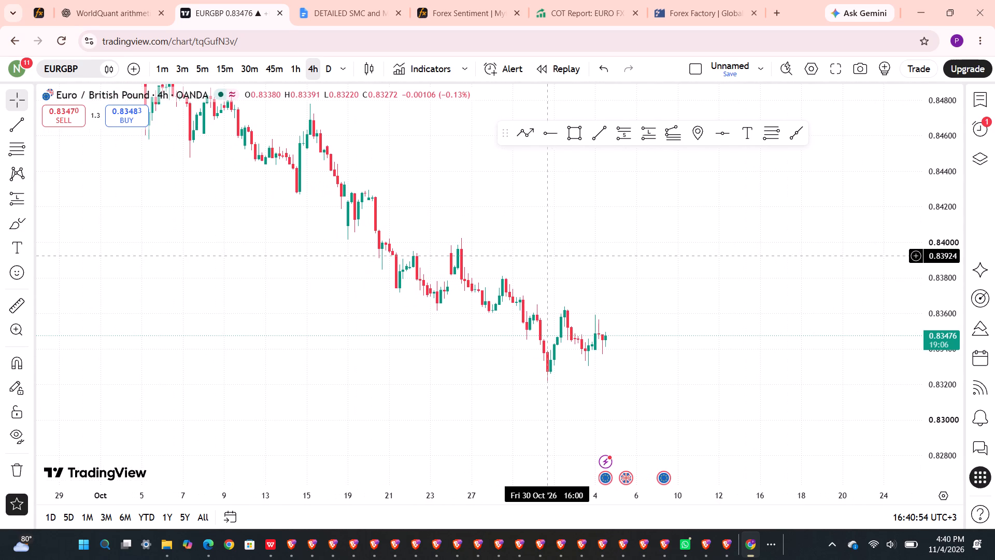
{"action": "scroll", "coordinate": [494, 253], "scroll_direction": "up", "scroll_amount": 3}
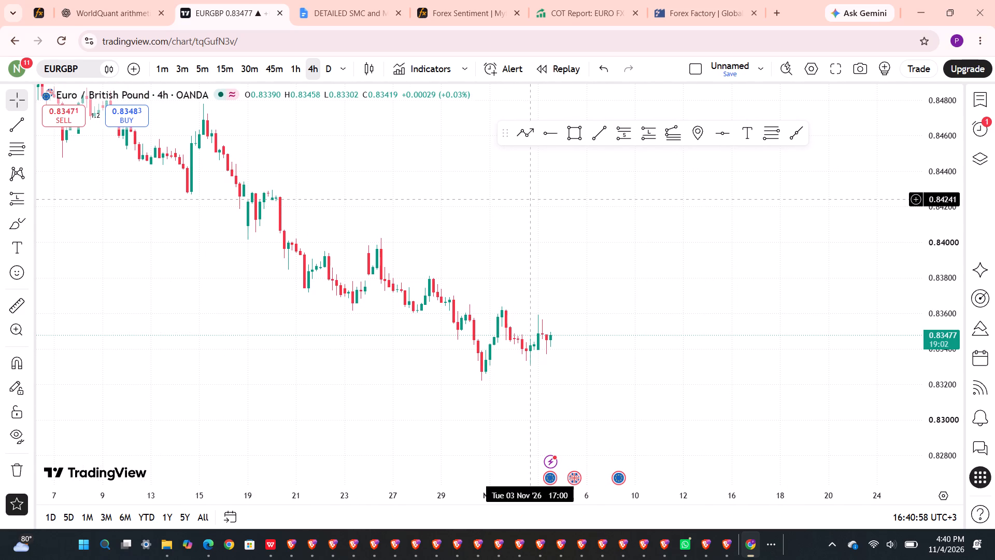
{"action": "scroll", "coordinate": [532, 199], "scroll_direction": "up", "scroll_amount": 1}
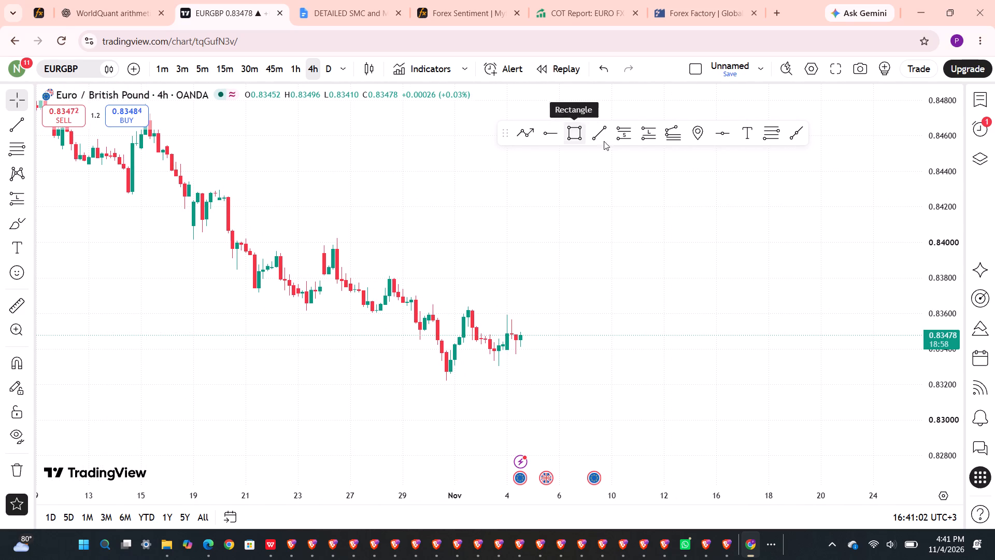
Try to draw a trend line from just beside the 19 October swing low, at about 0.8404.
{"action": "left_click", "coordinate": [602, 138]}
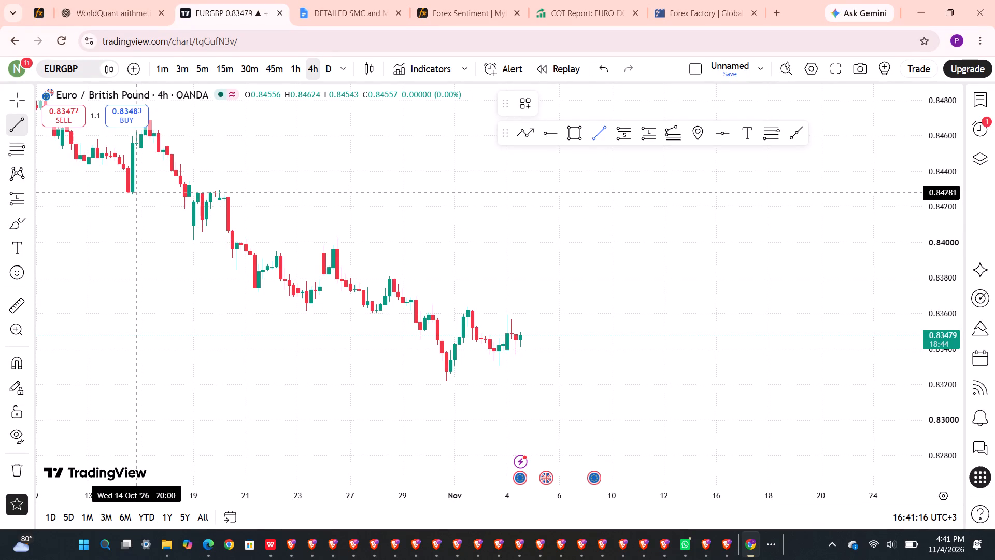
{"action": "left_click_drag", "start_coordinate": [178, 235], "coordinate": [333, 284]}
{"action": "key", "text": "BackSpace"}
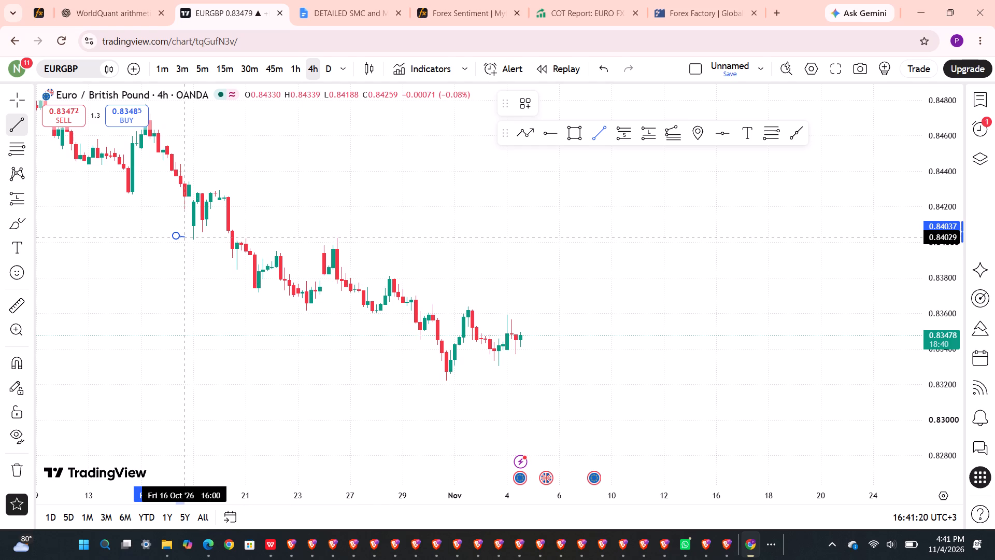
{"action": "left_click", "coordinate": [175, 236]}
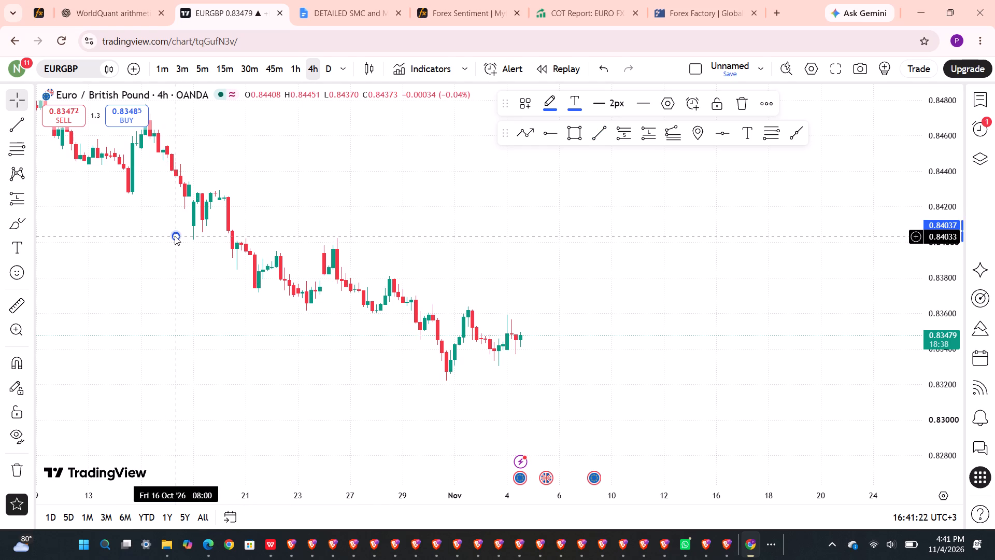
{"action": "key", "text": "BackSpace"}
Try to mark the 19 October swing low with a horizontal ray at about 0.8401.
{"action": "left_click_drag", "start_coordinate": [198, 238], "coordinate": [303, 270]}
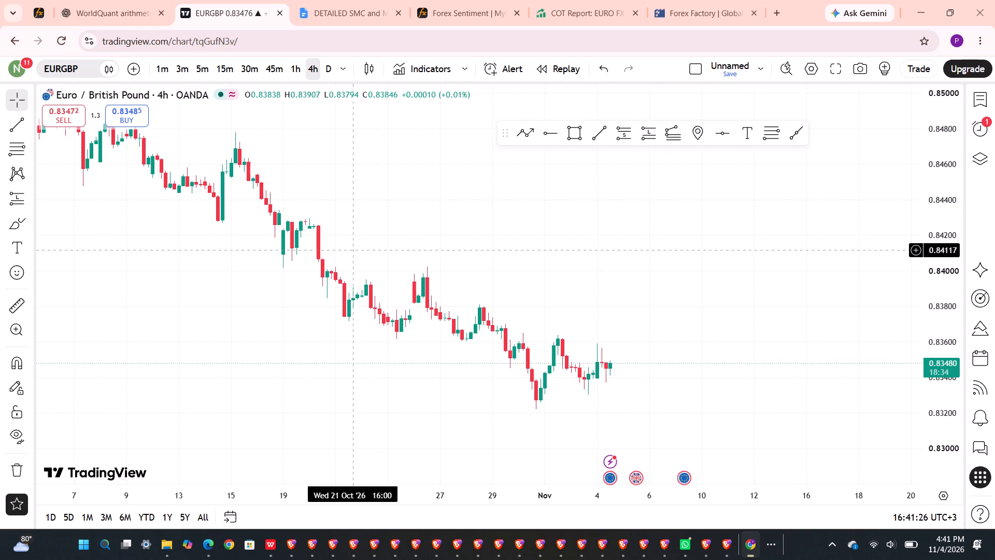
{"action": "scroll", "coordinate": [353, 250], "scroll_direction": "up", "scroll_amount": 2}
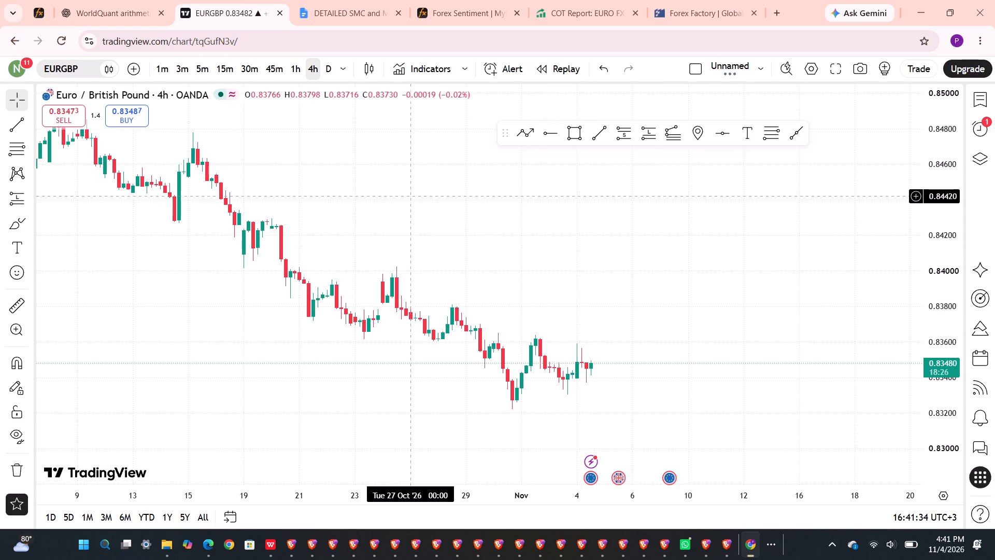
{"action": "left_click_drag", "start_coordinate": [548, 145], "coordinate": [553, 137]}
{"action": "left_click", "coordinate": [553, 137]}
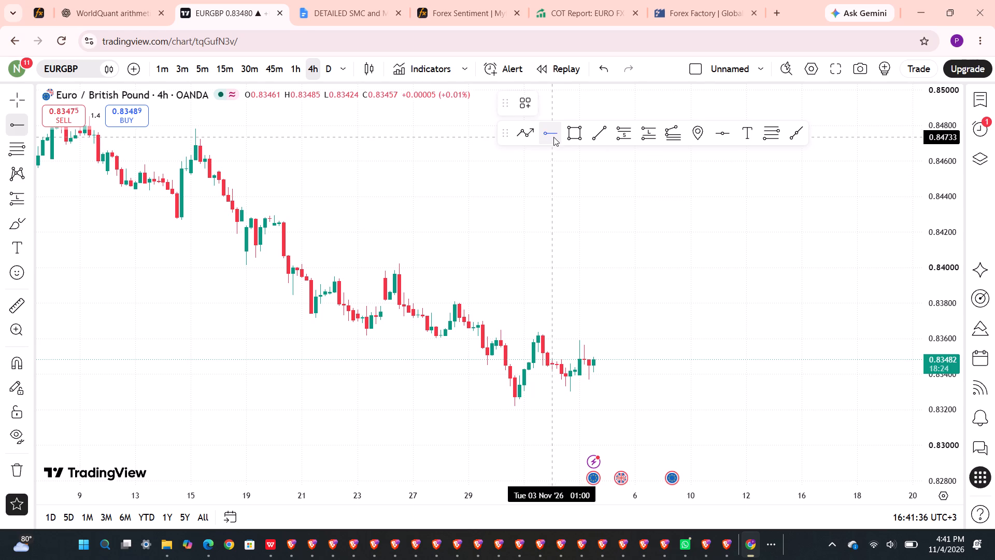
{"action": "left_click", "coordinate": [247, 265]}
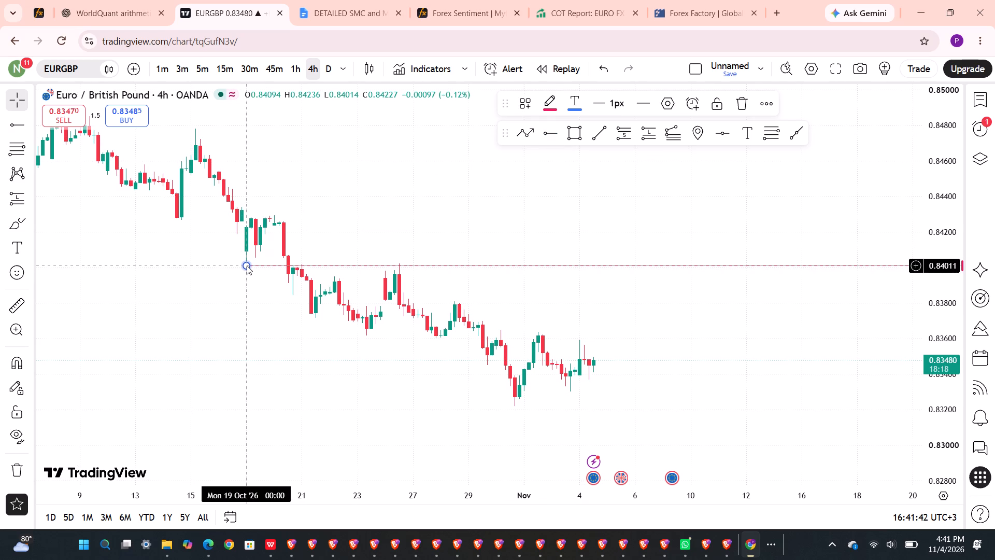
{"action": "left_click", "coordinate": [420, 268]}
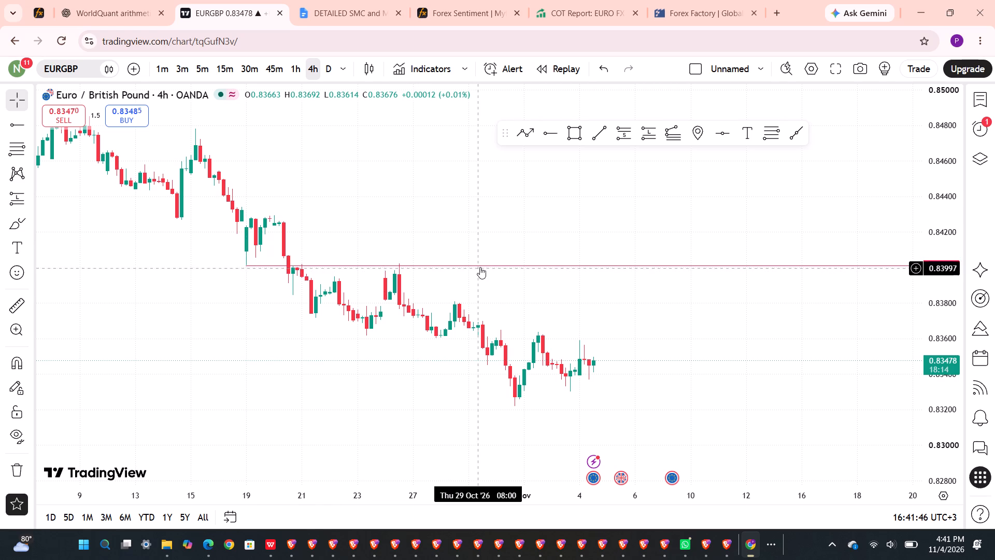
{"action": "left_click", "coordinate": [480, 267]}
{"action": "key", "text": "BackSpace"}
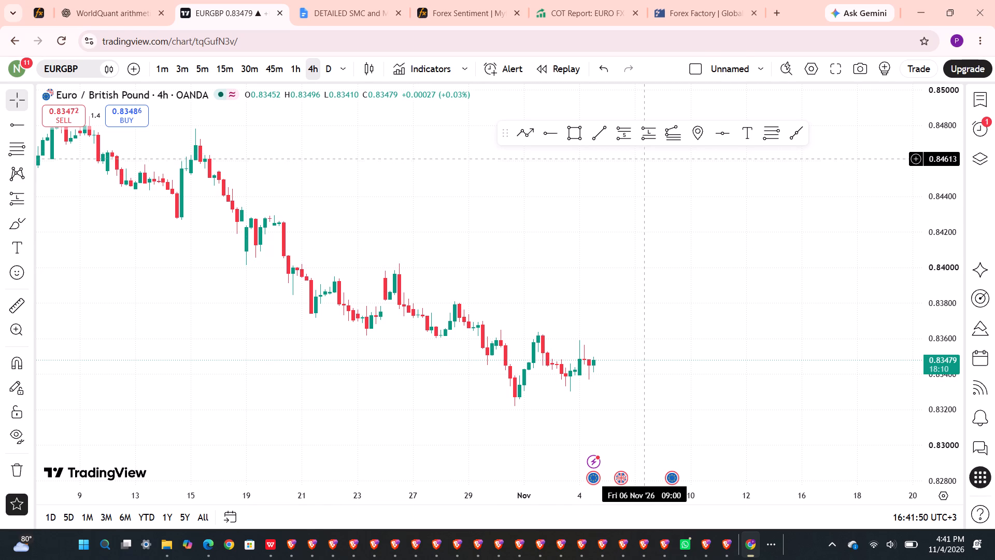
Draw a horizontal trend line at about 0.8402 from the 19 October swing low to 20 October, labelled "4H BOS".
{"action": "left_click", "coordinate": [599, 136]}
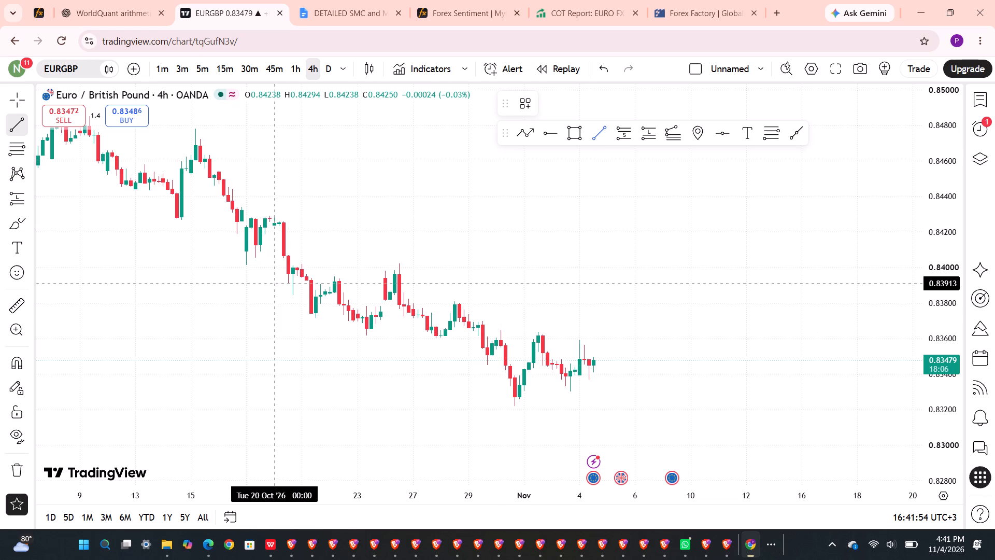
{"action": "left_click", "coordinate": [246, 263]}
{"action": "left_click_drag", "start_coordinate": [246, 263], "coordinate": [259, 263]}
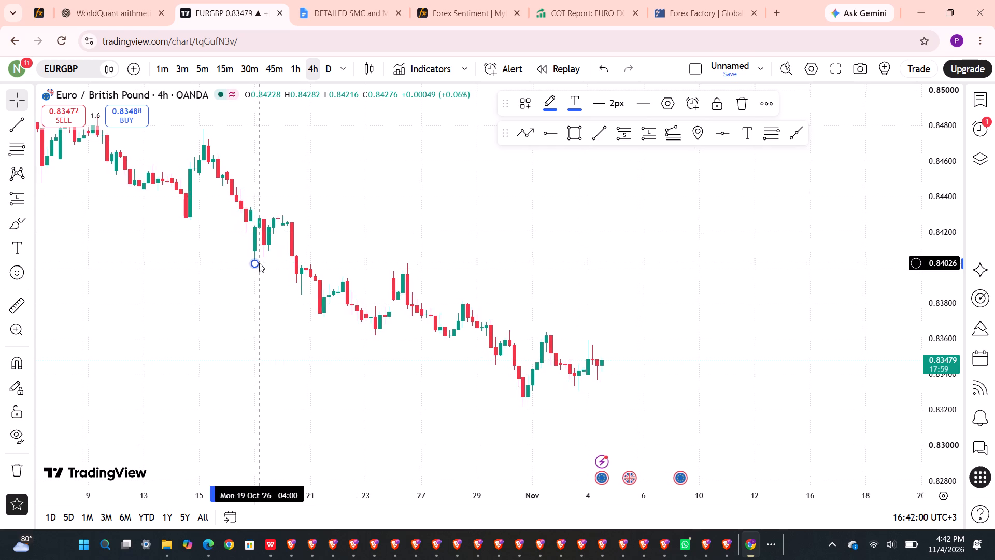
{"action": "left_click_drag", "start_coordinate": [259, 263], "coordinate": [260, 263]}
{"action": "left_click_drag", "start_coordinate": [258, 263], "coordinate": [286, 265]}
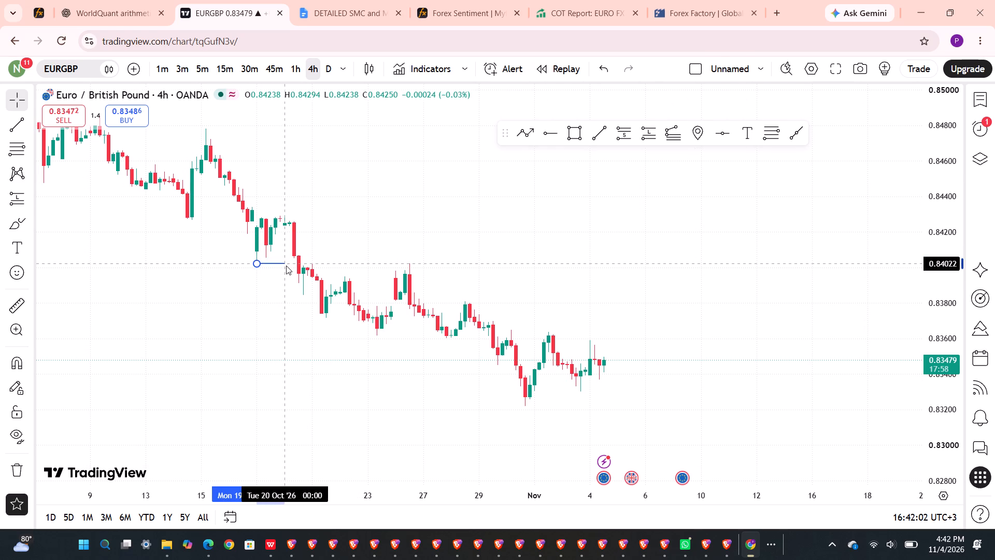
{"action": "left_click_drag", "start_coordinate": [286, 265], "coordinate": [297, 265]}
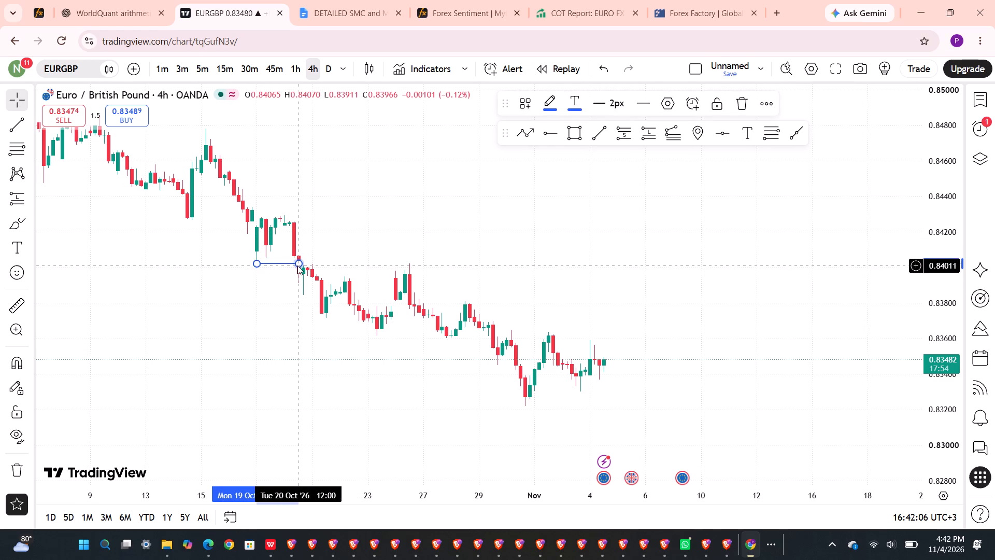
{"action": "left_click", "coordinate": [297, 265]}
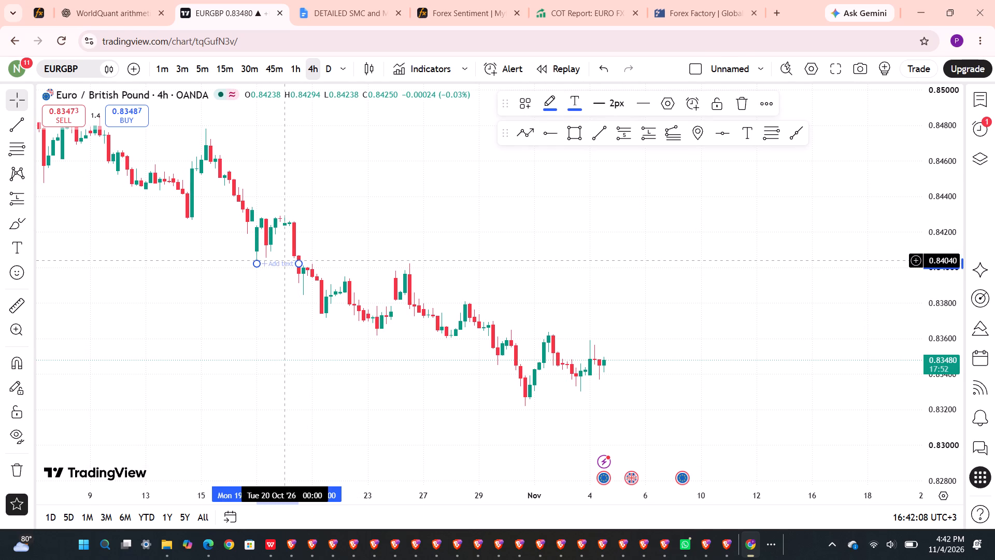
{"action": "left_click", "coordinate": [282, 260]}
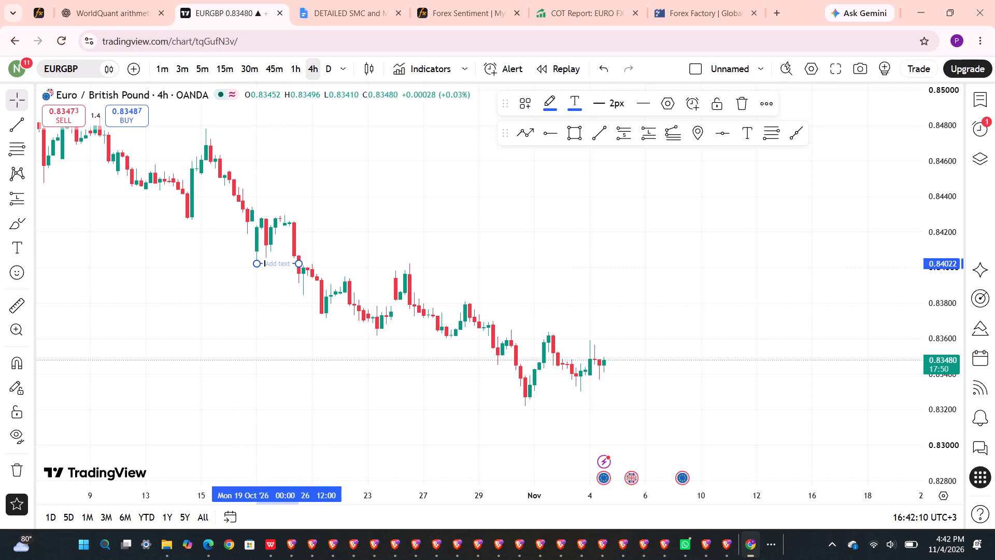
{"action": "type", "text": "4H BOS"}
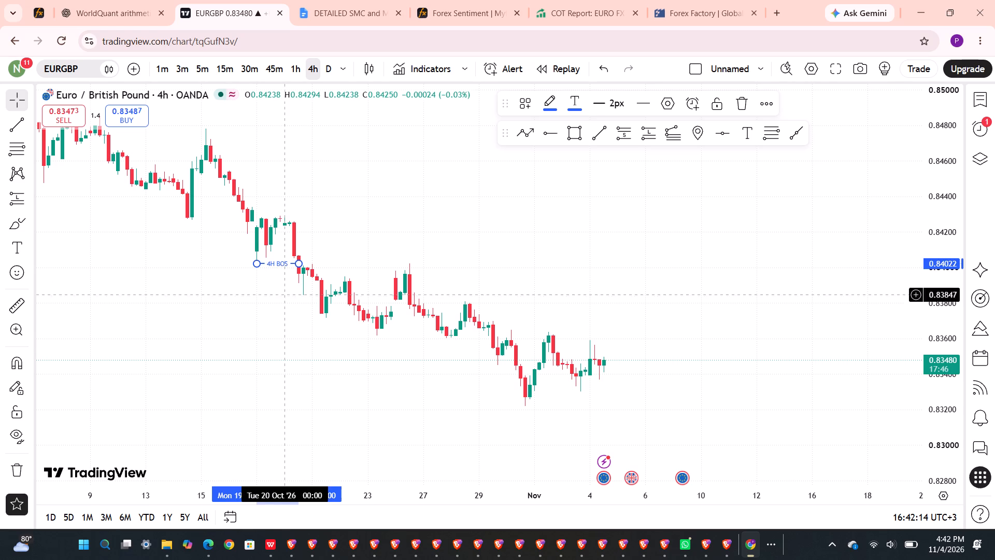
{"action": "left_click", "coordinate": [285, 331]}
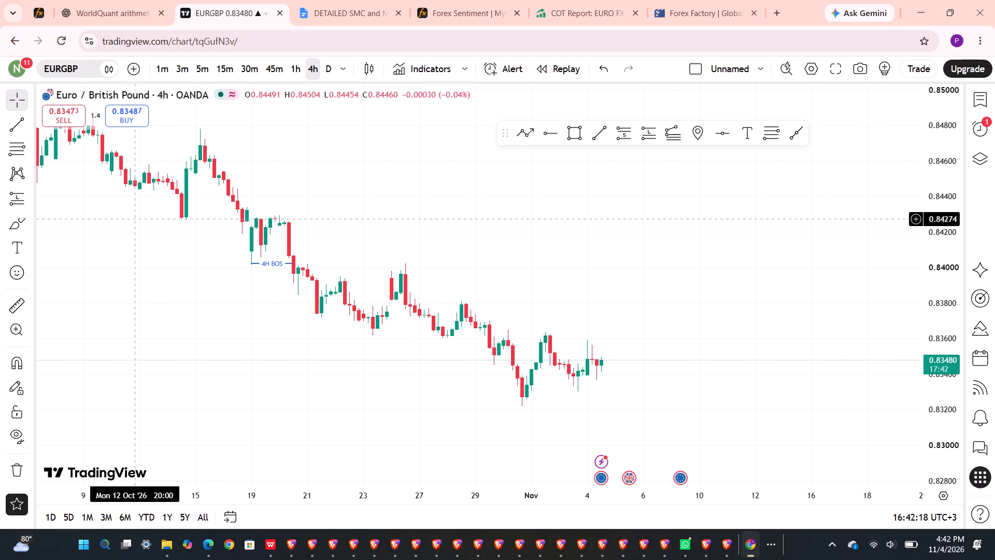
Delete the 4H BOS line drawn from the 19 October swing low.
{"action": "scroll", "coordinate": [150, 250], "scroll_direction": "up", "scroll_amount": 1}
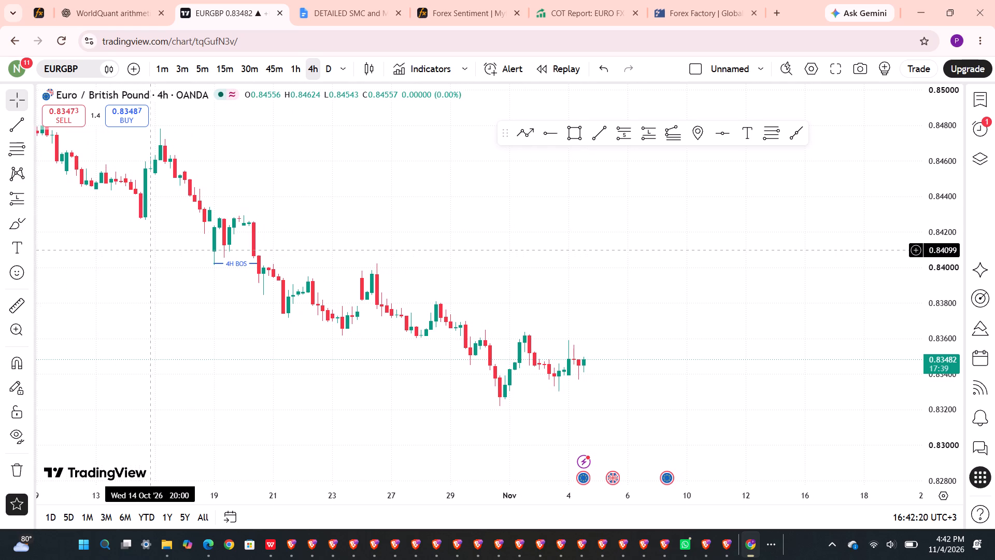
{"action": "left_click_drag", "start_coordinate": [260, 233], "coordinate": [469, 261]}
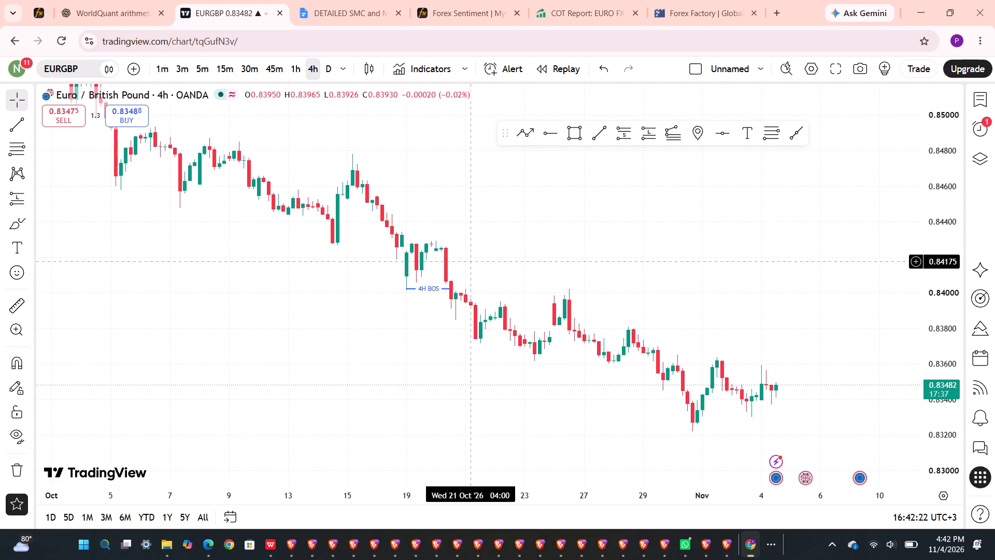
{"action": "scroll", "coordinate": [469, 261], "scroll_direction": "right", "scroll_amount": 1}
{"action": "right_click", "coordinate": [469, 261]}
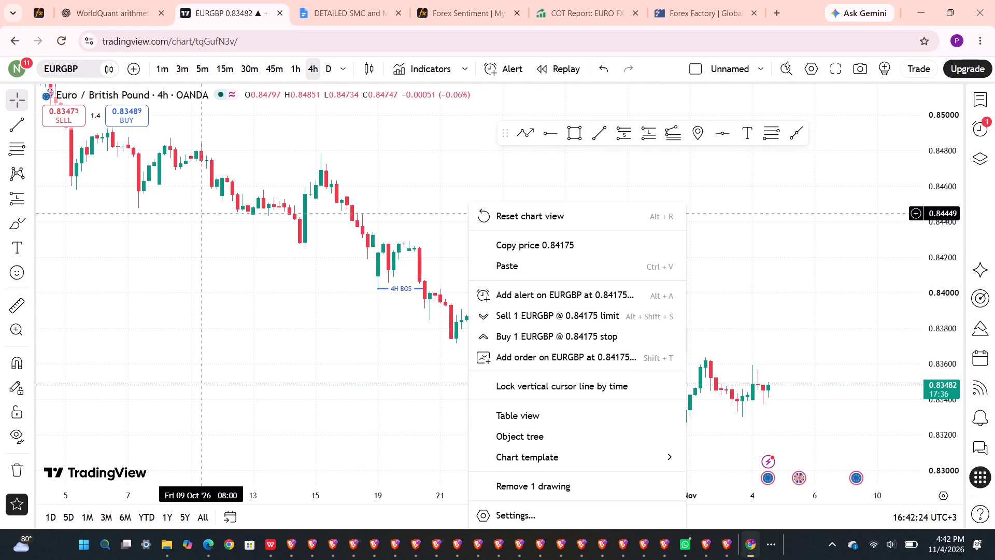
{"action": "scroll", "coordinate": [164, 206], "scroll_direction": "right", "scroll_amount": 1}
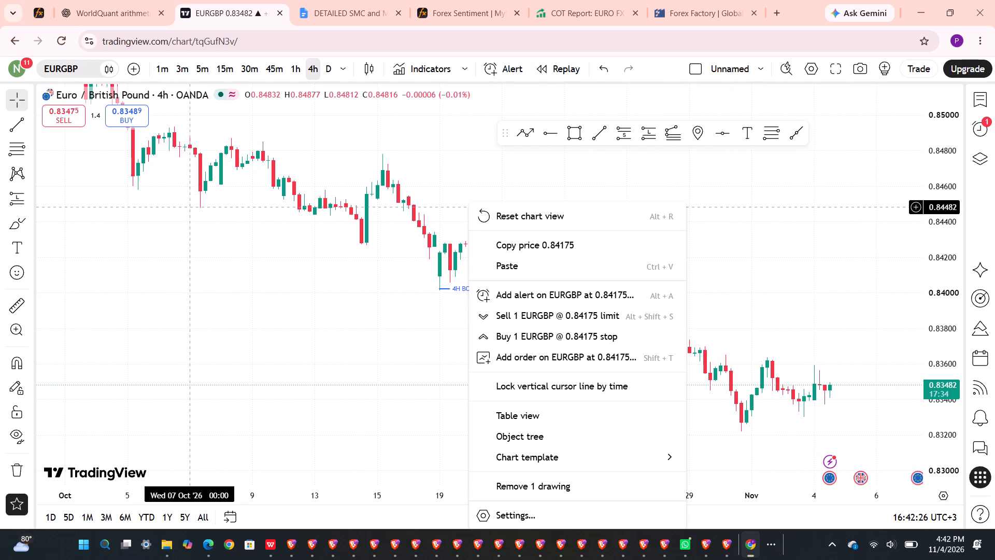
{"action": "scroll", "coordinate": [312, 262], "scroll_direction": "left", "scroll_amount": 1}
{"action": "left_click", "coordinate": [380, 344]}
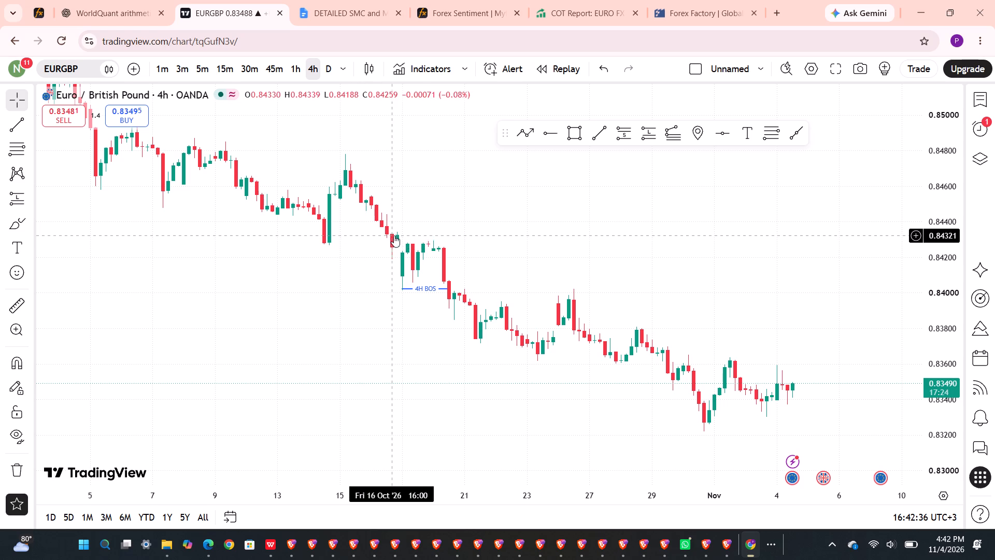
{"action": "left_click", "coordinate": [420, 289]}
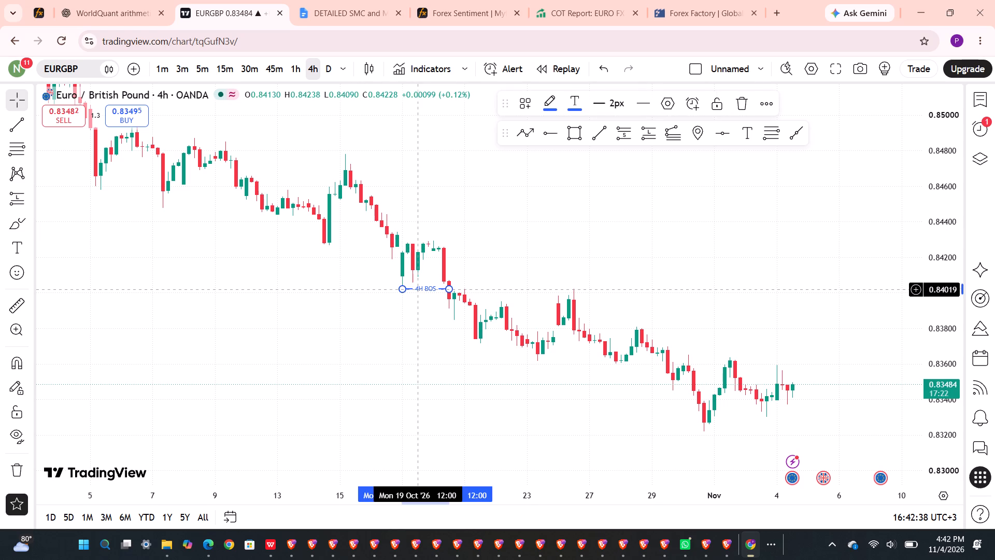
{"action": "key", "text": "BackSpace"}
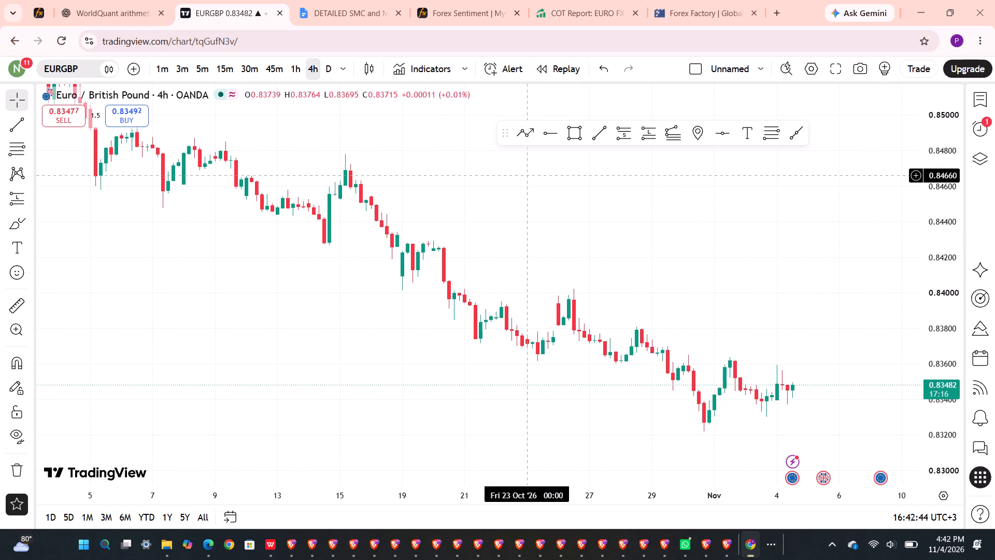
Draw a horizontal trend line at about 0.8427 from the 14 October swing low to 16 October, labelled "4H BOS".
{"action": "left_click", "coordinate": [602, 135]}
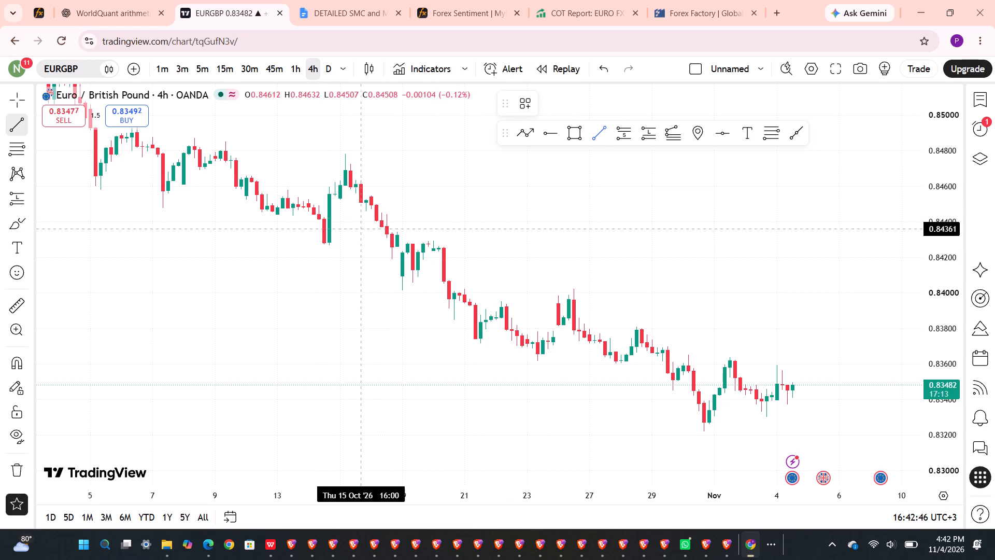
{"action": "left_click", "coordinate": [330, 245]}
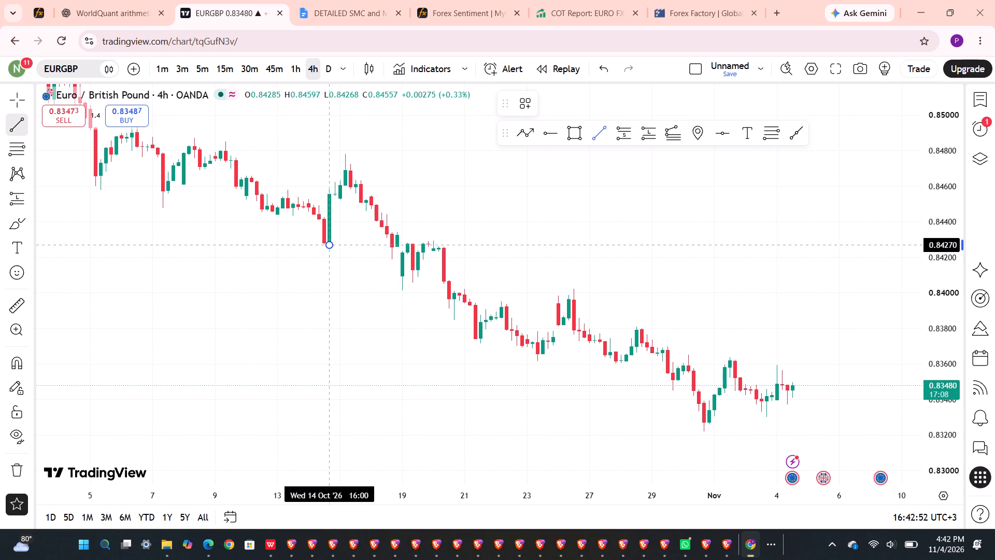
{"action": "left_click", "coordinate": [329, 245]}
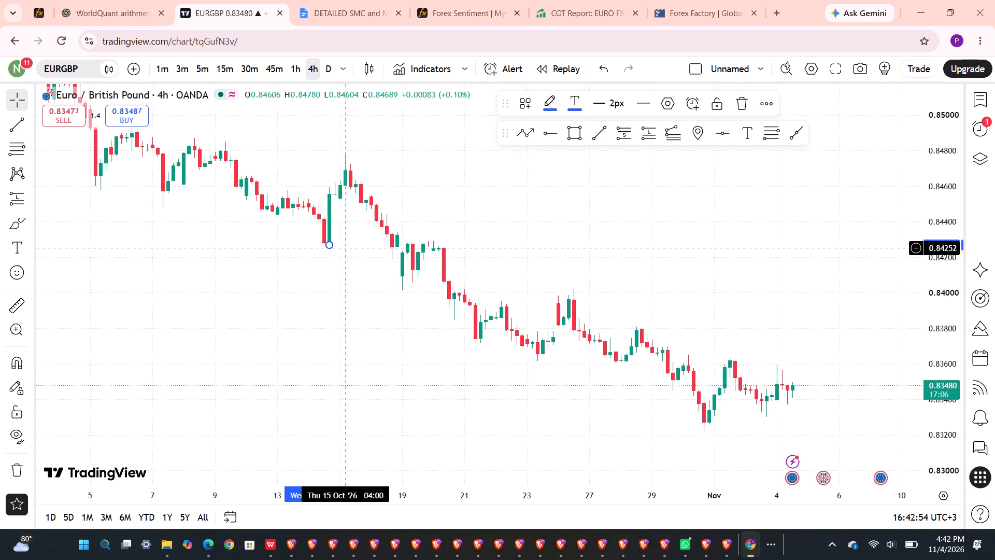
{"action": "left_click_drag", "start_coordinate": [330, 245], "coordinate": [360, 245]}
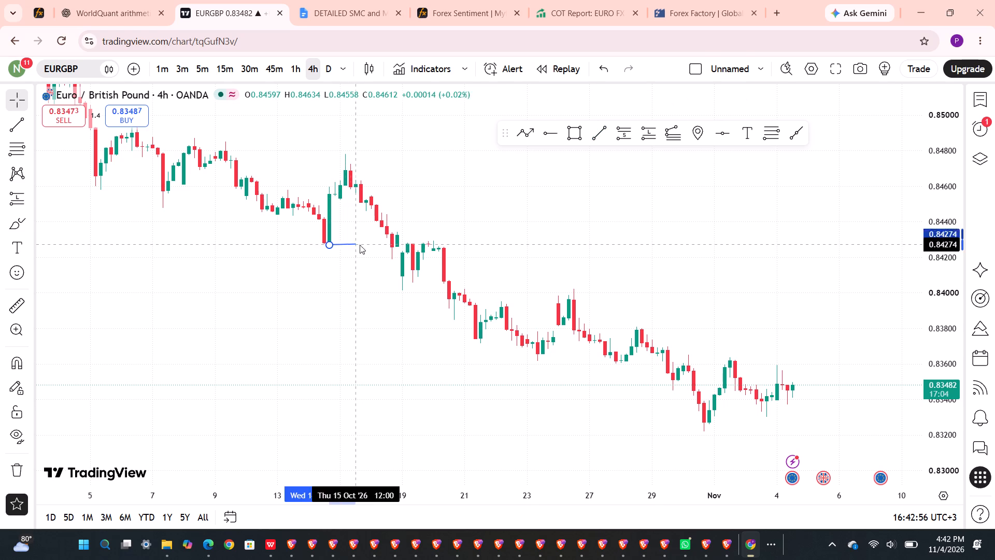
{"action": "left_click_drag", "start_coordinate": [360, 245], "coordinate": [390, 245]}
{"action": "left_click", "coordinate": [390, 245]}
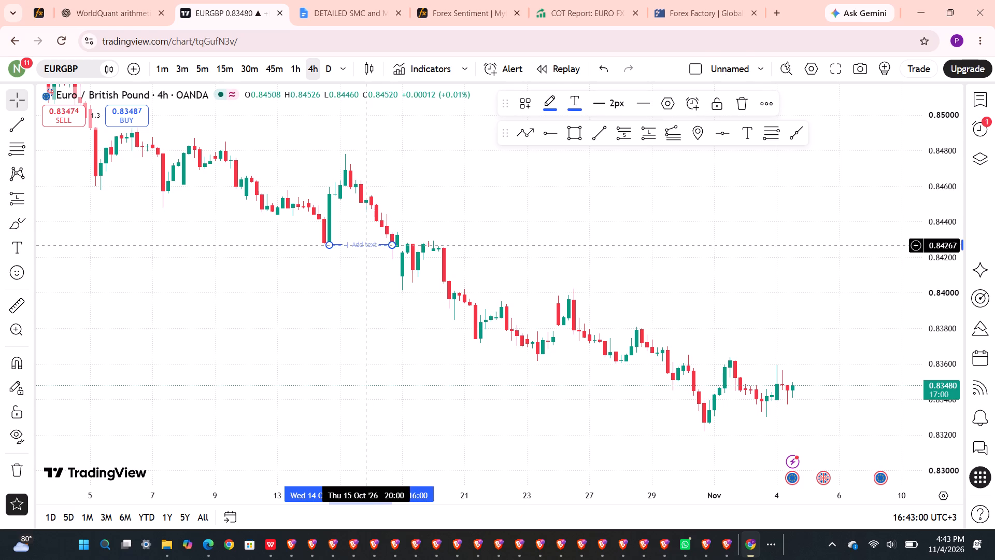
{"action": "left_click", "coordinate": [365, 245]}
{"action": "type", "text": "4H BOS"}
{"action": "left_click", "coordinate": [356, 298]}
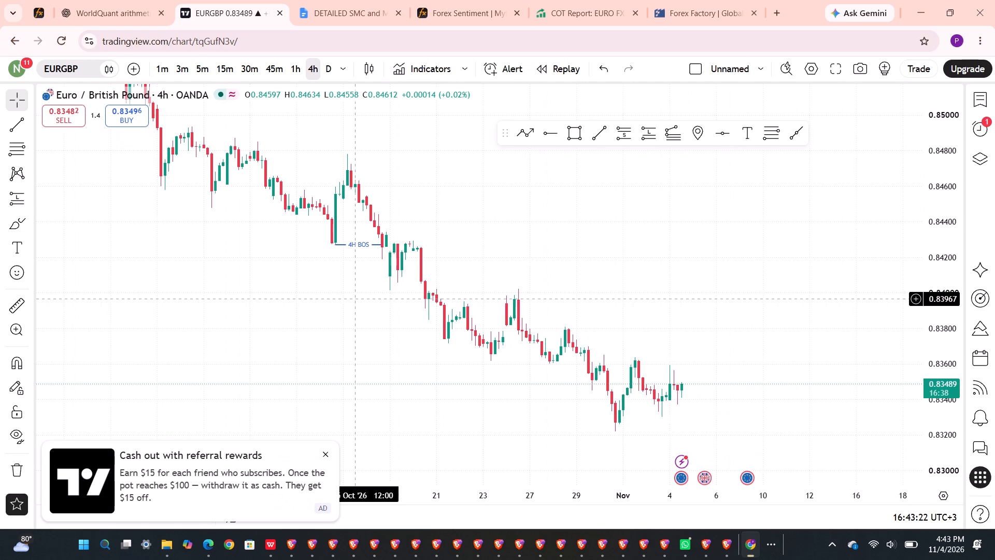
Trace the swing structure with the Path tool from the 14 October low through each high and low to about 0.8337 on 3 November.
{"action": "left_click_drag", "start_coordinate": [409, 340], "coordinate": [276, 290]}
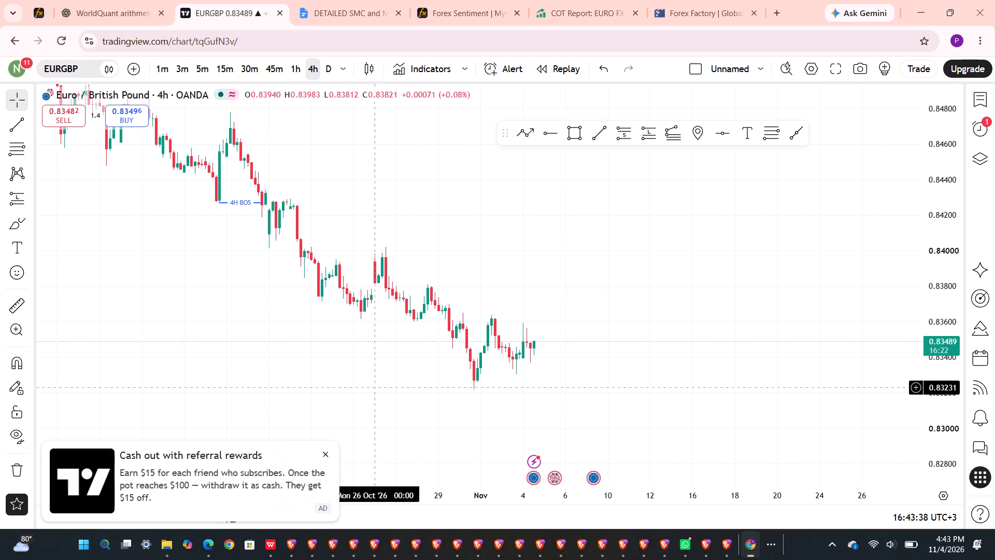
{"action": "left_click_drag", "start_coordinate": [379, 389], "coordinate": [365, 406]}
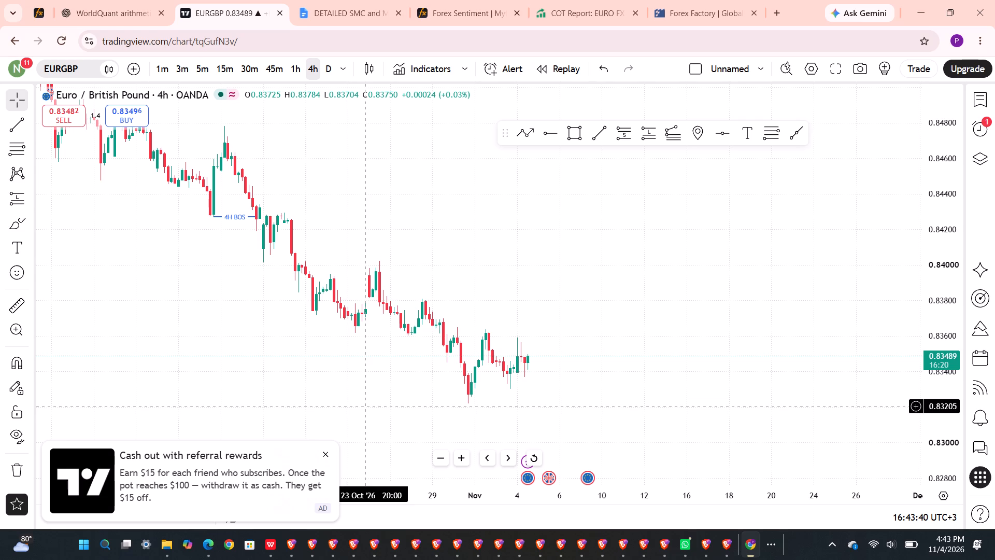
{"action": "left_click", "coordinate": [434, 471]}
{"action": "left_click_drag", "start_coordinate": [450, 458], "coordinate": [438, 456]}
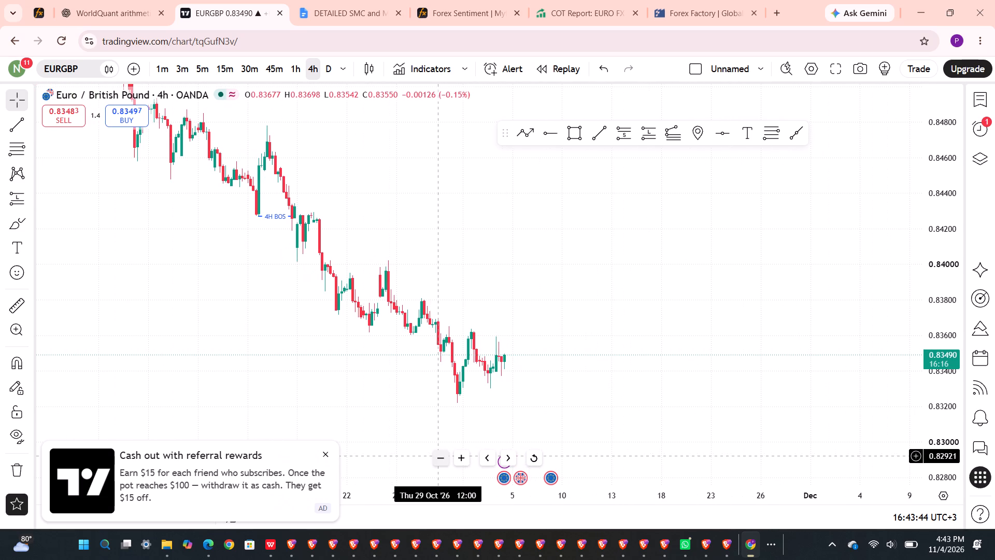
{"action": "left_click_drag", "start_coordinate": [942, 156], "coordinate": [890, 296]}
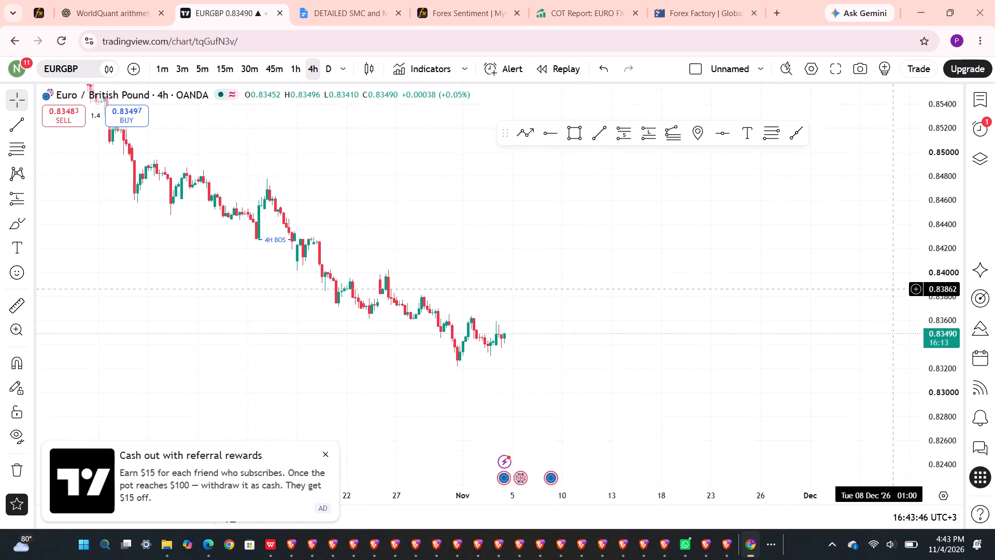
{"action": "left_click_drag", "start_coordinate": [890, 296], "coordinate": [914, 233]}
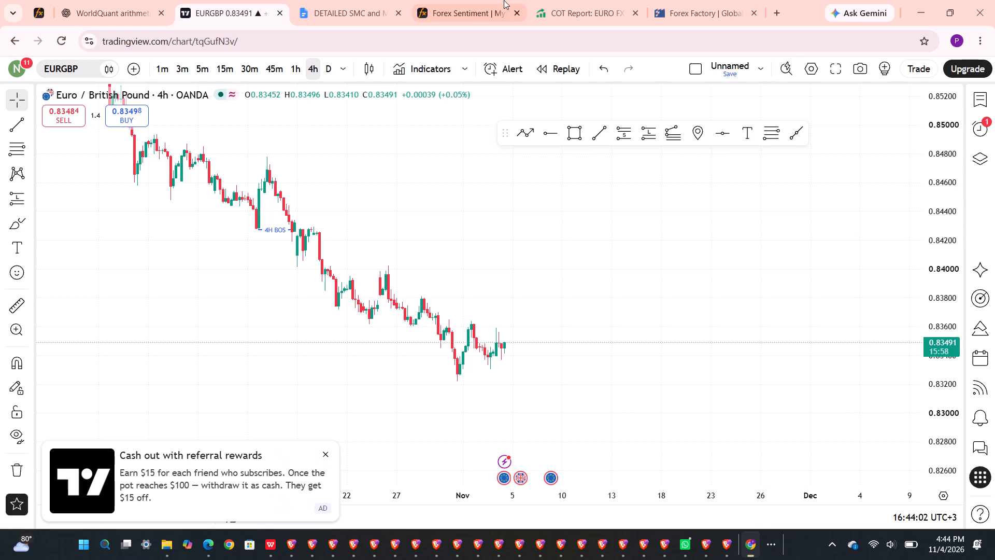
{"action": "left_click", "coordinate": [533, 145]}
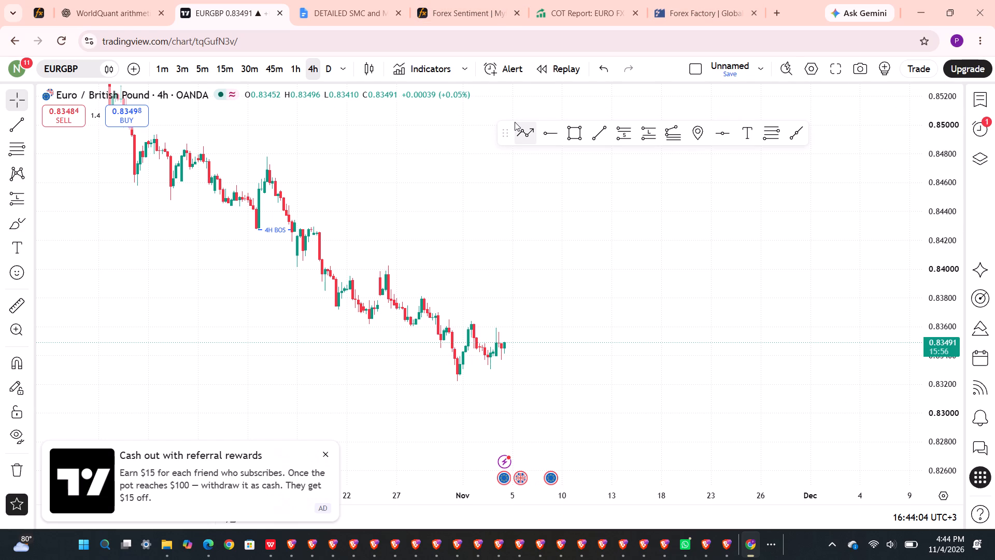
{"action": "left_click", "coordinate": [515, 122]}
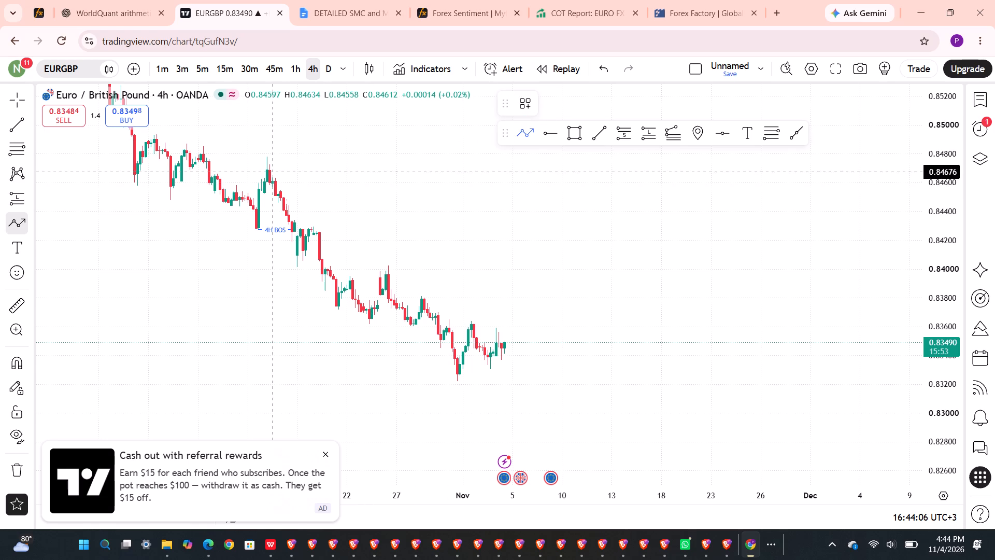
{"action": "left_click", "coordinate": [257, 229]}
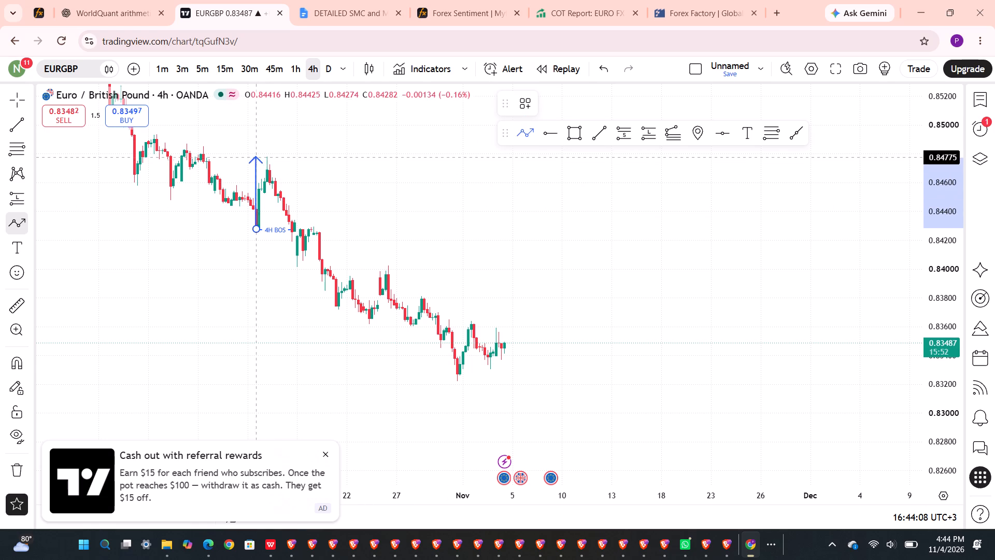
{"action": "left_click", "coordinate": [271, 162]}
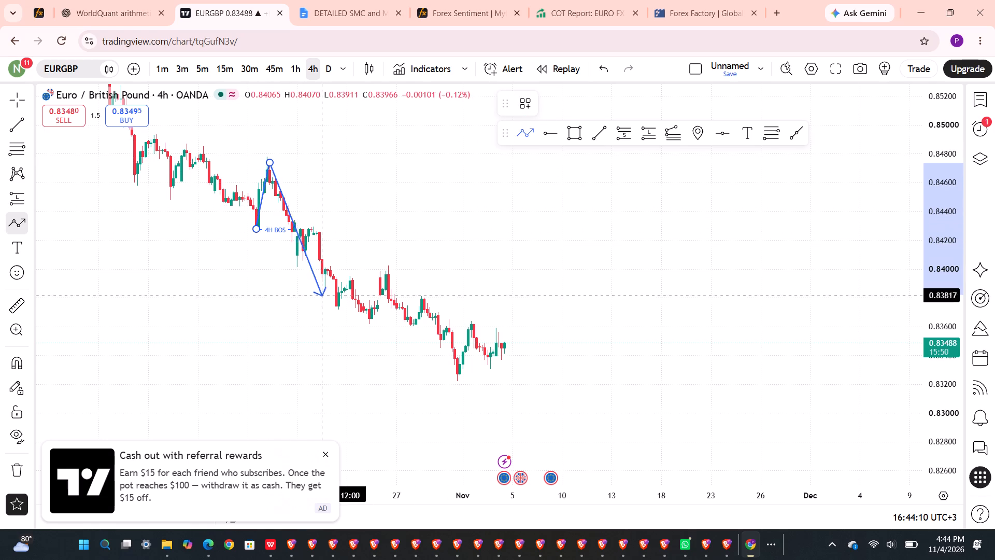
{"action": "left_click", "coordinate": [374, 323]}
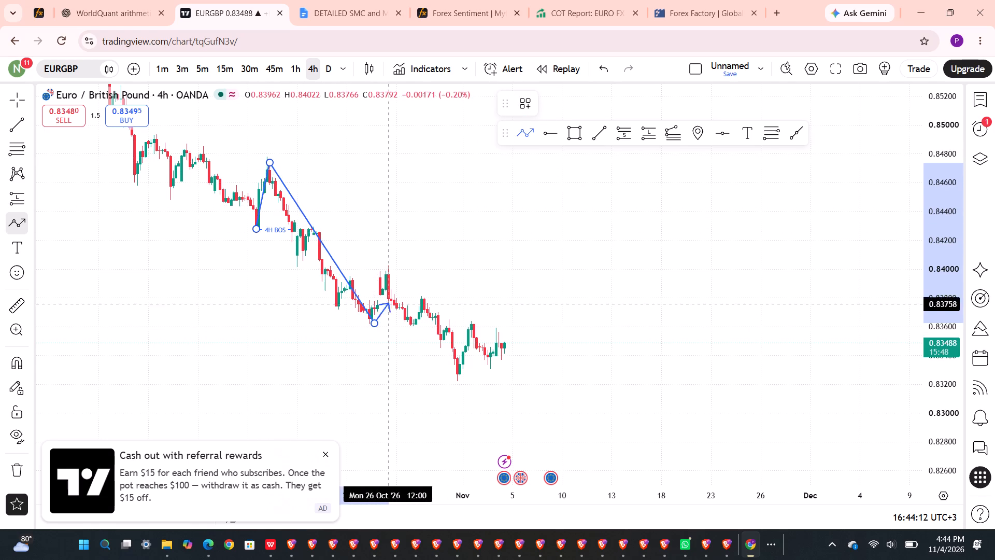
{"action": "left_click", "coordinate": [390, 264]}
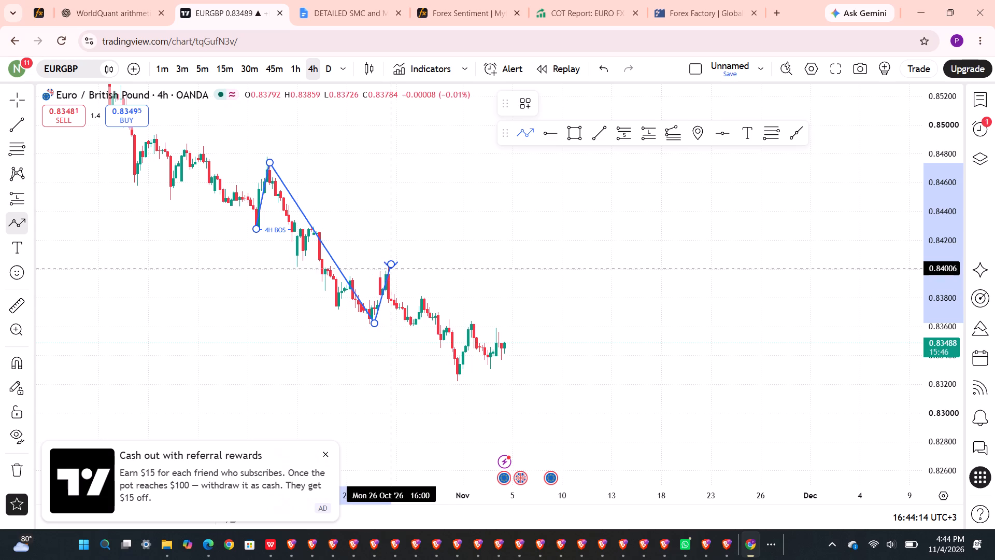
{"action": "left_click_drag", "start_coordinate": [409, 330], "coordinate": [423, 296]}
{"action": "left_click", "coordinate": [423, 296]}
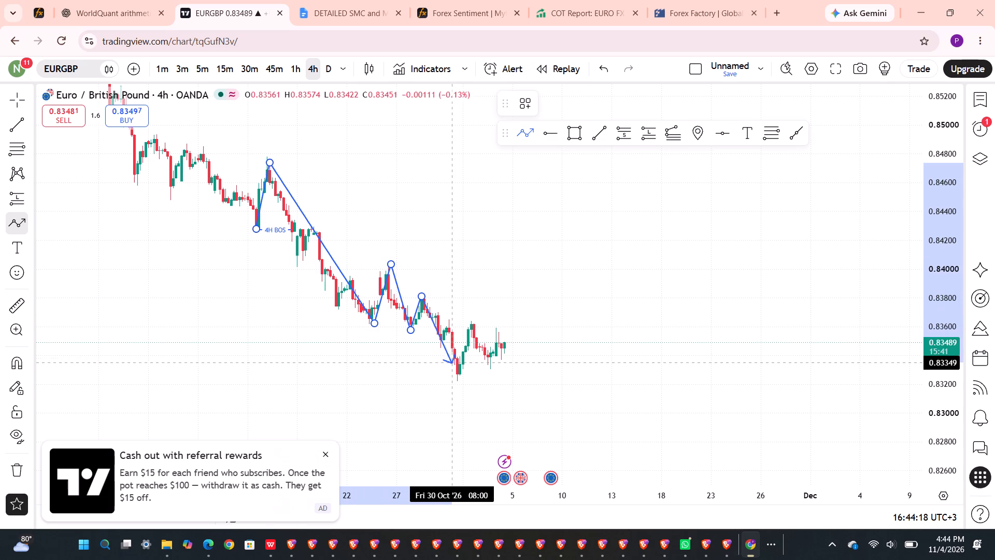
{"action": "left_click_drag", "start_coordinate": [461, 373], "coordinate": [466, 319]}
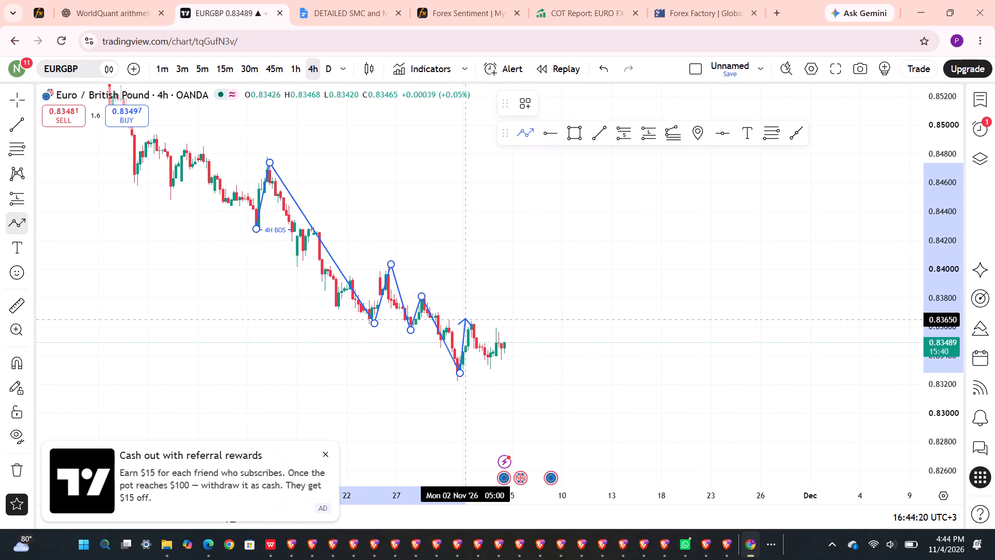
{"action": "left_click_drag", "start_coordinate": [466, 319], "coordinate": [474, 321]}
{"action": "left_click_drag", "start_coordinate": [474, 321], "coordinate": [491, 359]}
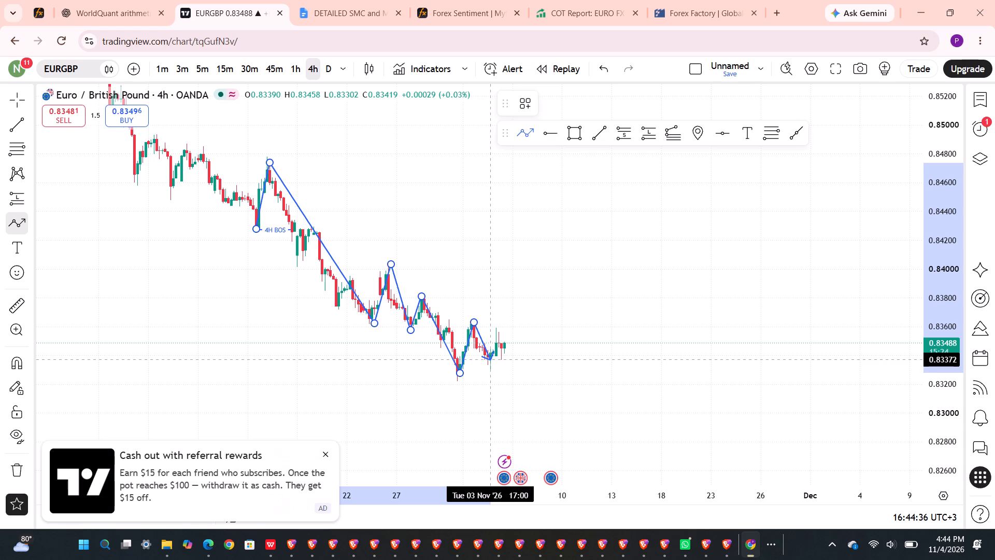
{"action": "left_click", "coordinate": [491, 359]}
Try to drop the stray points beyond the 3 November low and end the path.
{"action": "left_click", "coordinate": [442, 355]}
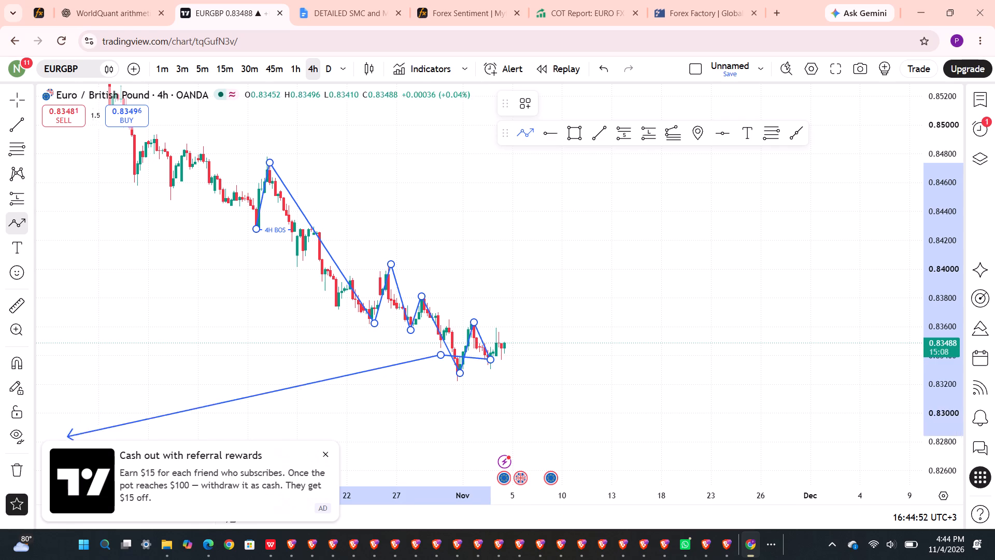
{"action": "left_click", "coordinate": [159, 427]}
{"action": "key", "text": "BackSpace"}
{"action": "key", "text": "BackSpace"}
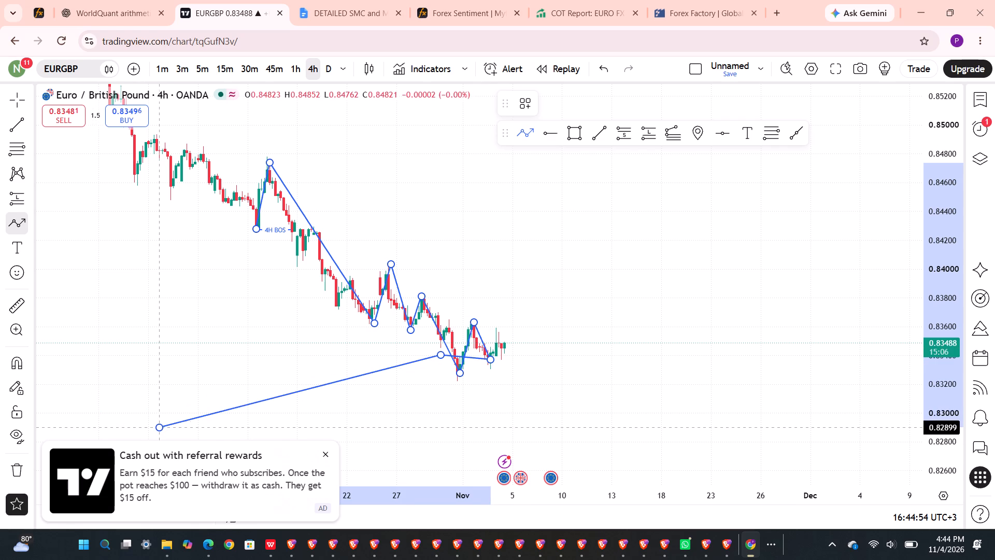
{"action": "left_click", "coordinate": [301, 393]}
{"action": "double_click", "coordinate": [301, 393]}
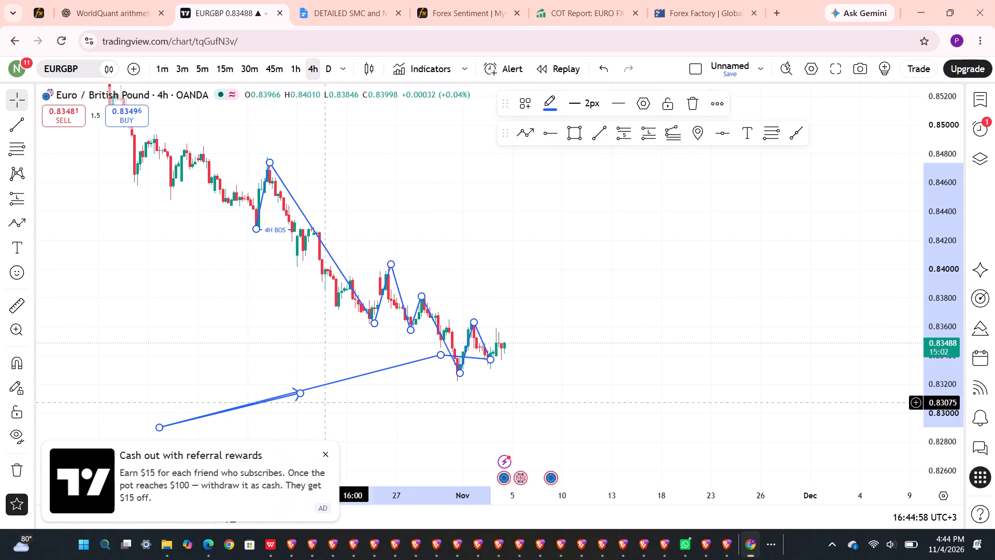
Remove both drawings from the chart, the swing path and the 4H BOS line.
{"action": "left_click", "coordinate": [8, 465]}
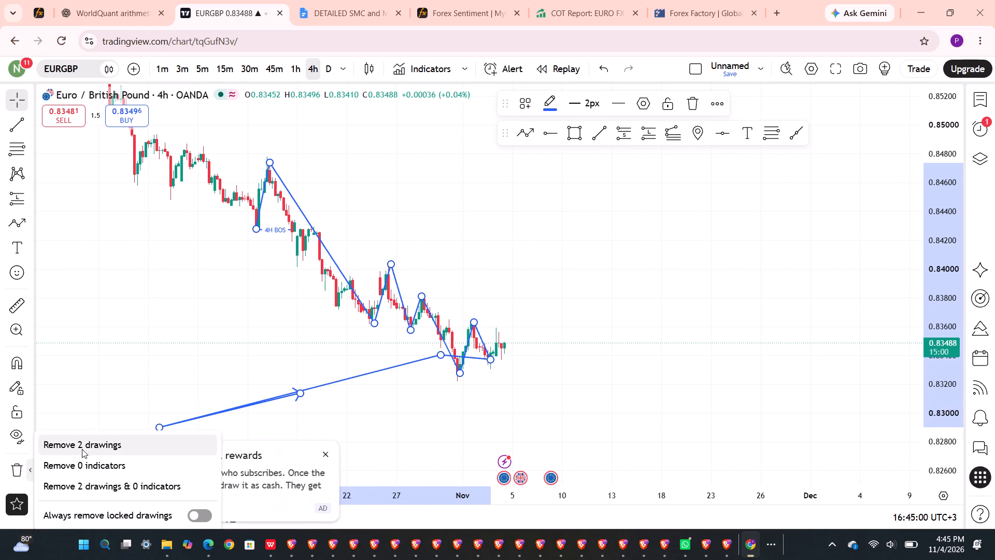
{"action": "left_click", "coordinate": [89, 444]}
{"action": "left_click", "coordinate": [300, 364]}
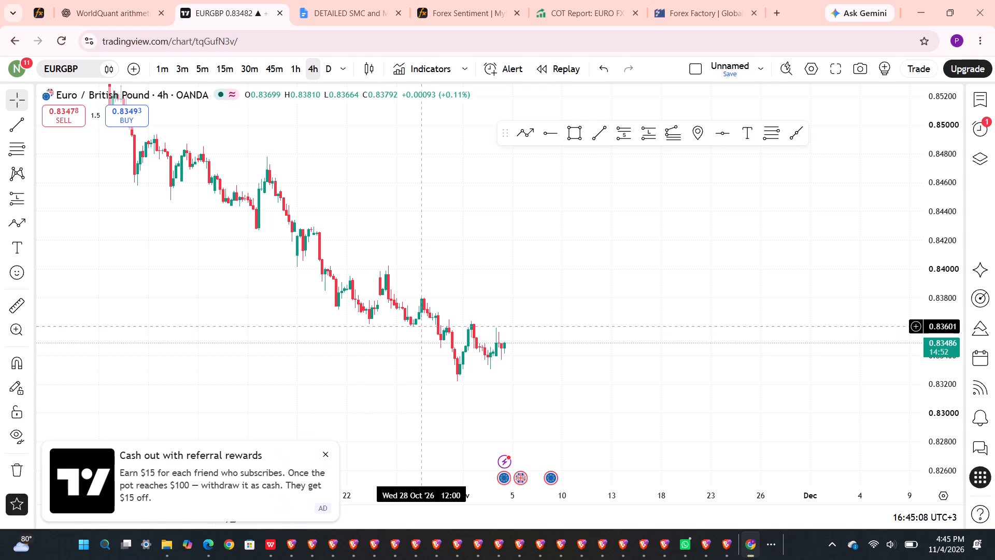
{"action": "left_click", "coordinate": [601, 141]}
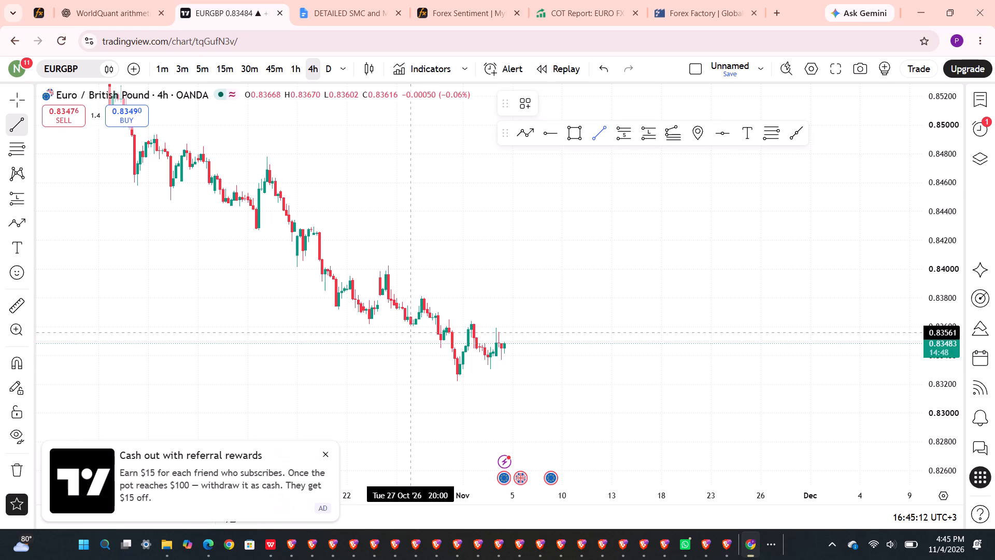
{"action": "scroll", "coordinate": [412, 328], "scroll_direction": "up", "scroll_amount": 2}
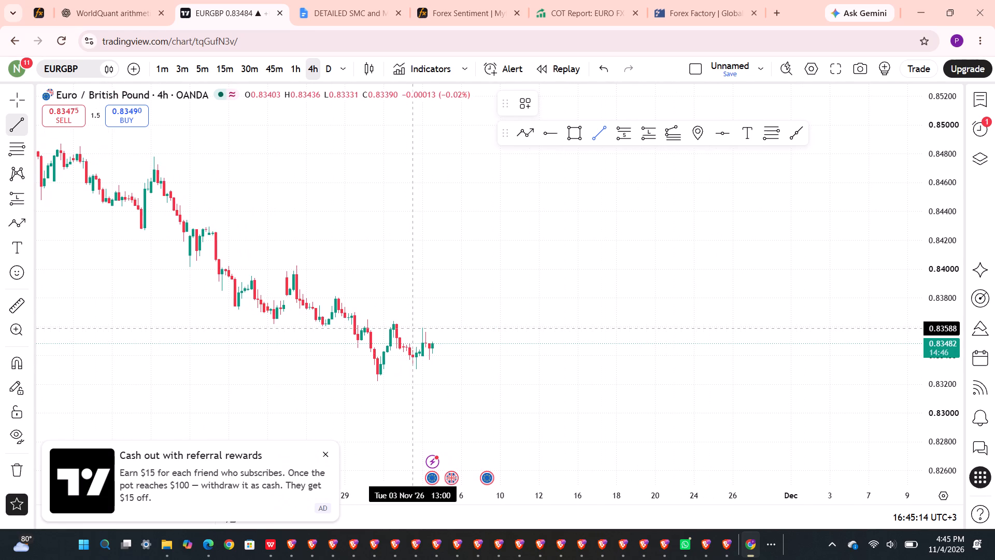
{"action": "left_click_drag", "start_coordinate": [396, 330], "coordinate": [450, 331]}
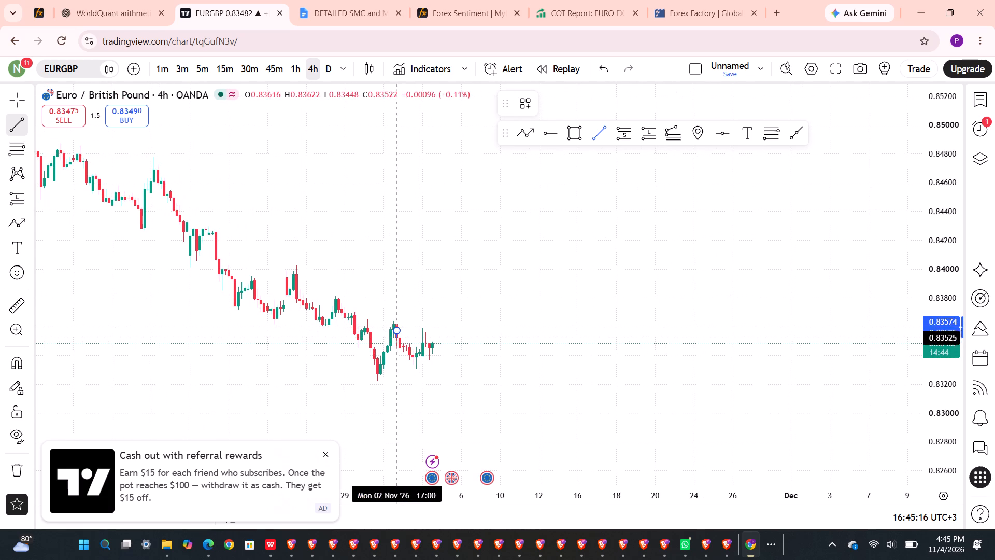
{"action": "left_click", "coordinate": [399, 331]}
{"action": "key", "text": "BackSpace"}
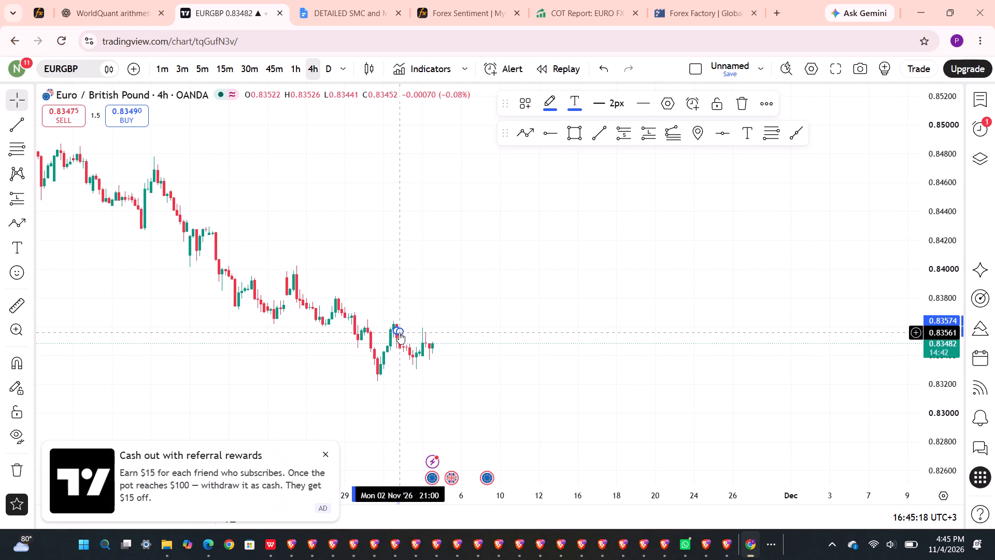
Draw a horizontal trend line at about 0.8361 from the 27 October swing low to 29 October, labelled "4H BOS".
{"action": "left_click_drag", "start_coordinate": [428, 310], "coordinate": [530, 294]}
{"action": "scroll", "coordinate": [530, 294], "scroll_direction": "up", "scroll_amount": 1}
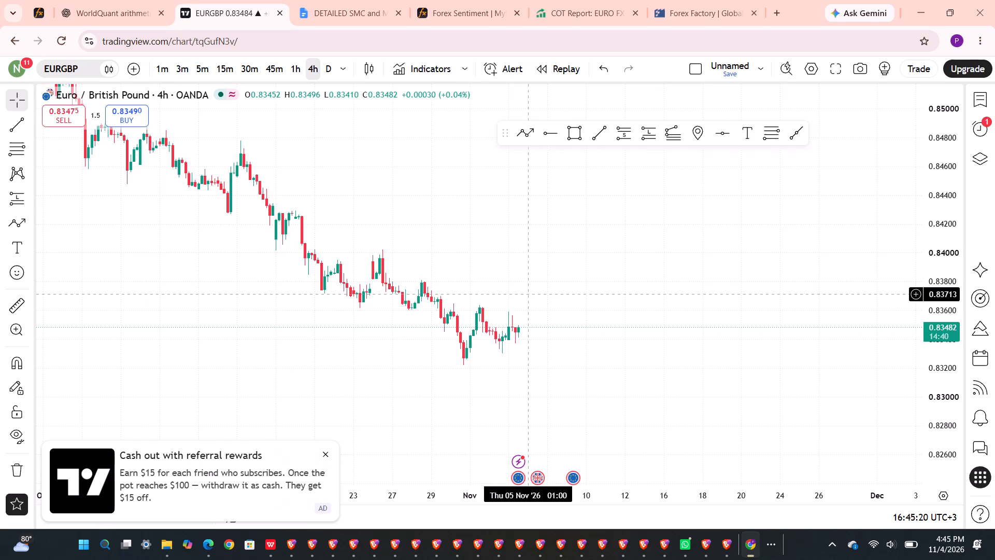
{"action": "scroll", "coordinate": [530, 294], "scroll_direction": "up", "scroll_amount": 1}
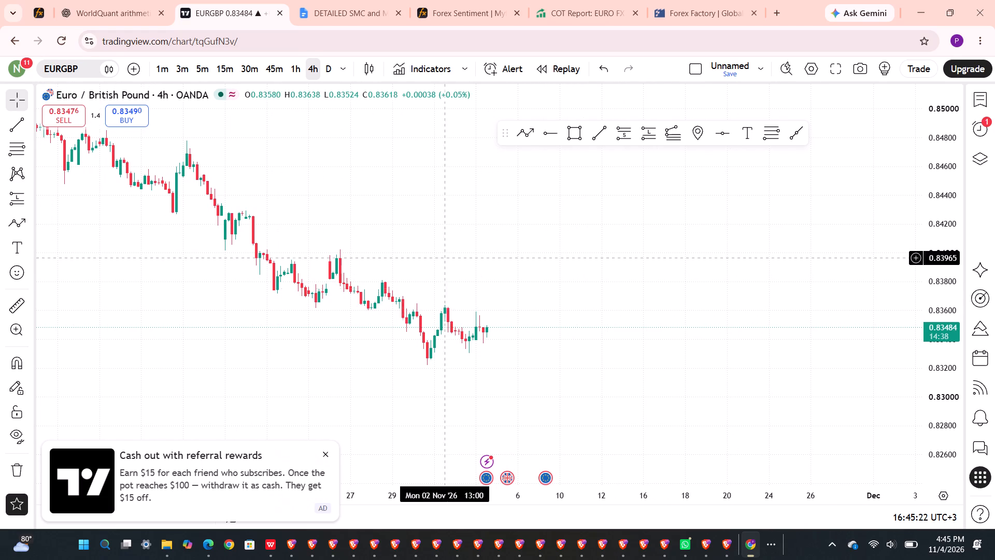
{"action": "left_click", "coordinate": [598, 138]}
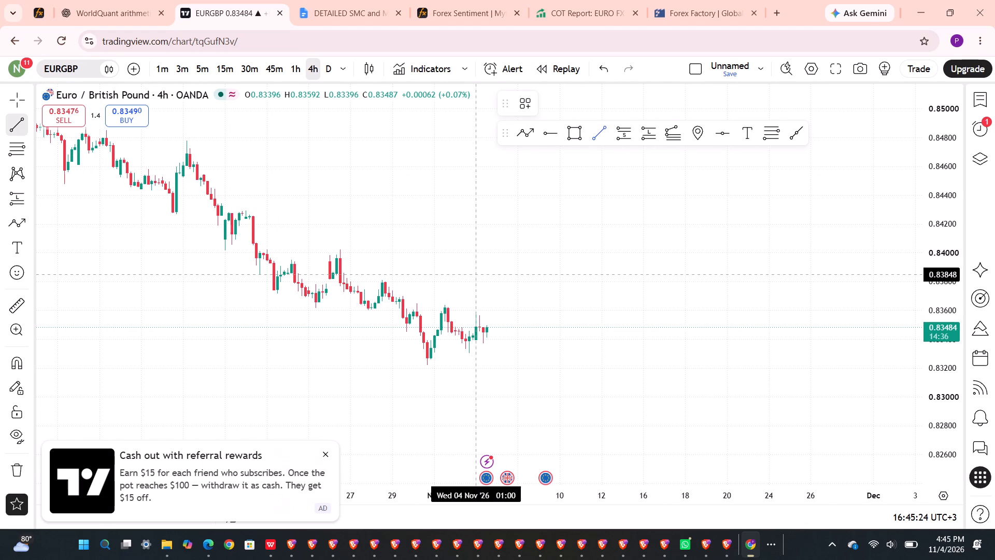
{"action": "left_click", "coordinate": [368, 310]}
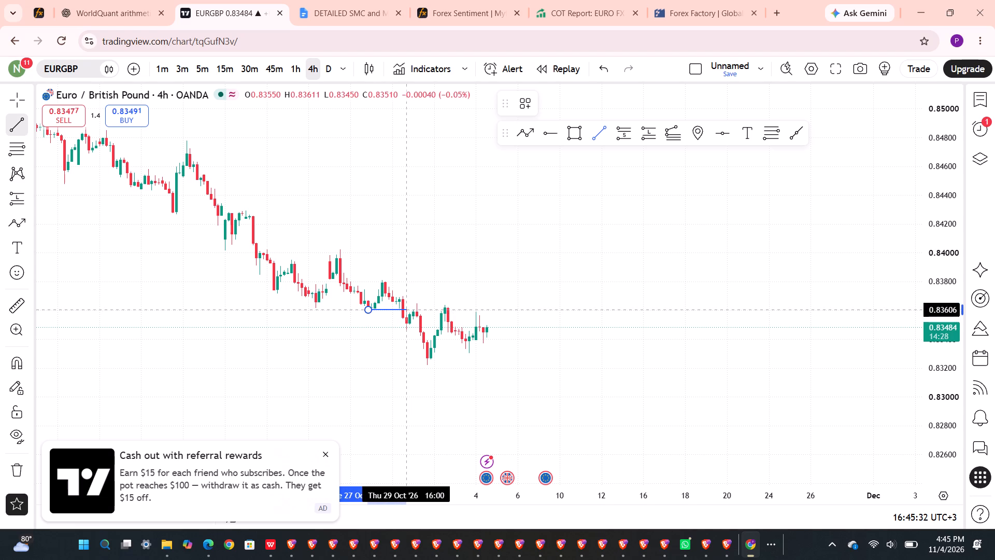
{"action": "left_click", "coordinate": [403, 313], "text": "shift"}
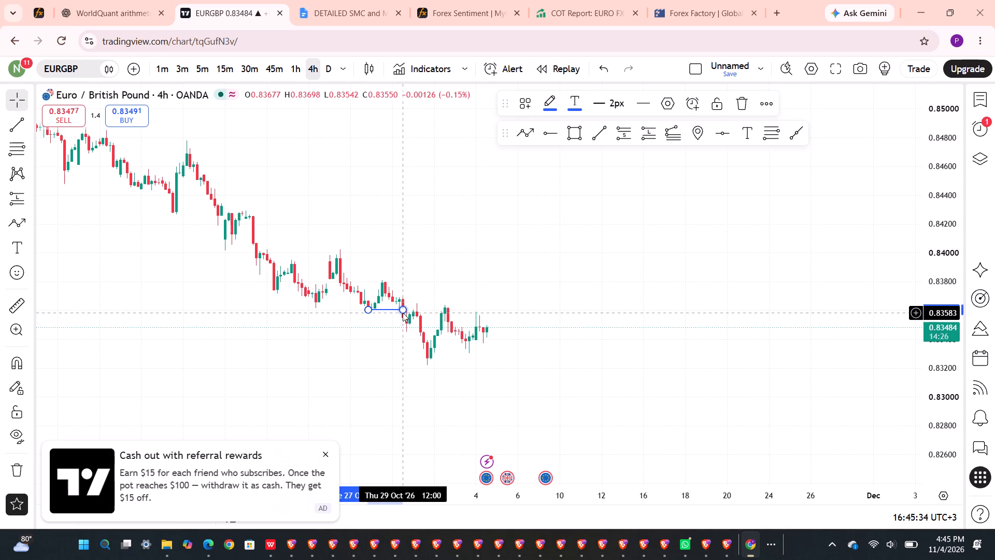
{"action": "left_click", "coordinate": [386, 312]}
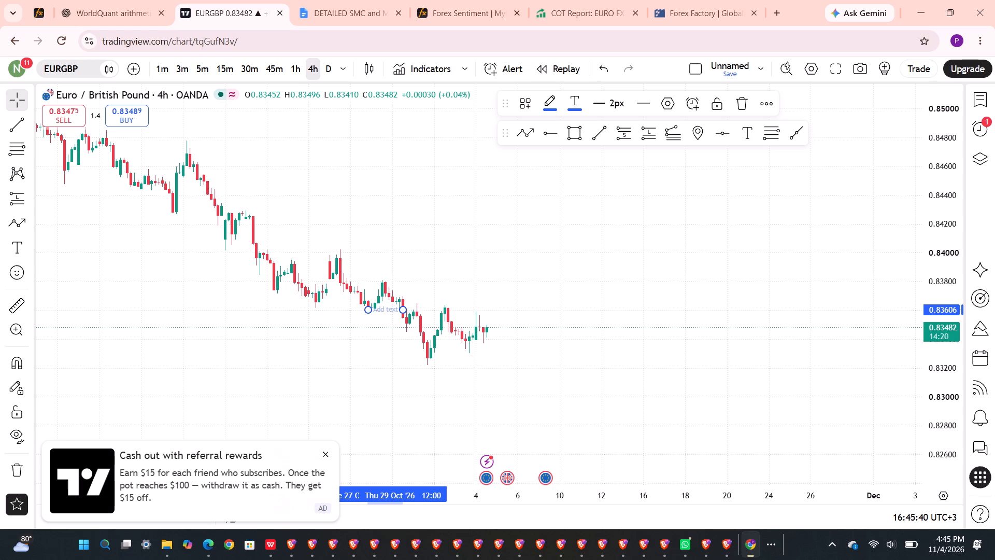
{"action": "type", "text": "4H"}
{"action": "key", "text": "space"}
{"action": "type", "text": "B"}
{"action": "type", "text": "OS"}
{"action": "left_click", "coordinate": [453, 288]}
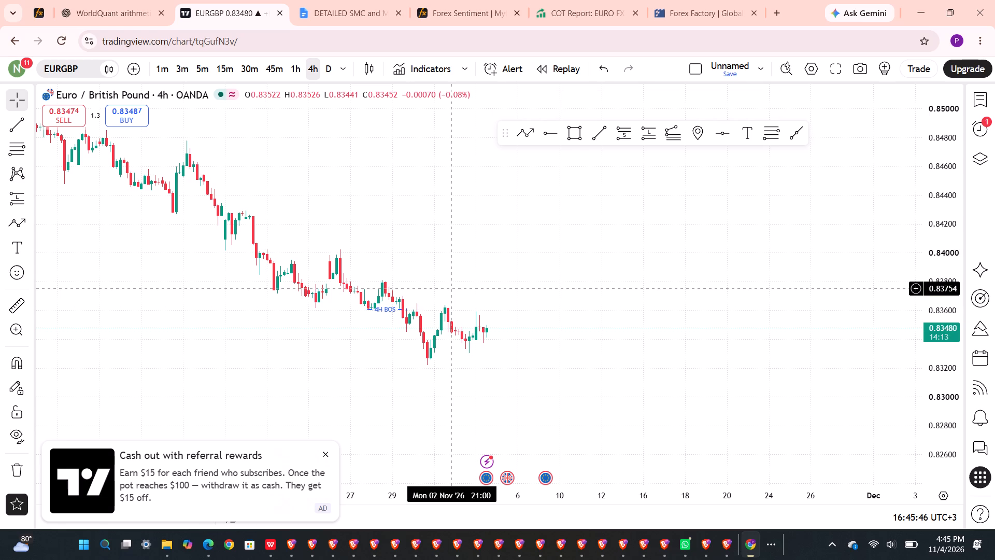
Draw a horizontal ray at about 0.8381 from the late-October swing high above the 4H BOS line, labelled "4H SH".
{"action": "scroll", "coordinate": [453, 288], "scroll_direction": "up", "scroll_amount": 2}
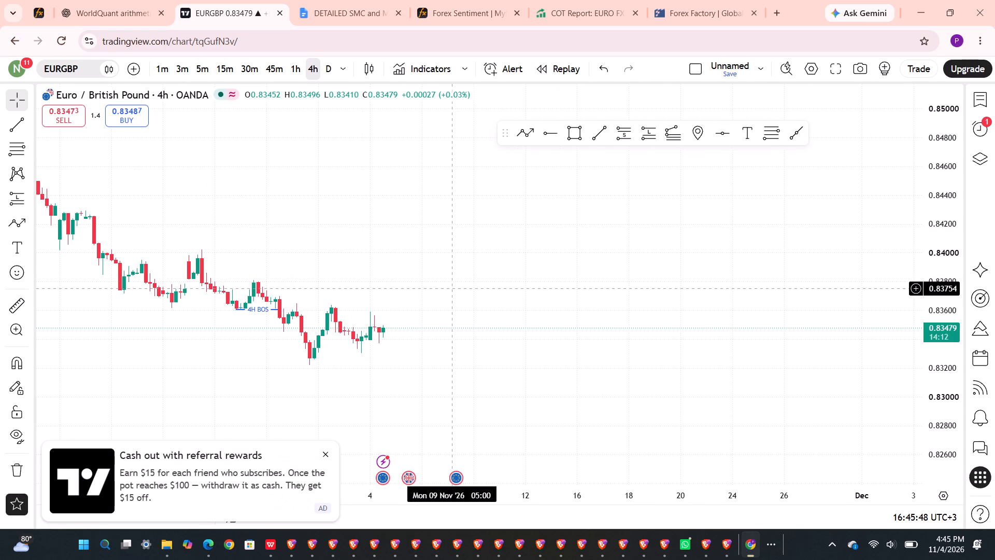
{"action": "scroll", "coordinate": [357, 271], "scroll_direction": "up", "scroll_amount": 1}
{"action": "left_click_drag", "start_coordinate": [334, 293], "coordinate": [410, 292]}
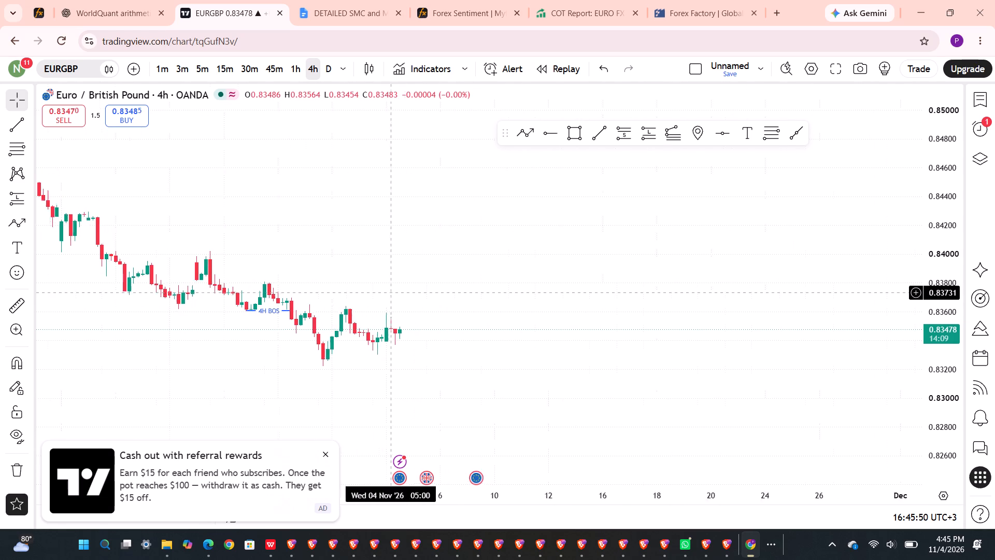
{"action": "left_click_drag", "start_coordinate": [410, 292], "coordinate": [475, 287]}
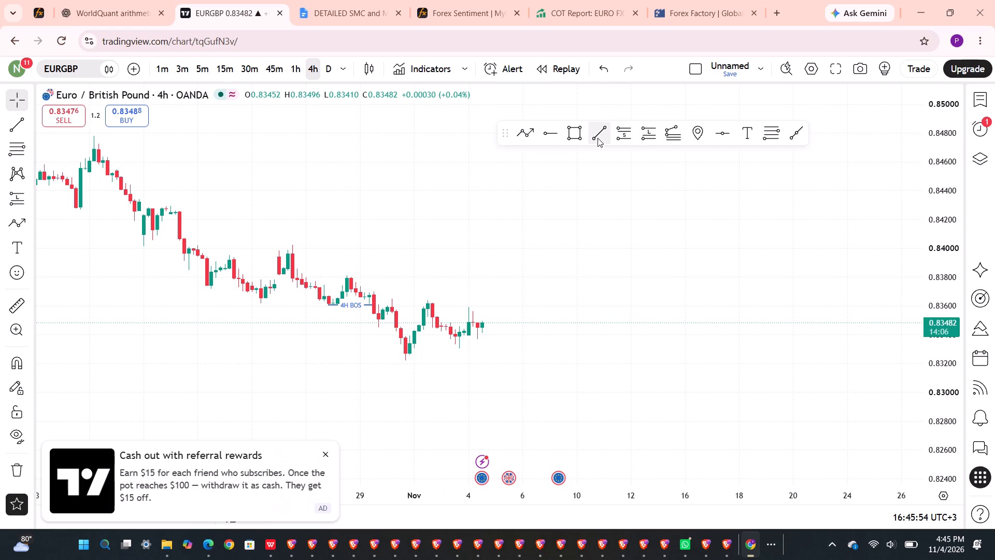
{"action": "left_click", "coordinate": [548, 134]}
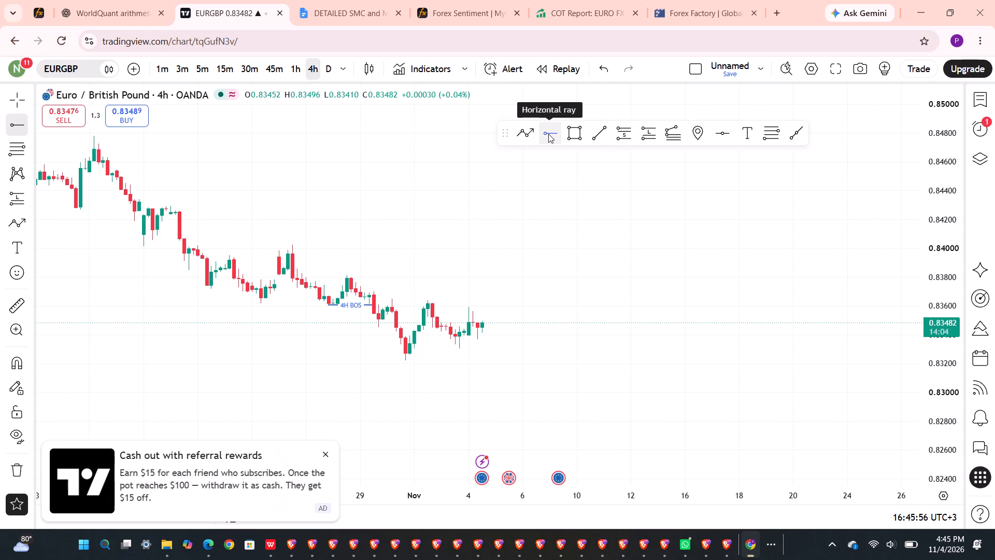
{"action": "left_click", "coordinate": [343, 275]}
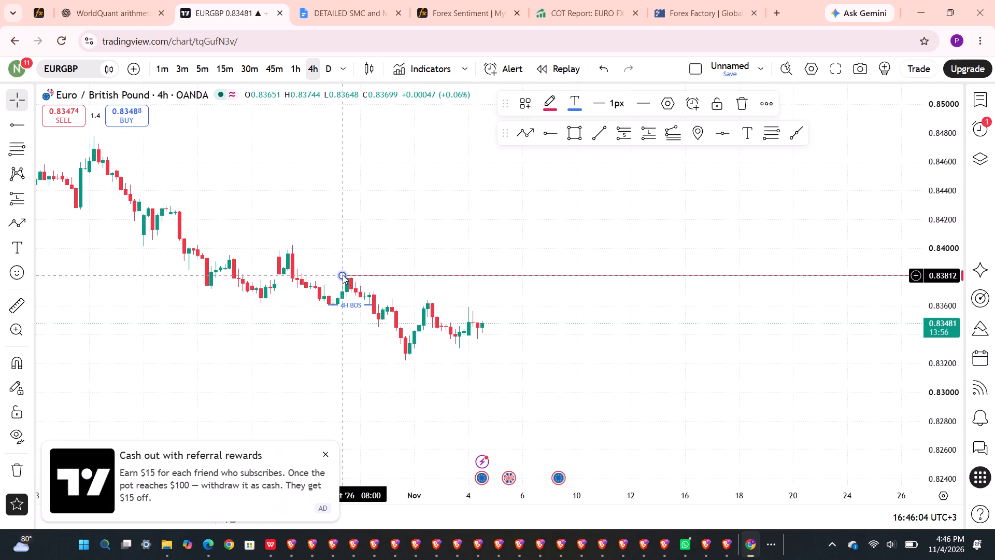
{"action": "left_click", "coordinate": [578, 276]}
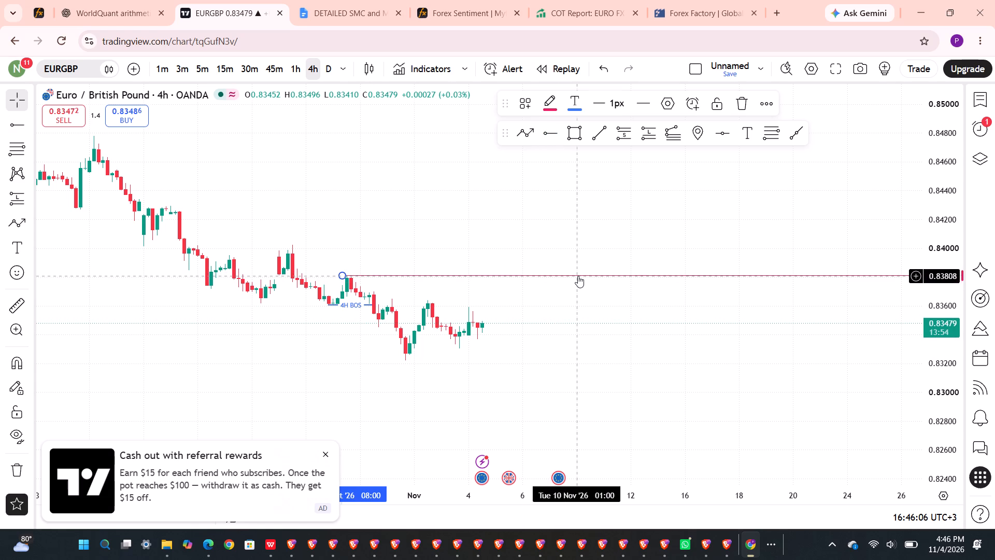
{"action": "left_click", "coordinate": [578, 276]}
{"action": "double_click", "coordinate": [578, 276]}
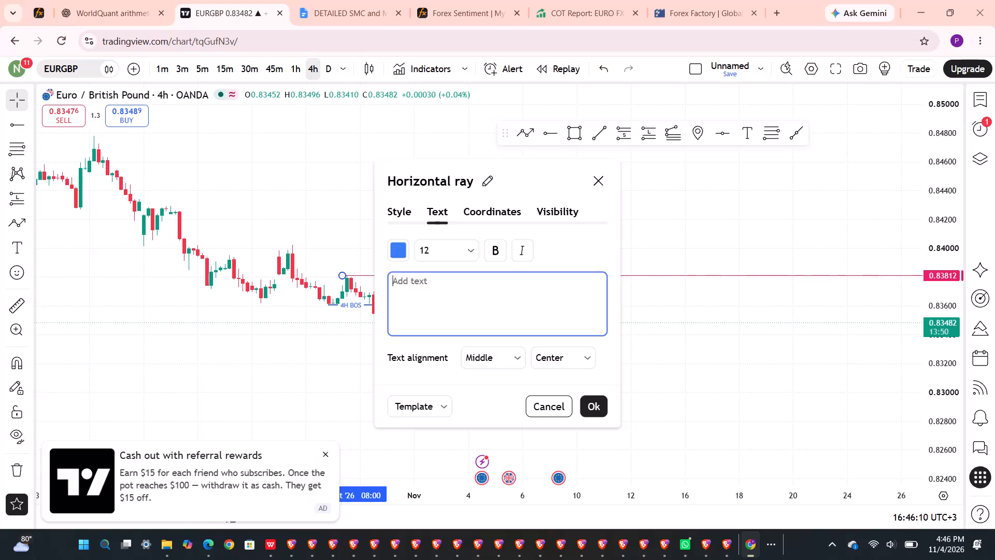
{"action": "left_click", "coordinate": [502, 302]}
{"action": "type", "text": "4H SH"}
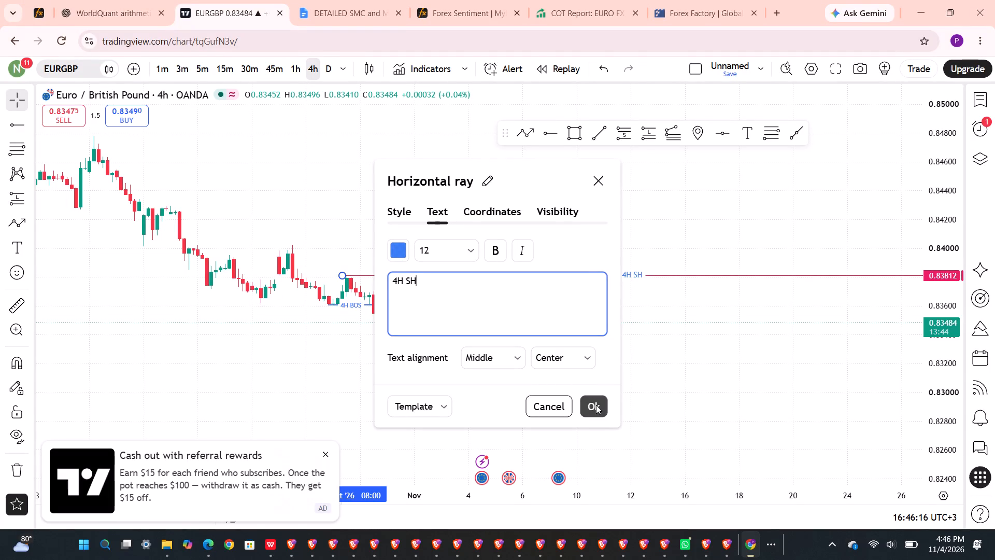
{"action": "left_click", "coordinate": [596, 405]}
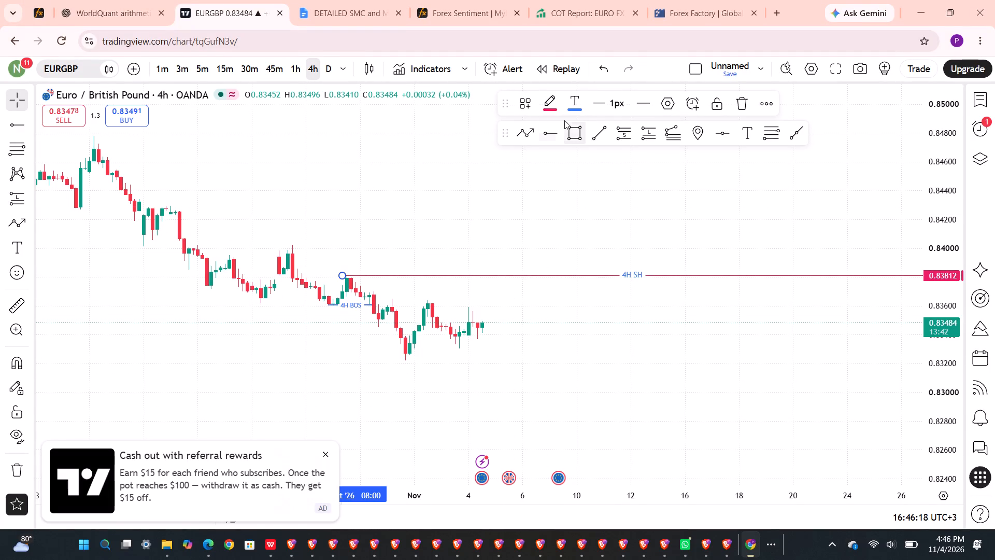
Draw a horizontal ray at about 0.8322 from the 30 October swing low, labelled "4H SL".
{"action": "left_click", "coordinate": [556, 131]}
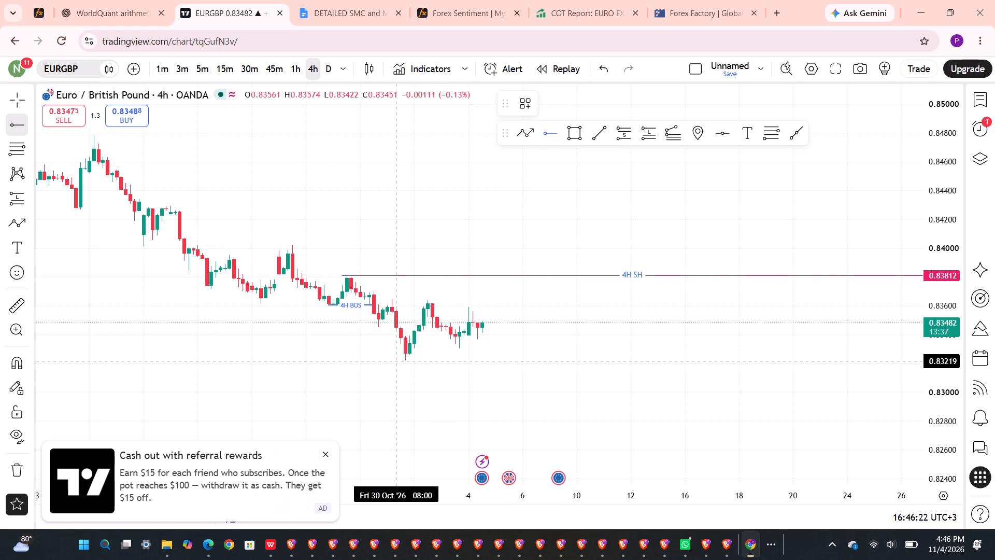
{"action": "left_click", "coordinate": [399, 361]}
{"action": "left_click", "coordinate": [404, 361]}
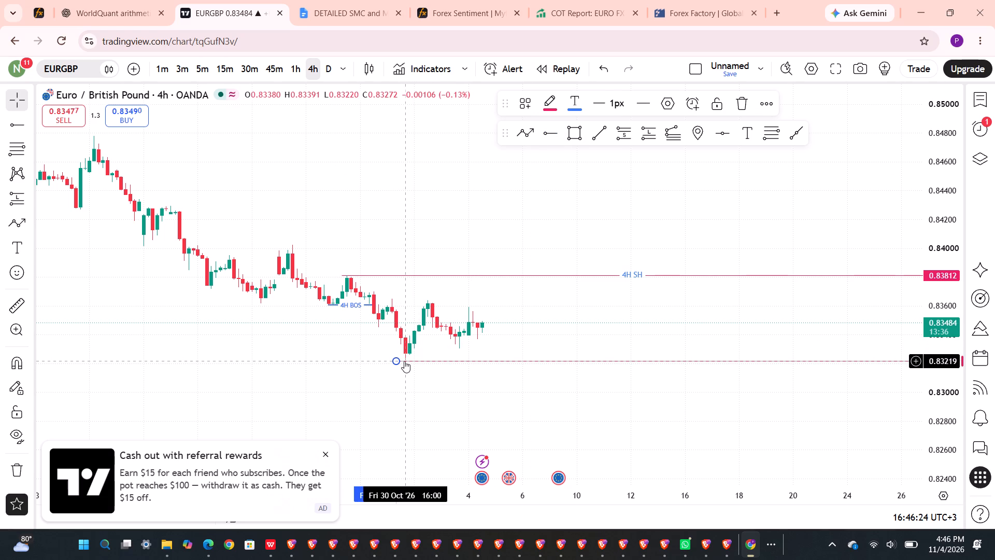
{"action": "scroll", "coordinate": [605, 335], "scroll_direction": "up", "scroll_amount": 1}
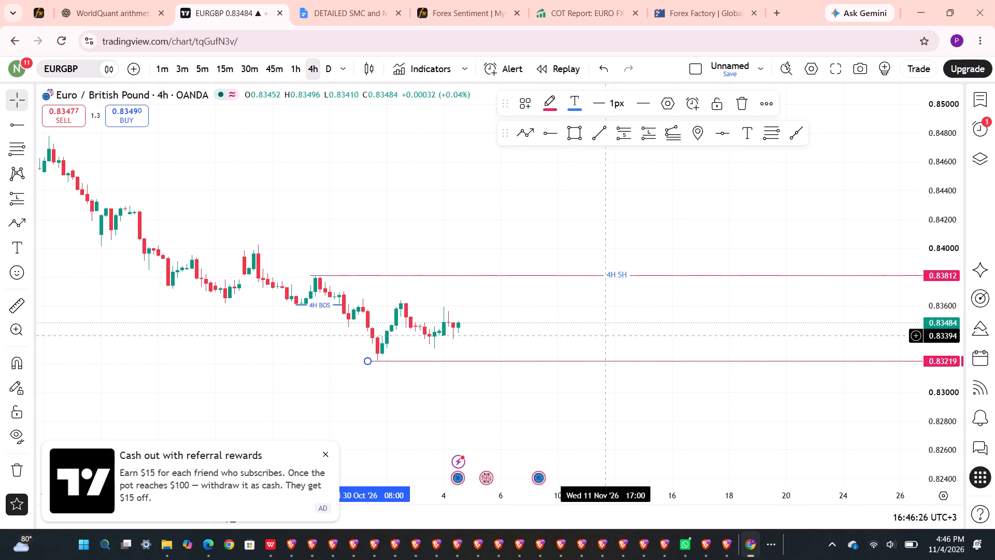
{"action": "double_click", "coordinate": [617, 362]}
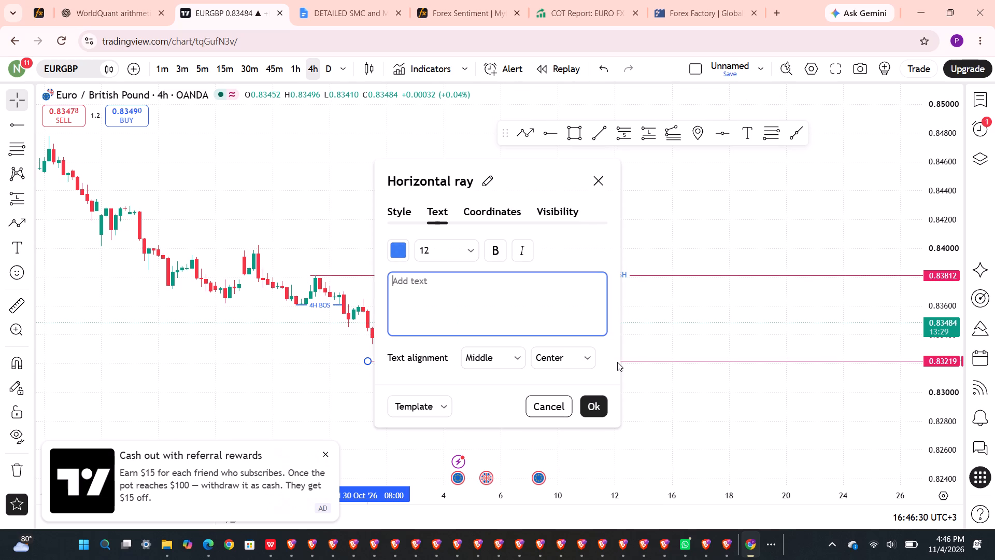
{"action": "left_click", "coordinate": [511, 320]}
{"action": "type", "text": "4H SL"}
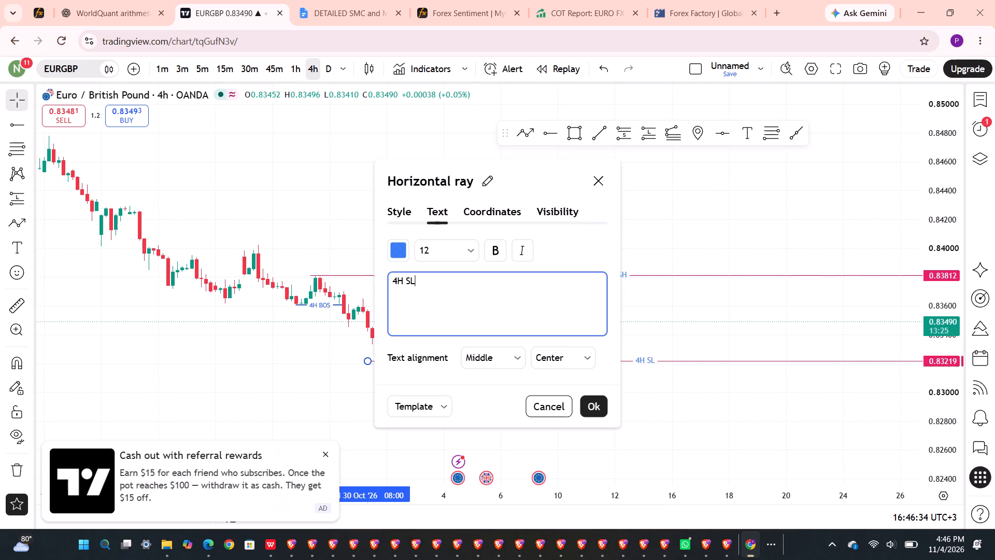
{"action": "left_click", "coordinate": [588, 411]}
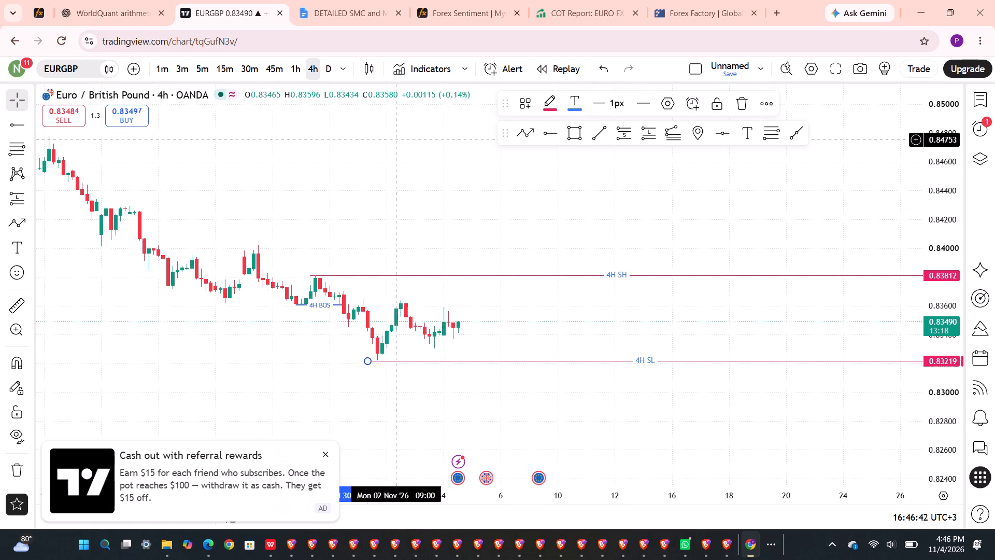
Draw a Fib retracement at 9 November from the 4H SH line down to the 4H SL line.
{"action": "left_click", "coordinate": [767, 135]}
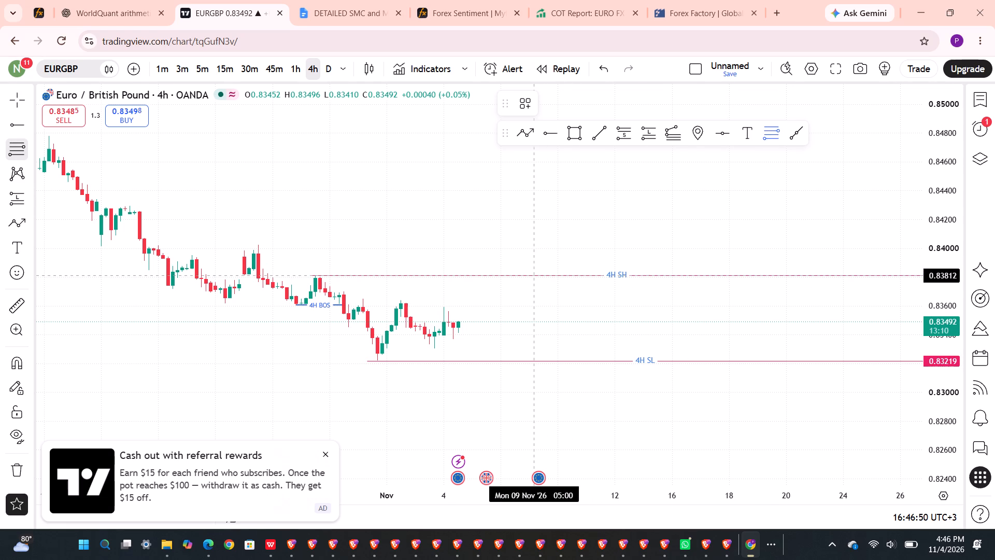
{"action": "left_click_drag", "start_coordinate": [535, 275], "coordinate": [536, 350]}
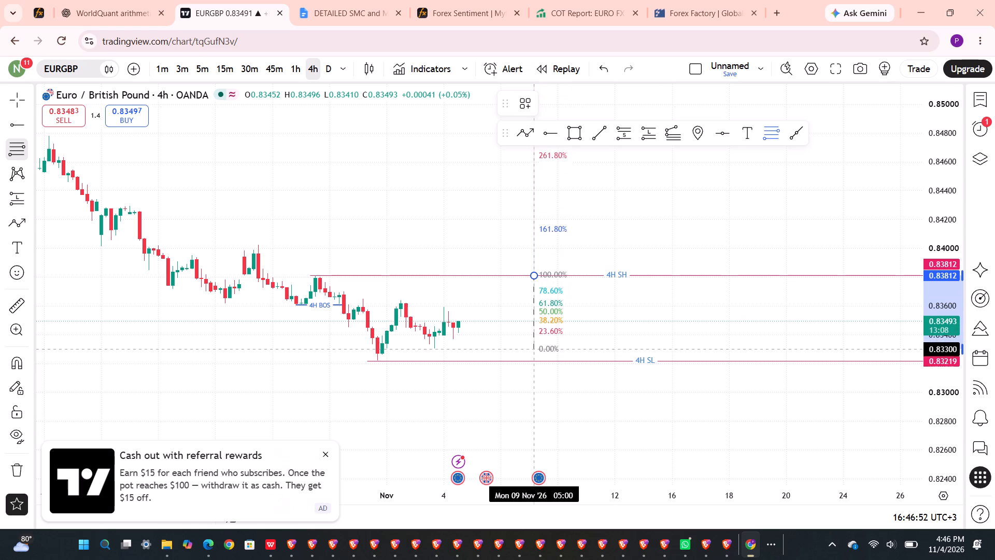
{"action": "left_click_drag", "start_coordinate": [536, 350], "coordinate": [535, 362]}
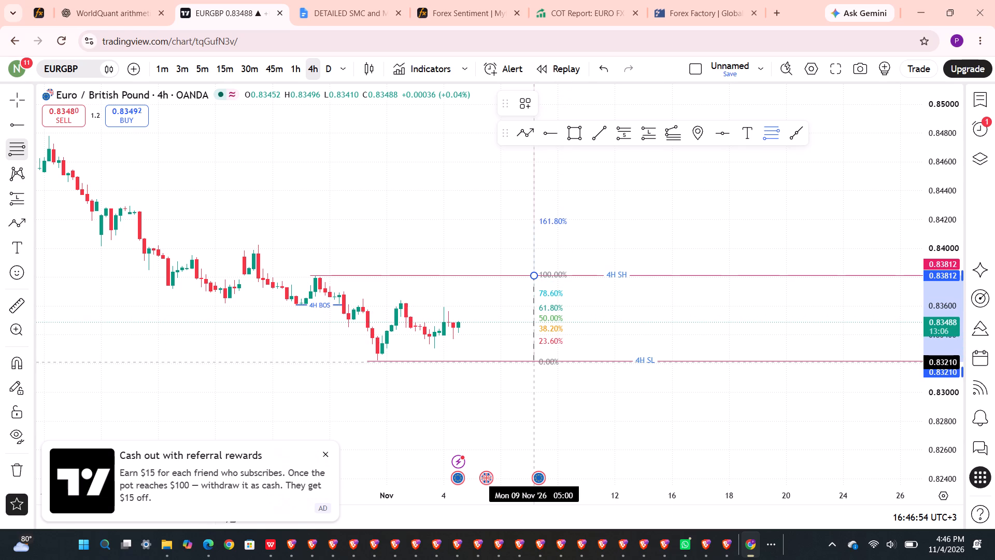
{"action": "left_click_drag", "start_coordinate": [535, 362], "coordinate": [535, 361]}
{"action": "left_click", "coordinate": [535, 361]}
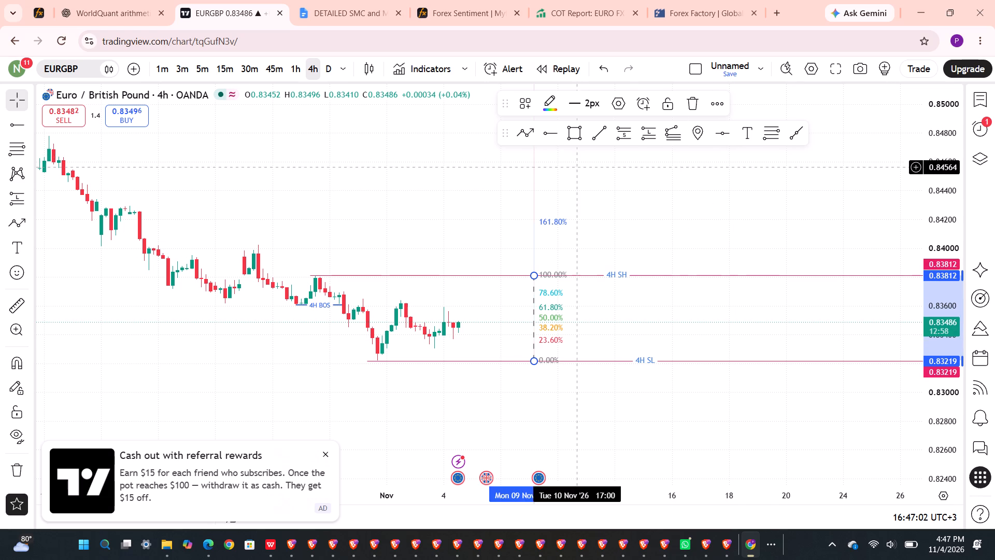
Draw a horizontal ray from 4 November at about 0.8351, near the retracement's 50% level, labelled "4H 50% RANGE".
{"action": "left_click", "coordinate": [553, 131]}
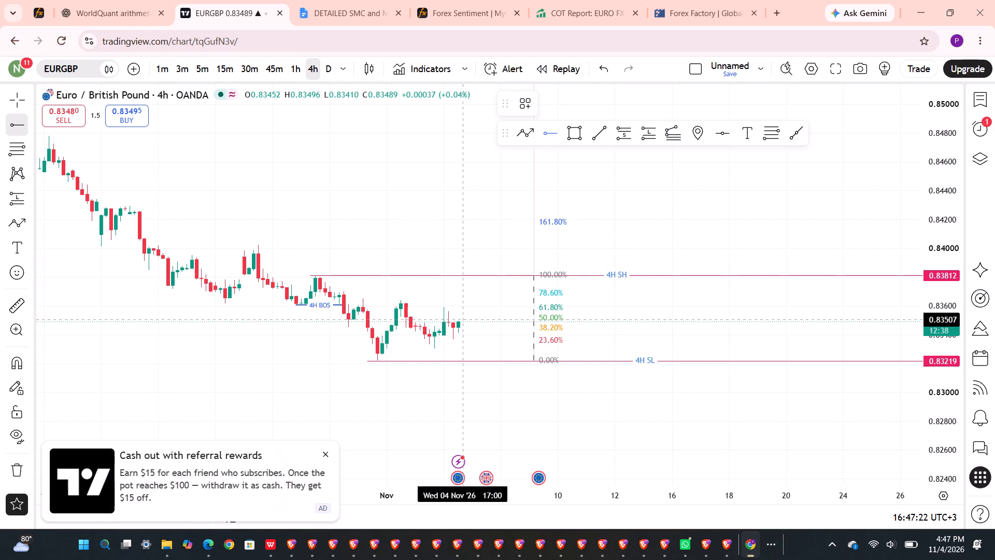
{"action": "left_click", "coordinate": [462, 319]}
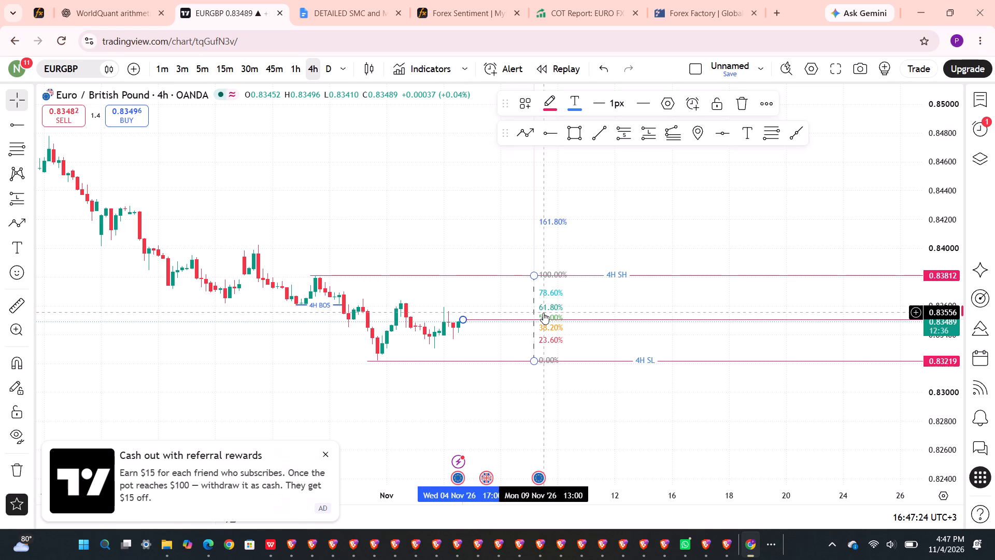
{"action": "double_click", "coordinate": [621, 320]}
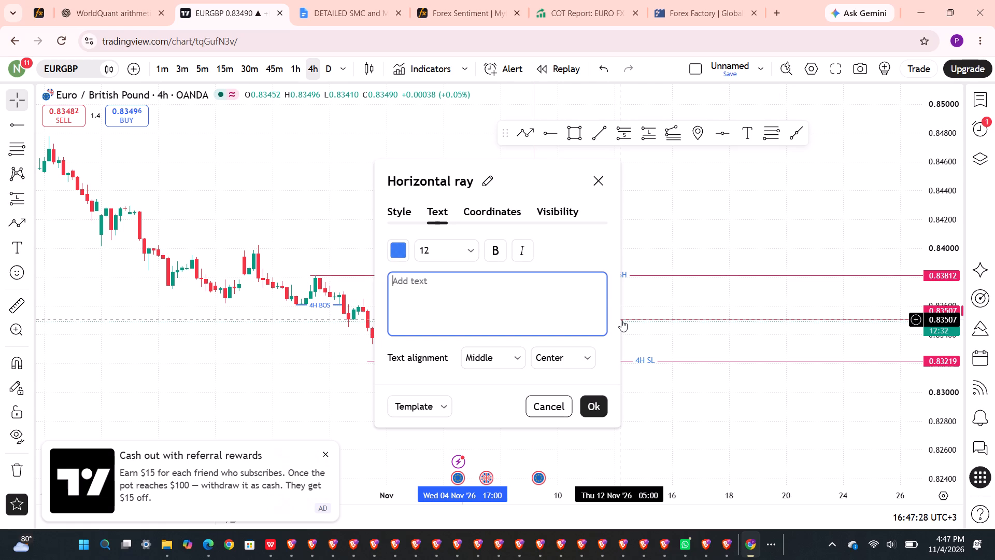
{"action": "type", "text": "4H 50"}
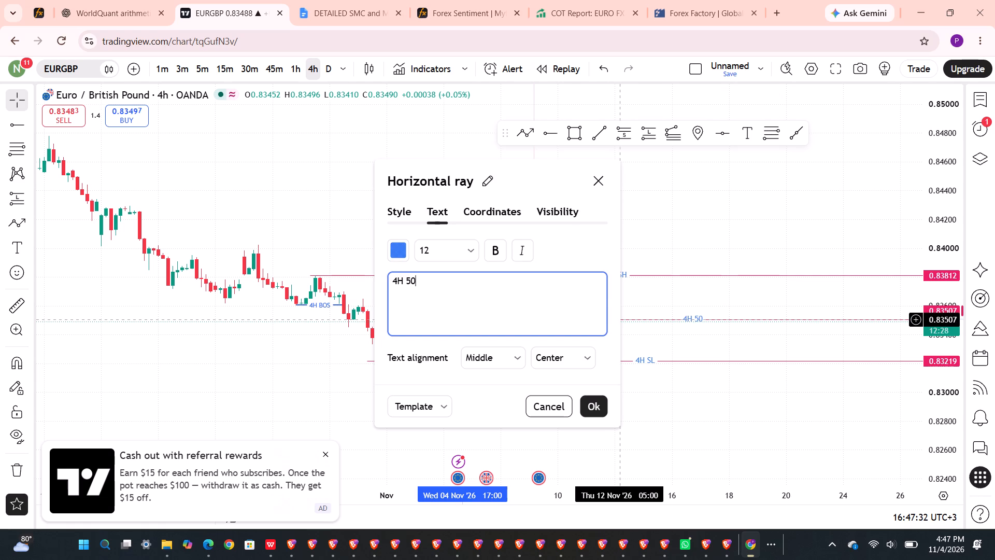
{"action": "key", "text": "space"}
{"action": "key", "text": "BackSpace"}
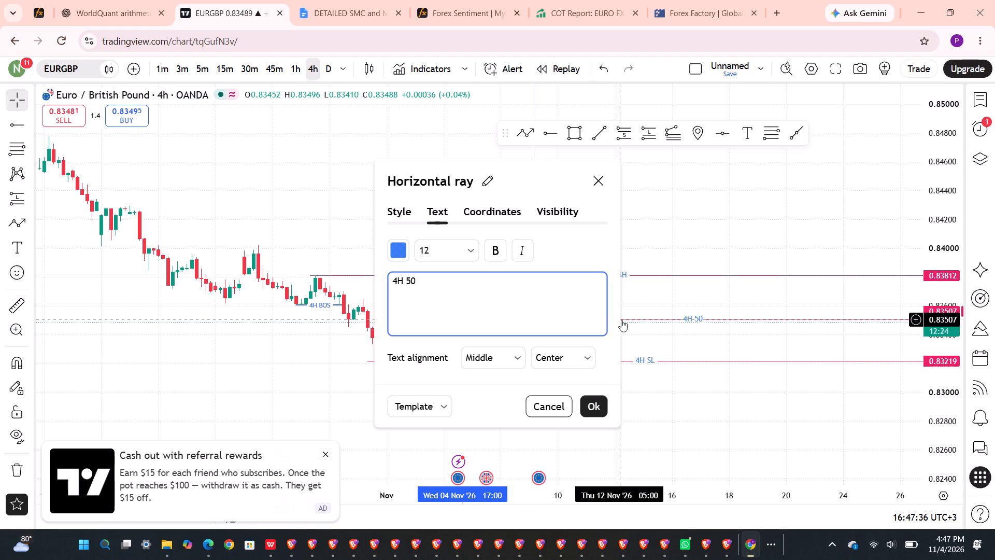
{"action": "key", "text": "shift+percent"}
{"action": "key", "text": "space"}
{"action": "type", "text": "RANGE"}
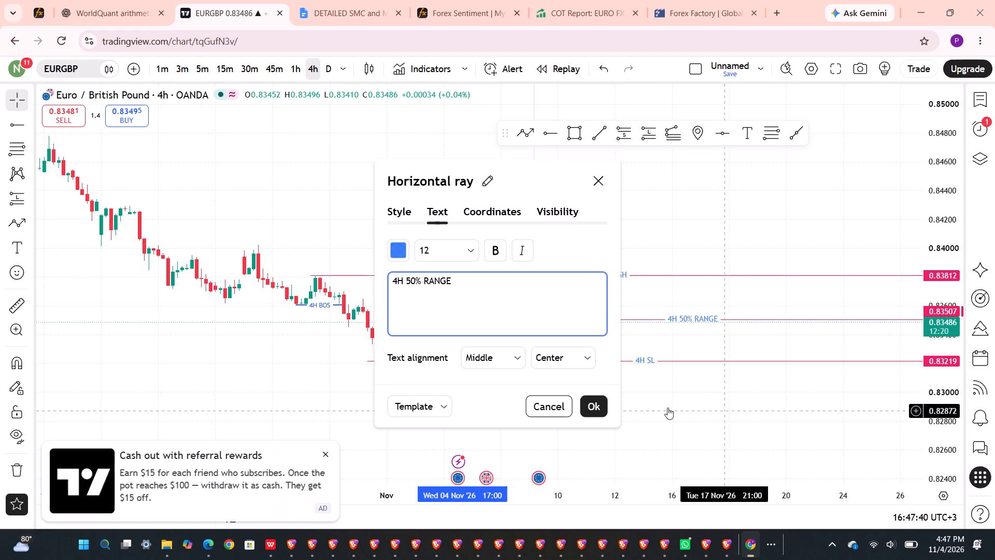
{"action": "left_click", "coordinate": [601, 405]}
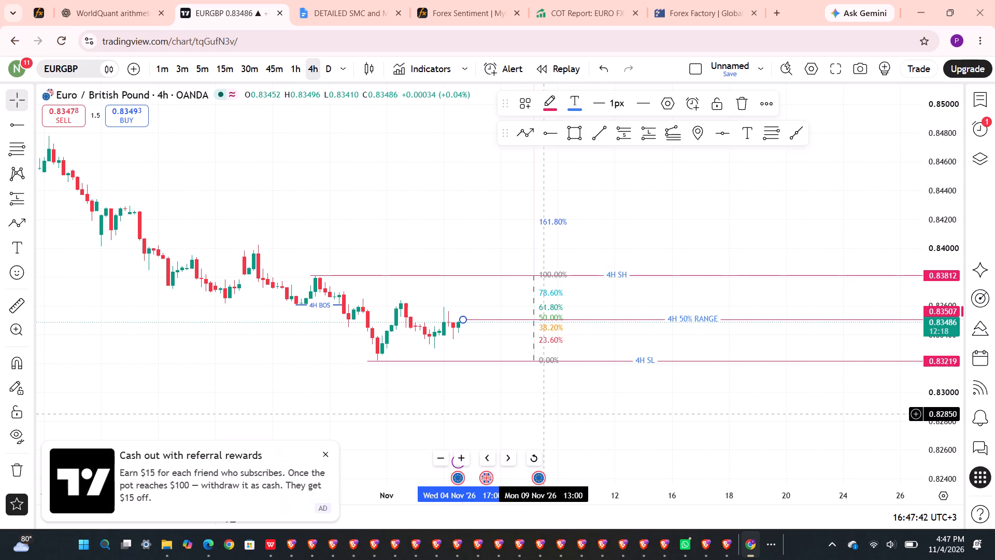
Remove the Fib retracement from the chart.
{"action": "left_click", "coordinate": [555, 334]}
{"action": "key", "text": "BackSpace"}
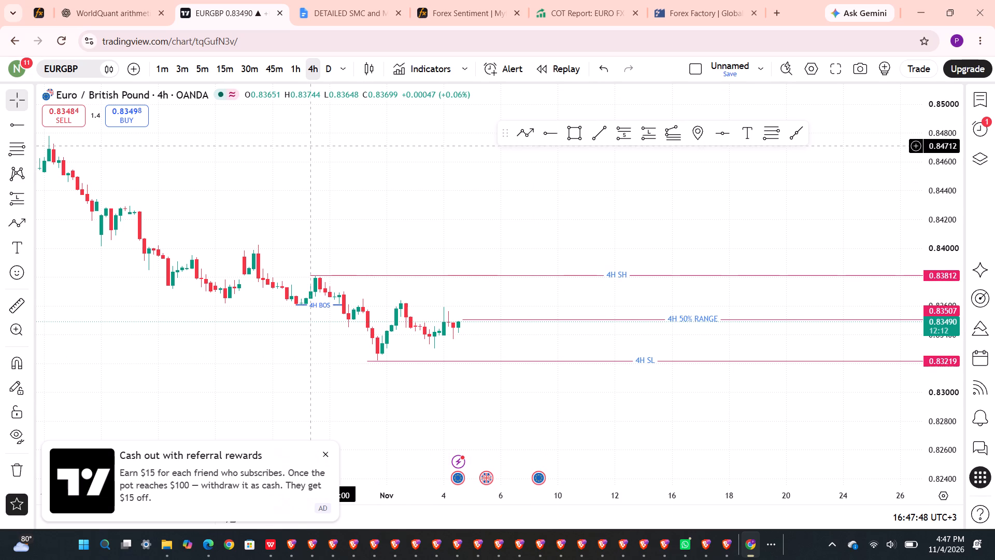
Switch the EURGBP chart to the 15-minute timeframe, with recent price action shown against the 4H SL and 50% lines.
{"action": "left_click", "coordinate": [225, 75]}
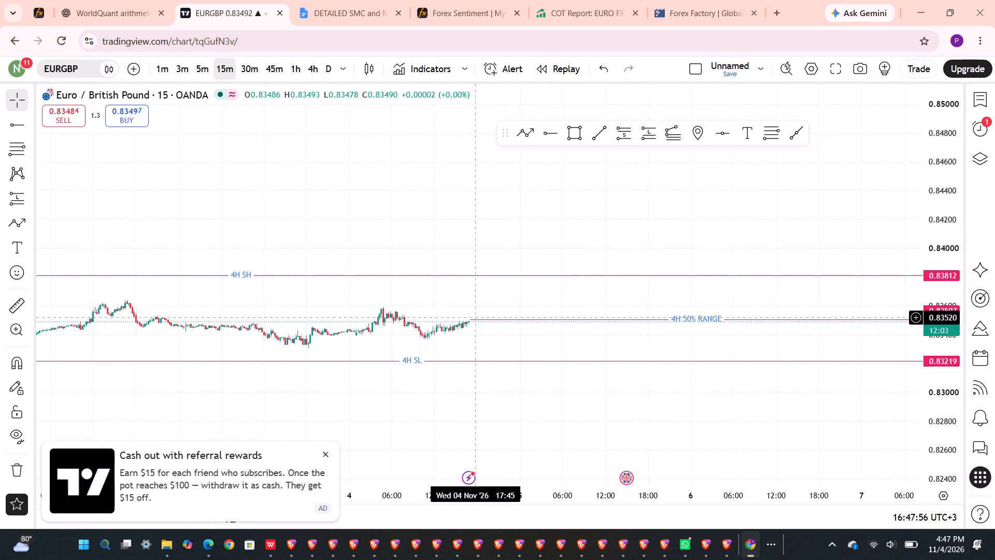
{"action": "scroll", "coordinate": [942, 294], "scroll_direction": "down", "scroll_amount": 1}
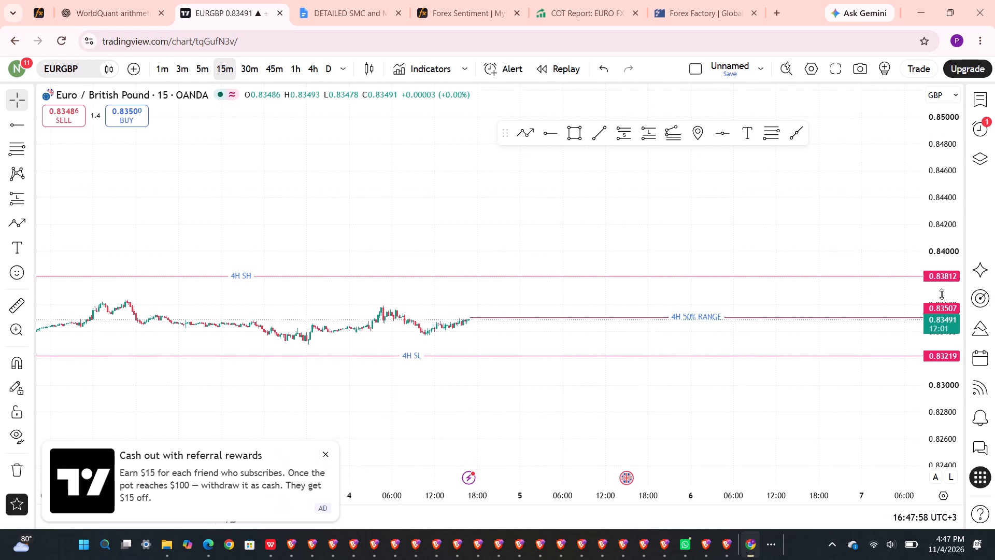
{"action": "scroll", "coordinate": [942, 294], "scroll_direction": "up", "scroll_amount": 8}
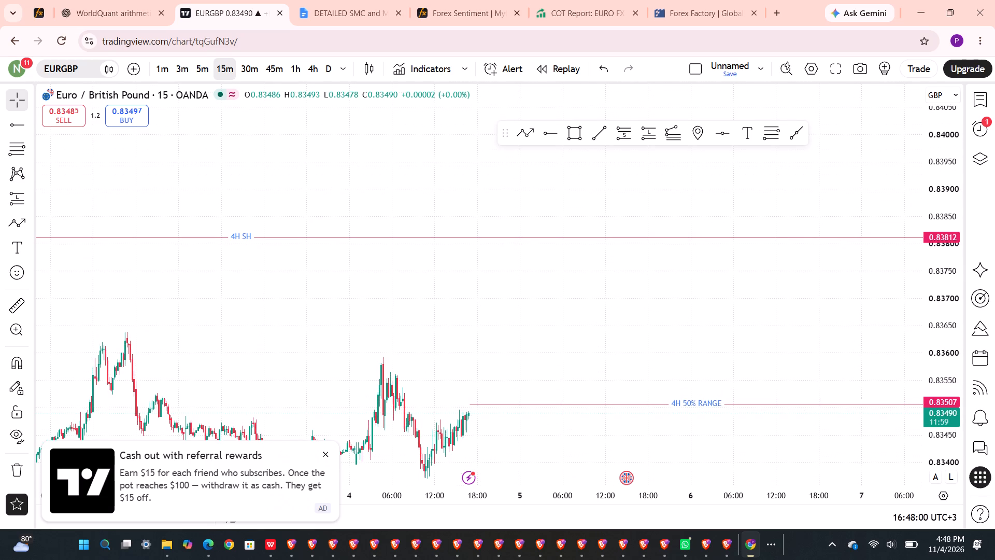
{"action": "left_click_drag", "start_coordinate": [502, 260], "coordinate": [674, 32]}
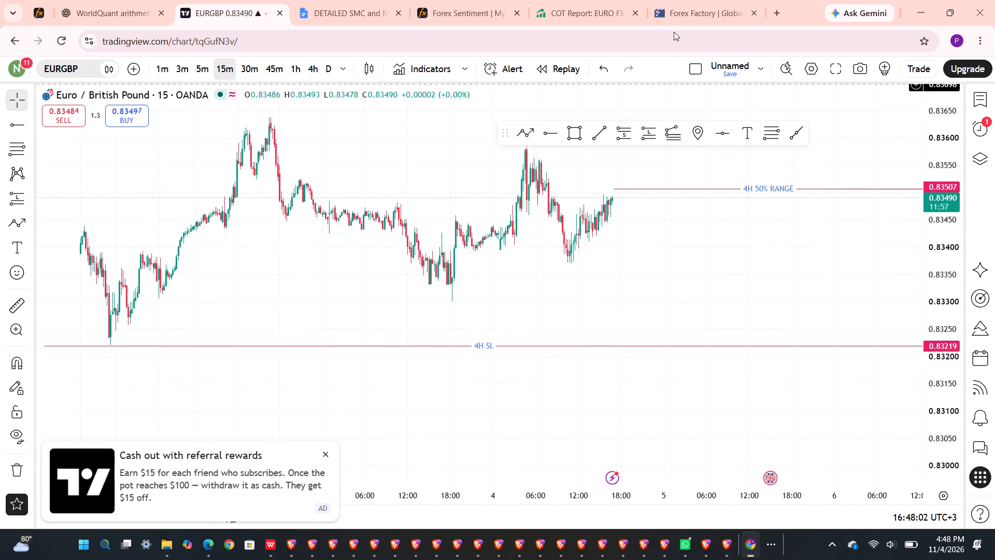
{"action": "left_click_drag", "start_coordinate": [674, 32], "coordinate": [672, 57]}
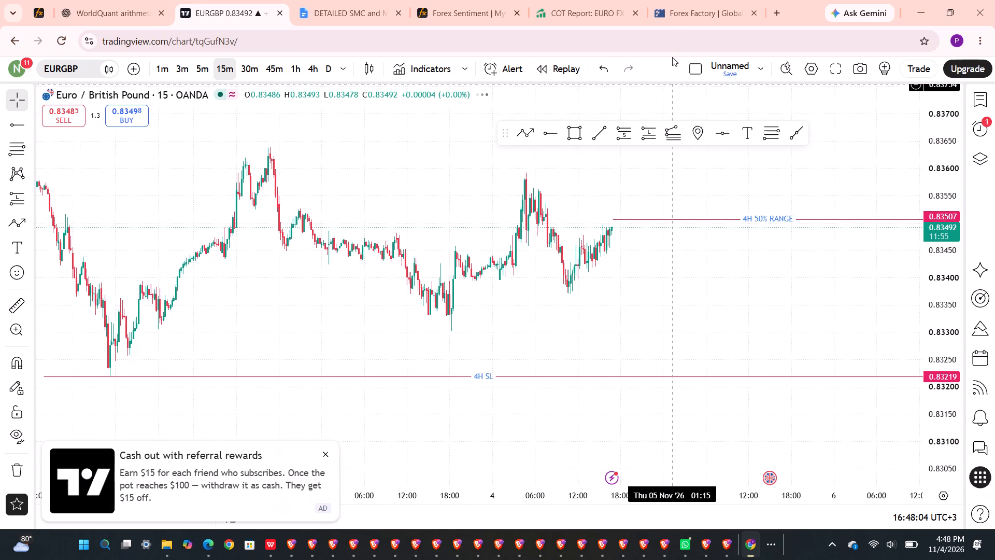
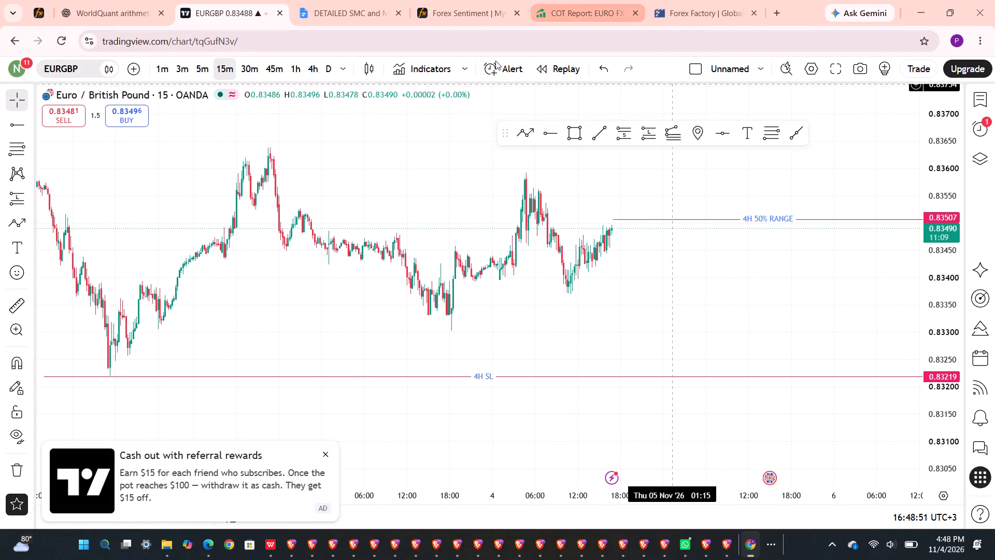
Examine recent 15-minute EURGBP price action between the 4H SL and 4H 50% RANGE lines for a possible setup.
{"action": "scroll", "coordinate": [567, 334], "scroll_direction": "up", "scroll_amount": 5}
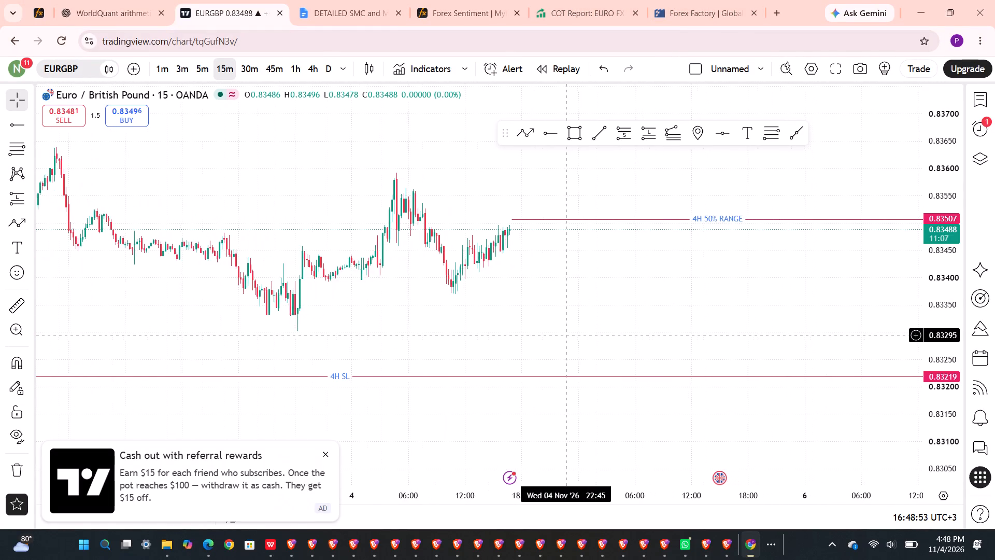
{"action": "scroll", "coordinate": [567, 334], "scroll_direction": "up", "scroll_amount": 1}
{"action": "left_click_drag", "start_coordinate": [504, 312], "coordinate": [655, 324]}
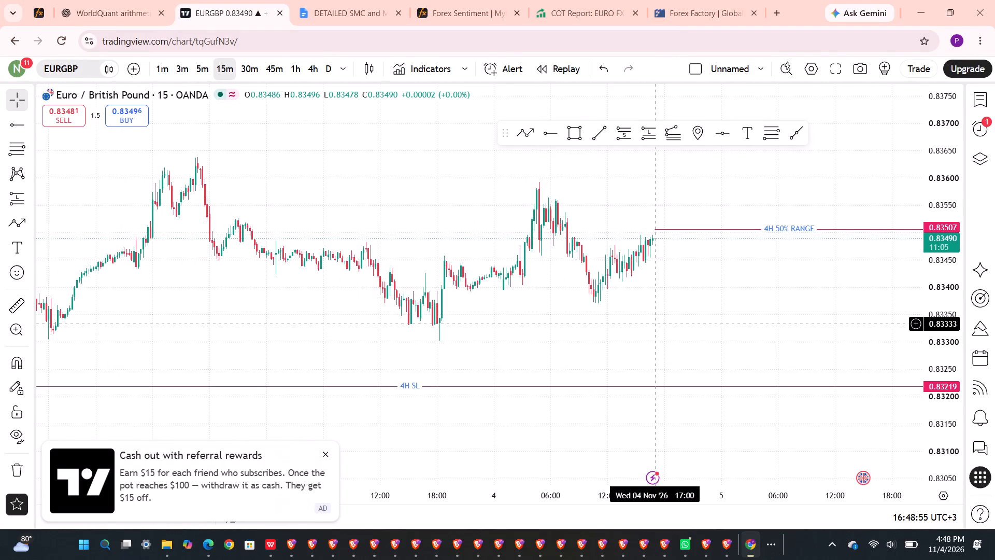
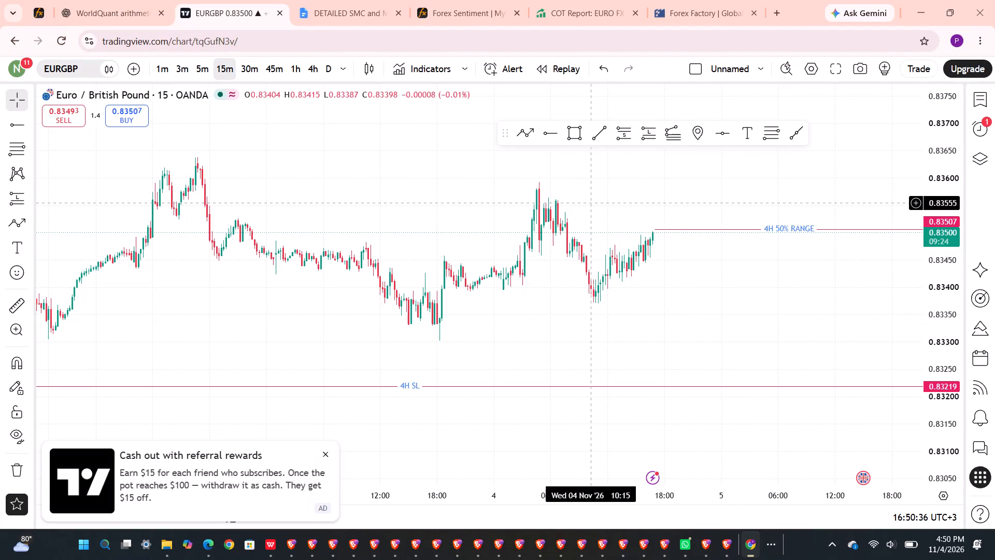
Switch EURGBP to the 4-hour timeframe and examine the downtrend leading into the 4H SH, 4H 50% RANGE and 4H SL lines.
{"action": "left_click", "coordinate": [313, 72]}
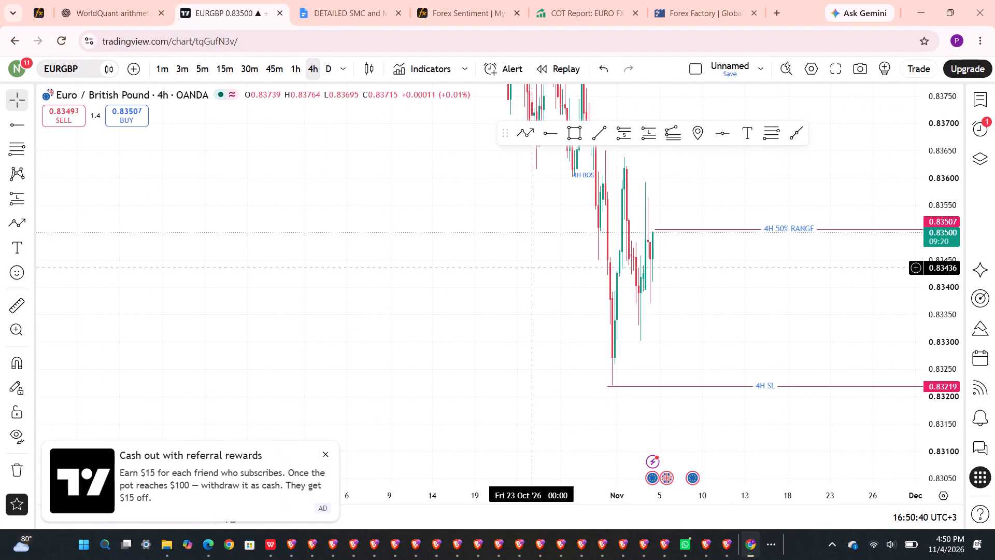
{"action": "scroll", "coordinate": [550, 274], "scroll_direction": "up", "scroll_amount": 1}
{"action": "left_click_drag", "start_coordinate": [506, 245], "coordinate": [534, 364]}
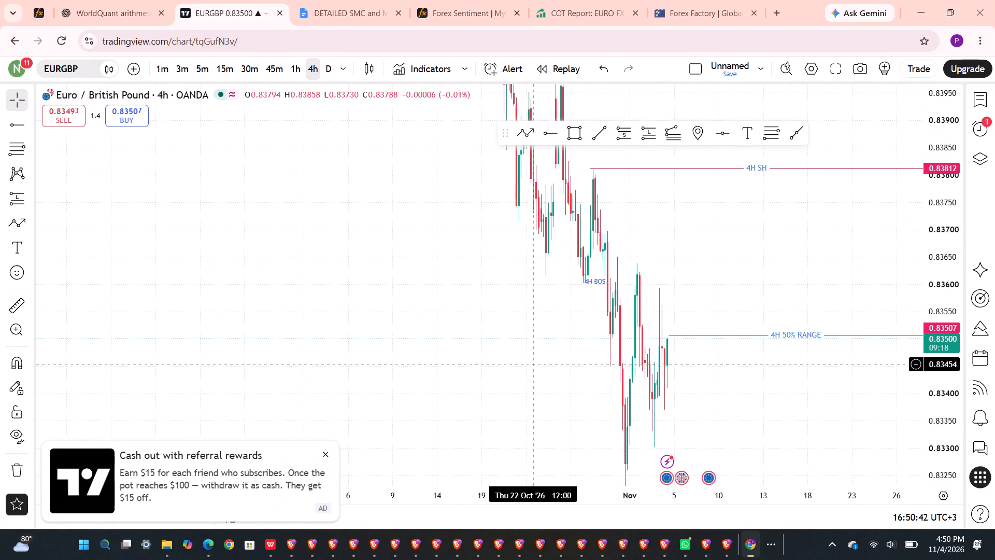
{"action": "left_click", "coordinate": [634, 367]}
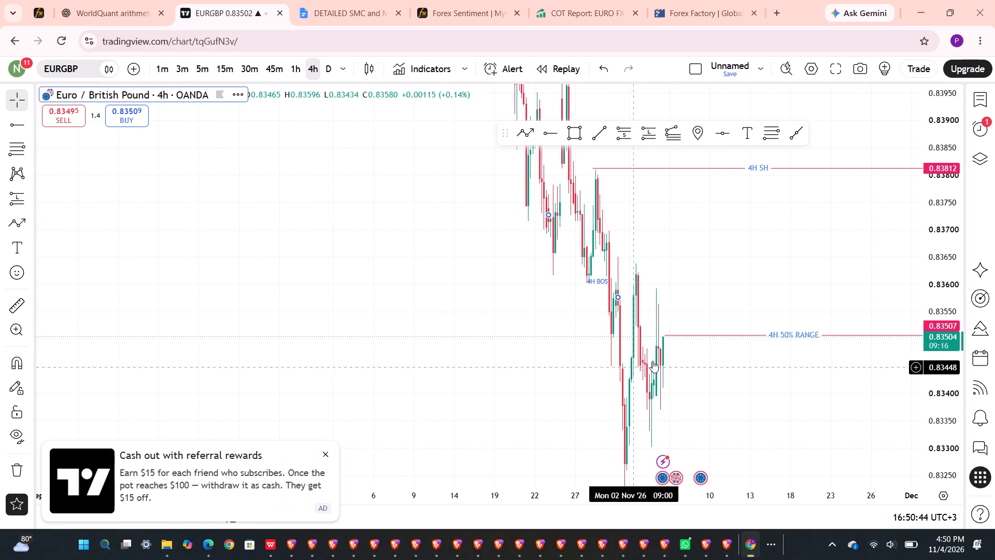
{"action": "scroll", "coordinate": [959, 295], "scroll_direction": "down", "scroll_amount": 2}
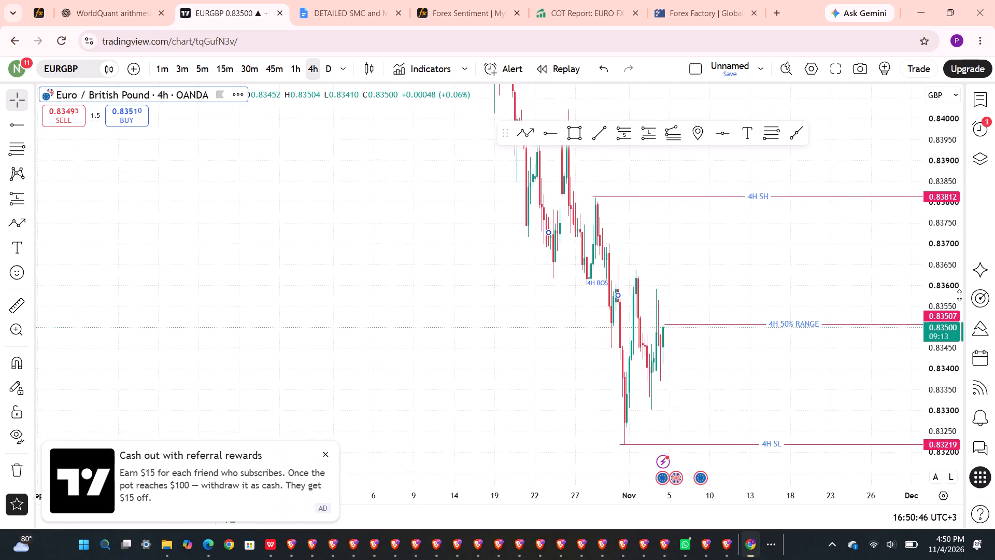
{"action": "scroll", "coordinate": [959, 295], "scroll_direction": "down", "scroll_amount": 5}
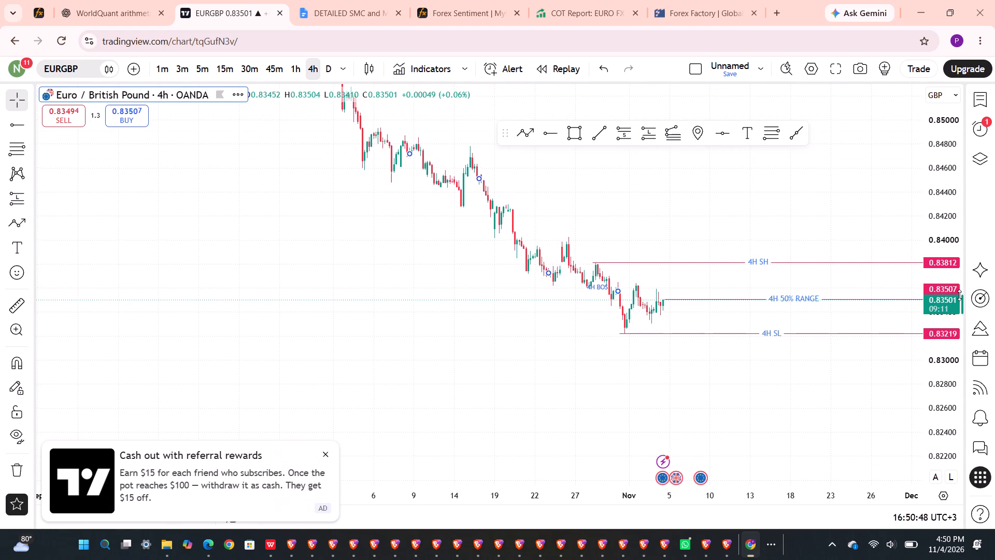
{"action": "scroll", "coordinate": [959, 295], "scroll_direction": "down", "scroll_amount": 2}
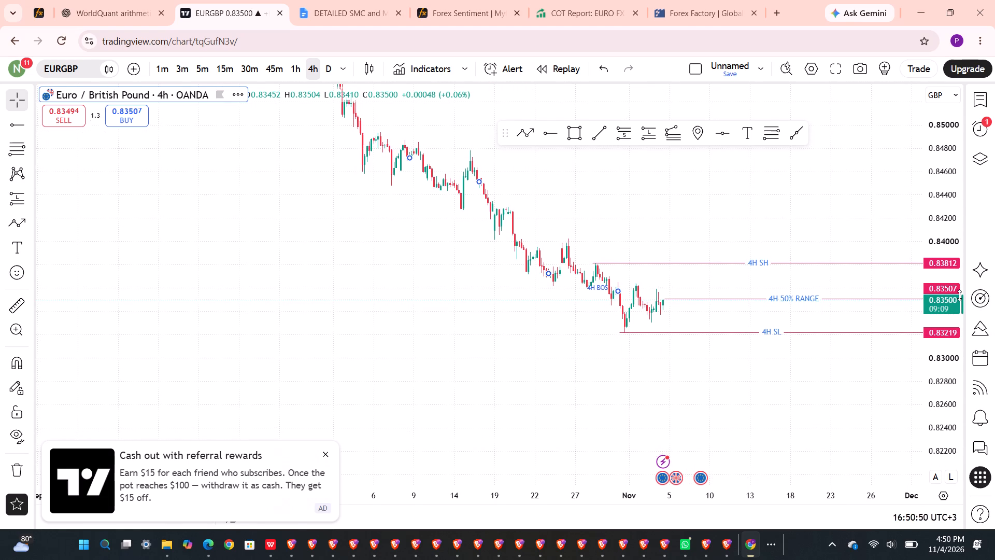
{"action": "scroll", "coordinate": [959, 295], "scroll_direction": "down", "scroll_amount": 1}
{"action": "left_click_drag", "start_coordinate": [444, 273], "coordinate": [446, 296]}
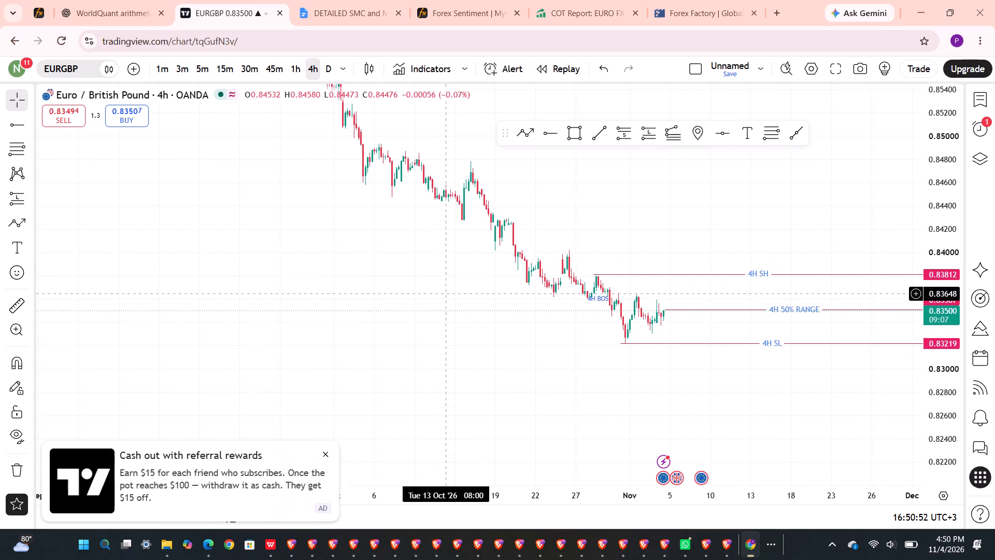
{"action": "left_click_drag", "start_coordinate": [446, 296], "coordinate": [380, 322]}
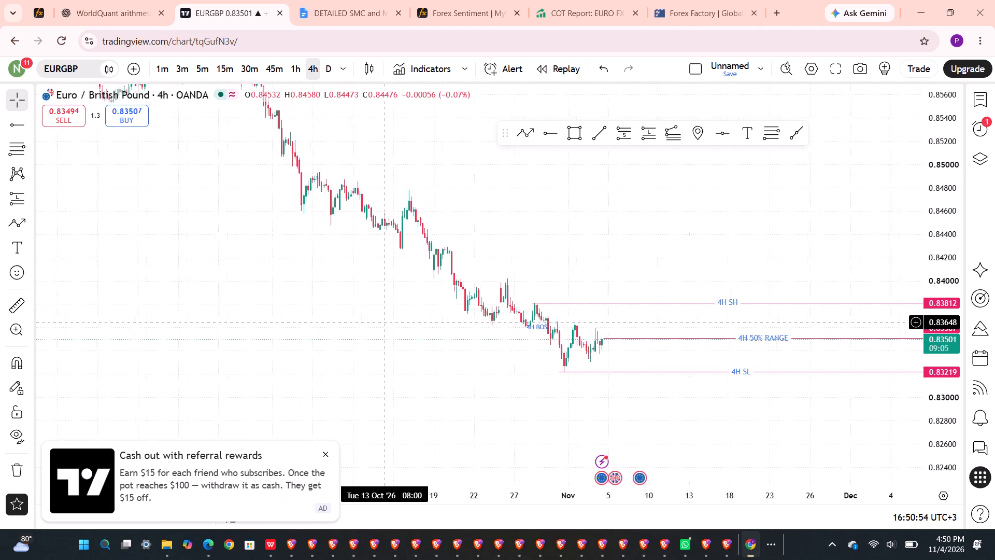
{"action": "left_click_drag", "start_coordinate": [380, 322], "coordinate": [338, 318]}
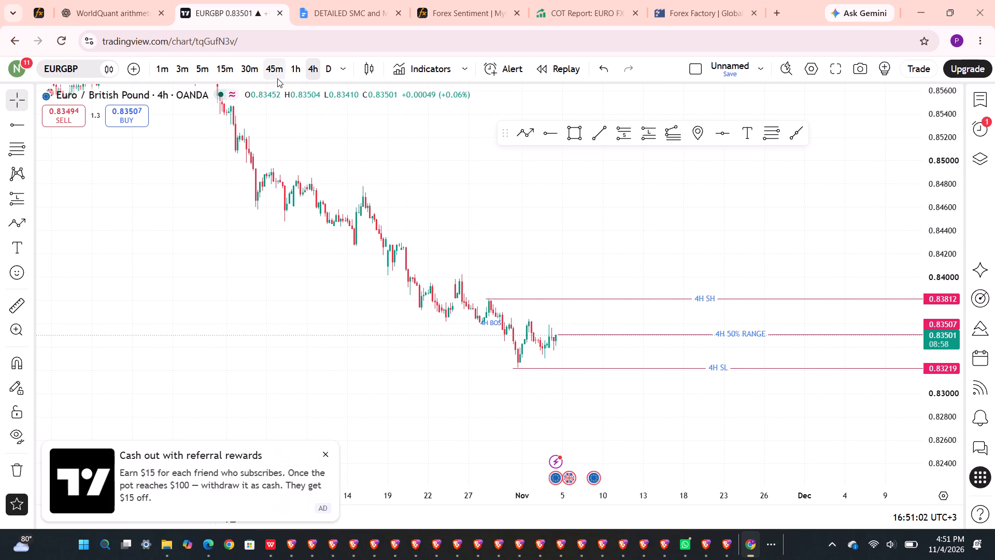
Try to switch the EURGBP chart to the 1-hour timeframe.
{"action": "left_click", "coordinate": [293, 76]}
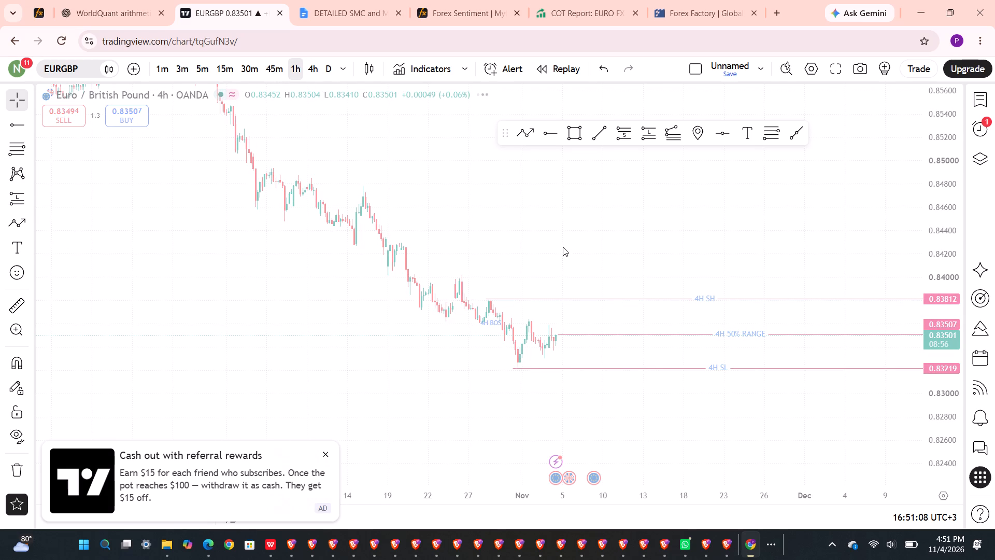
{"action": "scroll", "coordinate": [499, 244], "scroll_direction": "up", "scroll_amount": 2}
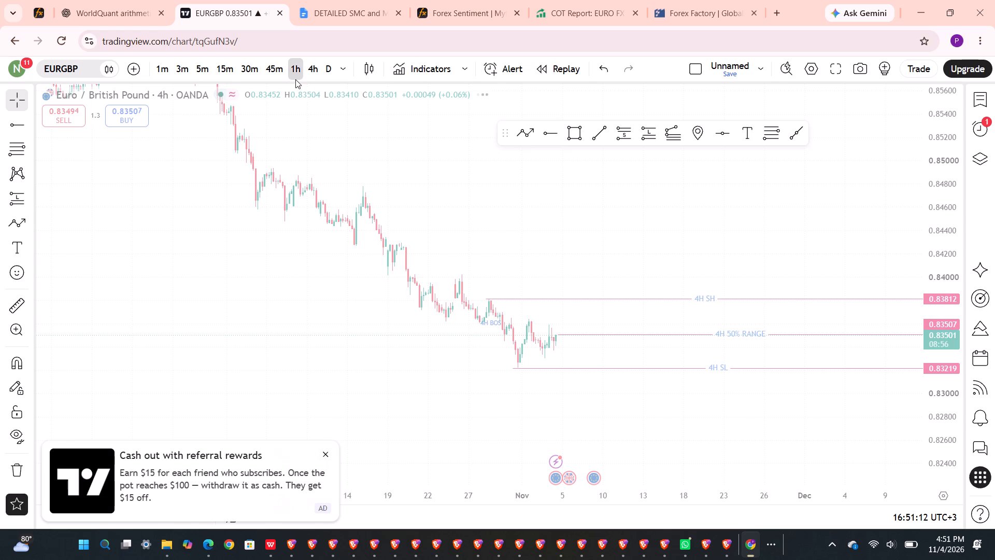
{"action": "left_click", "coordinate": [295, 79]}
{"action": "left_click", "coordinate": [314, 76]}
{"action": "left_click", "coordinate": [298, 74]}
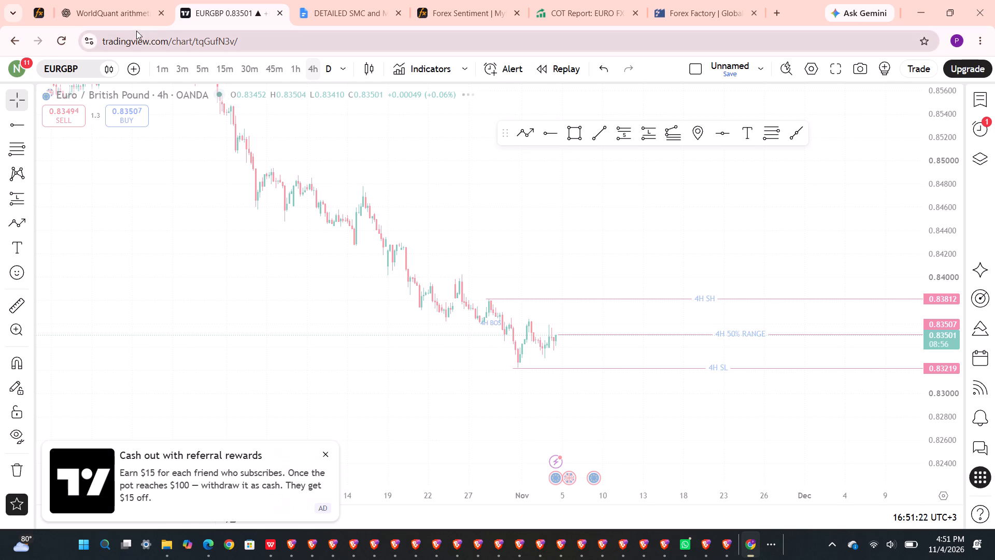
Reload the chart page, accepting that unsaved changes may be lost.
{"action": "left_click", "coordinate": [55, 43]}
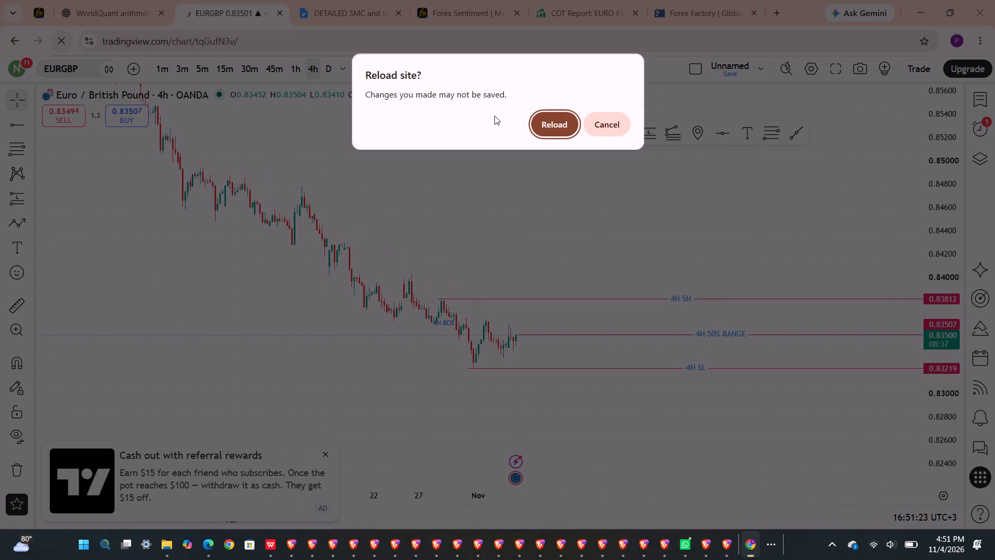
{"action": "left_click", "coordinate": [537, 124]}
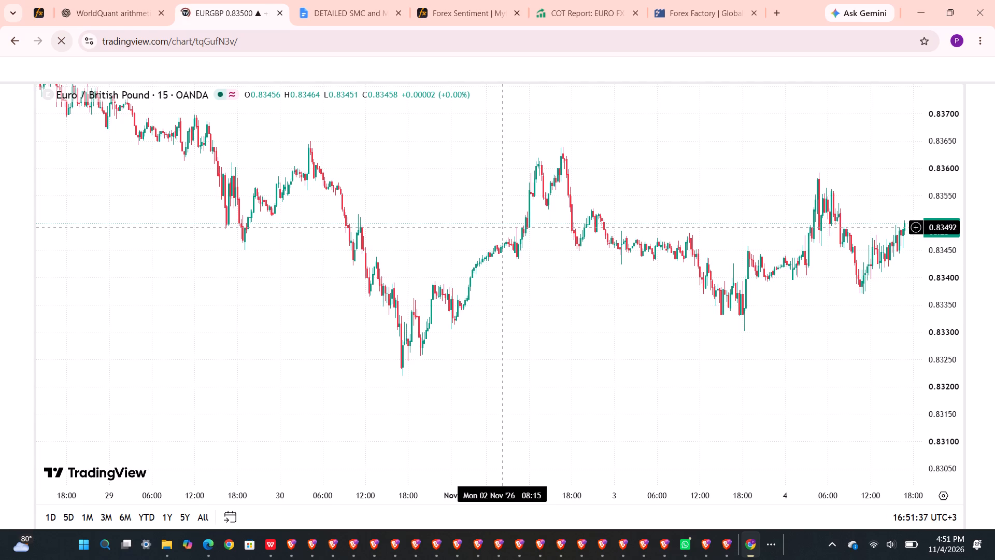
Examine the 15-minute EURGBP price action from the 4H BOS down to the 4H SL and back towards the 4H 50% RANGE.
{"action": "scroll", "coordinate": [503, 227], "scroll_direction": "left", "scroll_amount": 2}
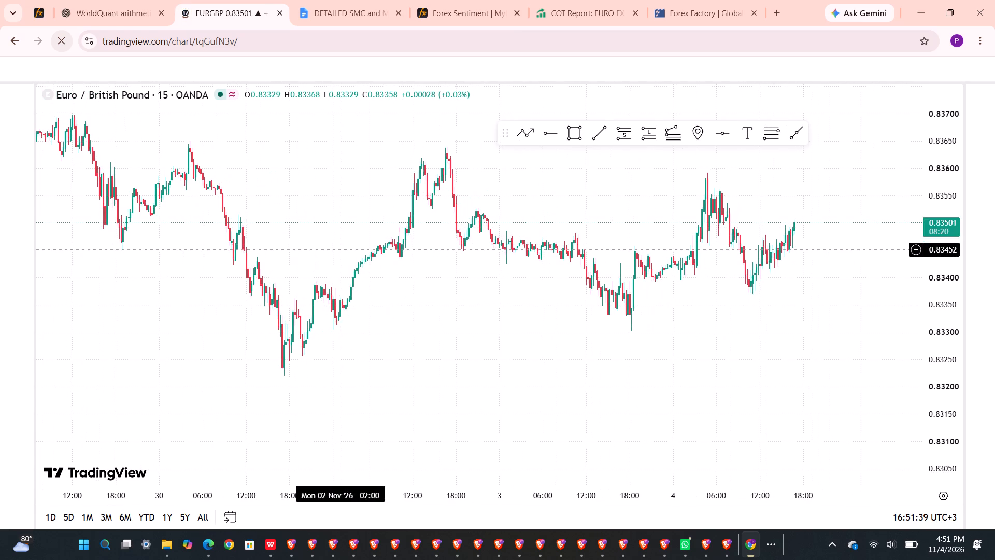
{"action": "left_click_drag", "start_coordinate": [446, 194], "coordinate": [409, 275]}
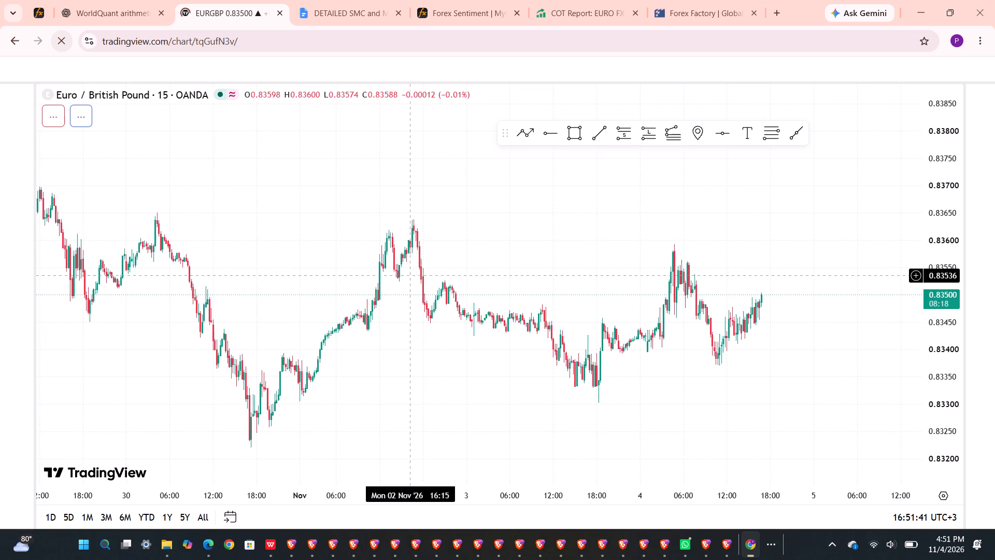
{"action": "left_click_drag", "start_coordinate": [409, 275], "coordinate": [409, 274]}
{"action": "scroll", "coordinate": [409, 274], "scroll_direction": "down", "scroll_amount": 1}
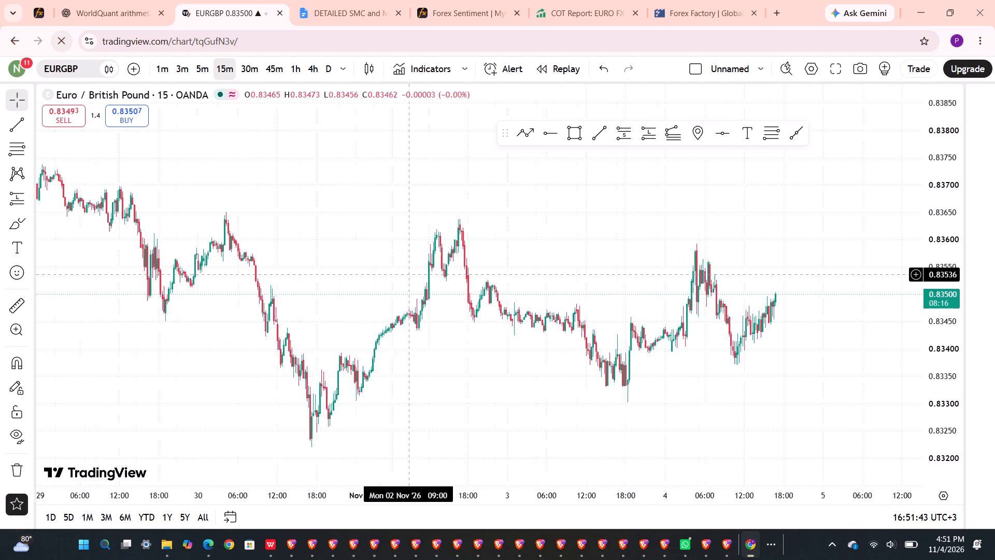
{"action": "scroll", "coordinate": [409, 274], "scroll_direction": "down", "scroll_amount": 3}
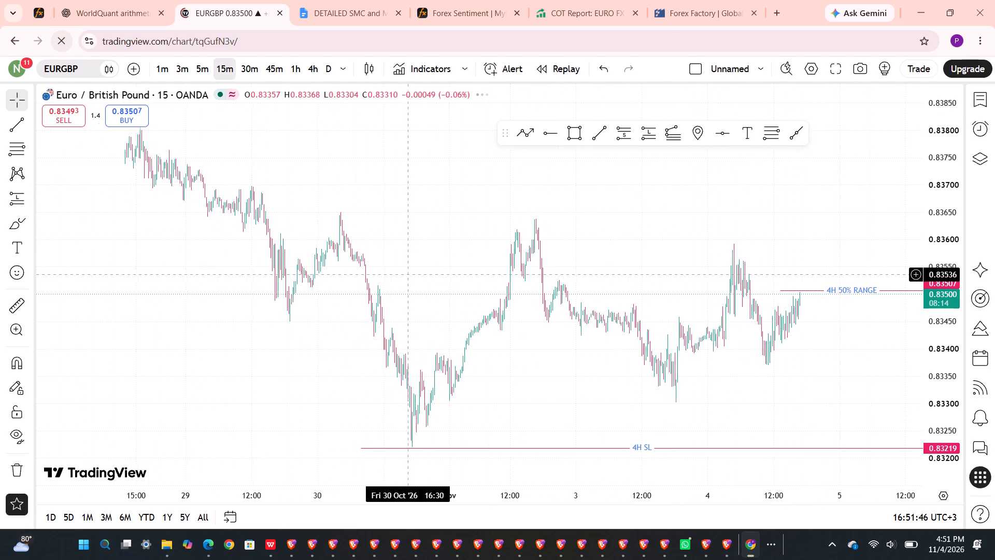
{"action": "scroll", "coordinate": [409, 274], "scroll_direction": "down", "scroll_amount": 3}
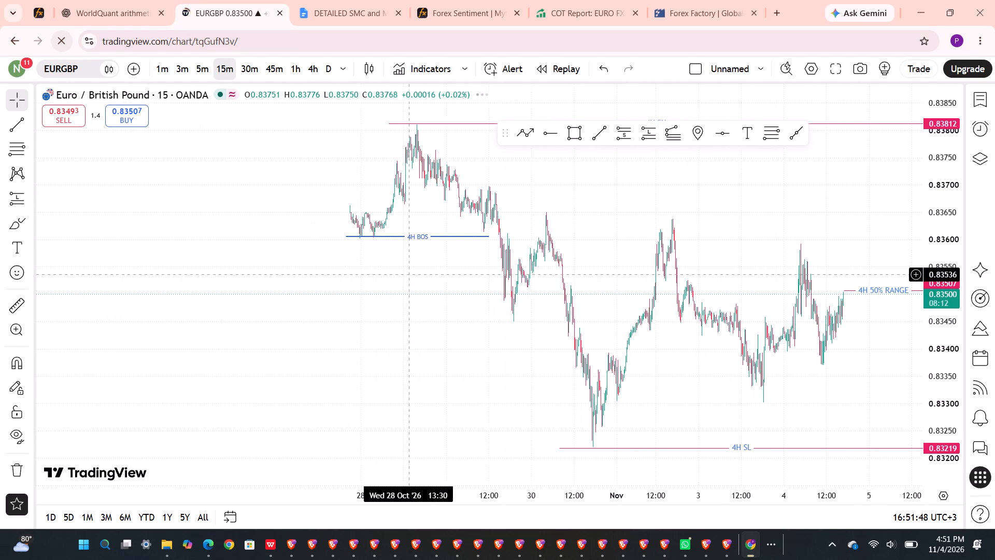
{"action": "scroll", "coordinate": [409, 274], "scroll_direction": "down", "scroll_amount": 3}
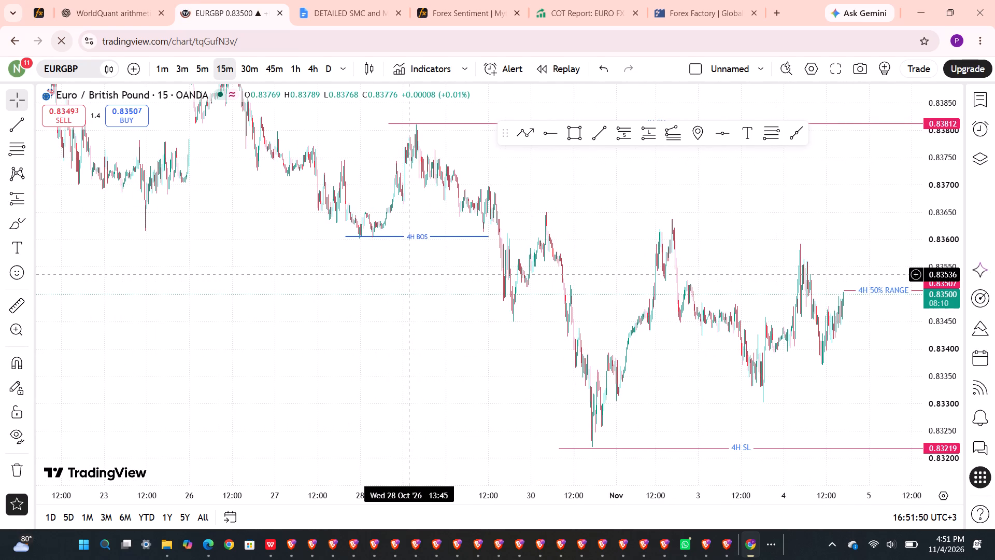
{"action": "scroll", "coordinate": [492, 257], "scroll_direction": "left", "scroll_amount": 1}
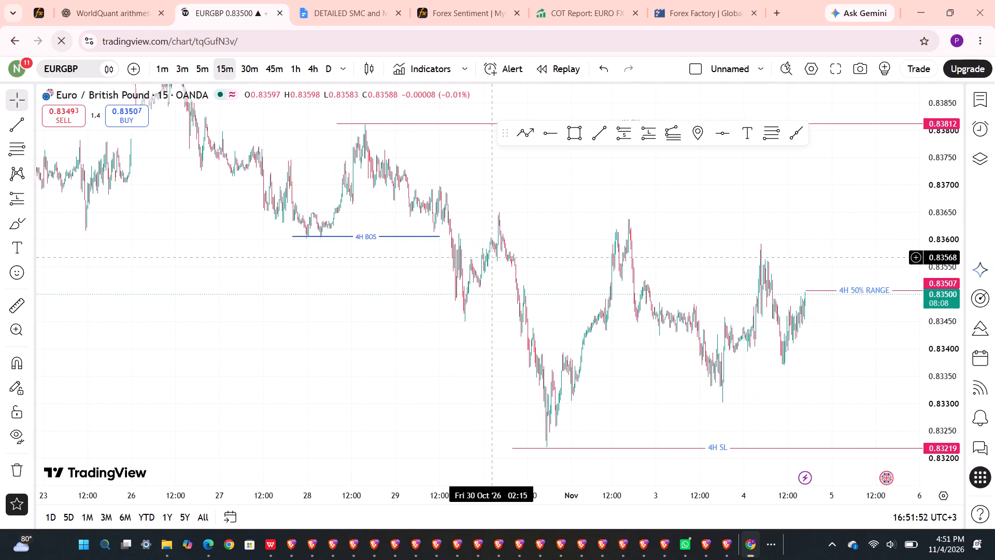
{"action": "scroll", "coordinate": [492, 257], "scroll_direction": "left", "scroll_amount": 2}
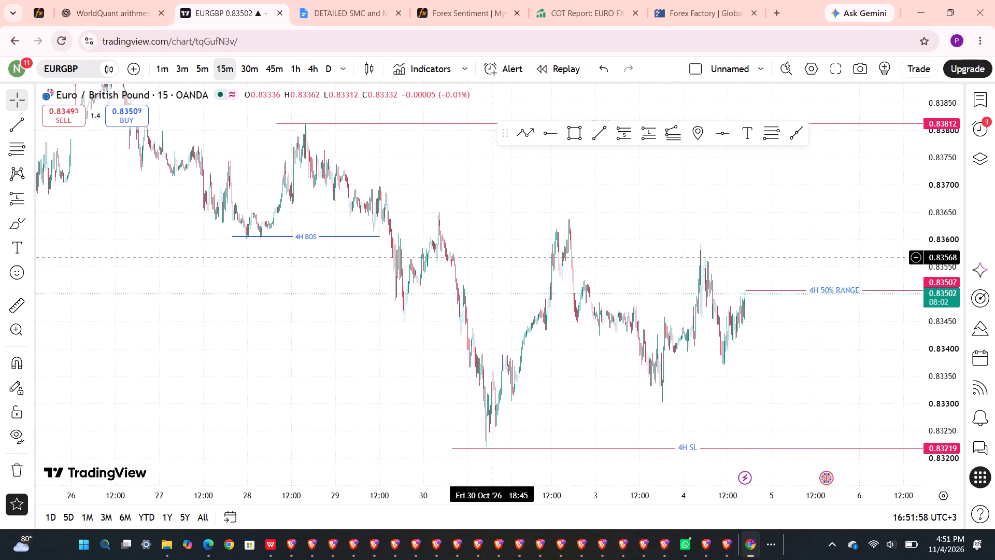
{"action": "scroll", "coordinate": [492, 257], "scroll_direction": "up", "scroll_amount": 4}
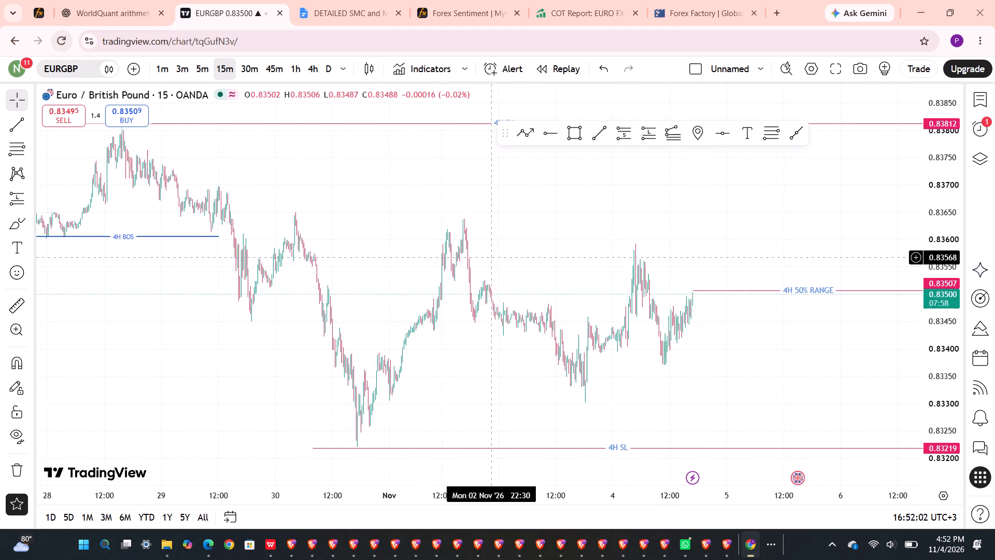
Review the wider 15-minute EURGBP decline since mid-October against the 4H SH, 4H 50% RANGE and 4H SL levels.
{"action": "scroll", "coordinate": [492, 257], "scroll_direction": "down", "scroll_amount": 4}
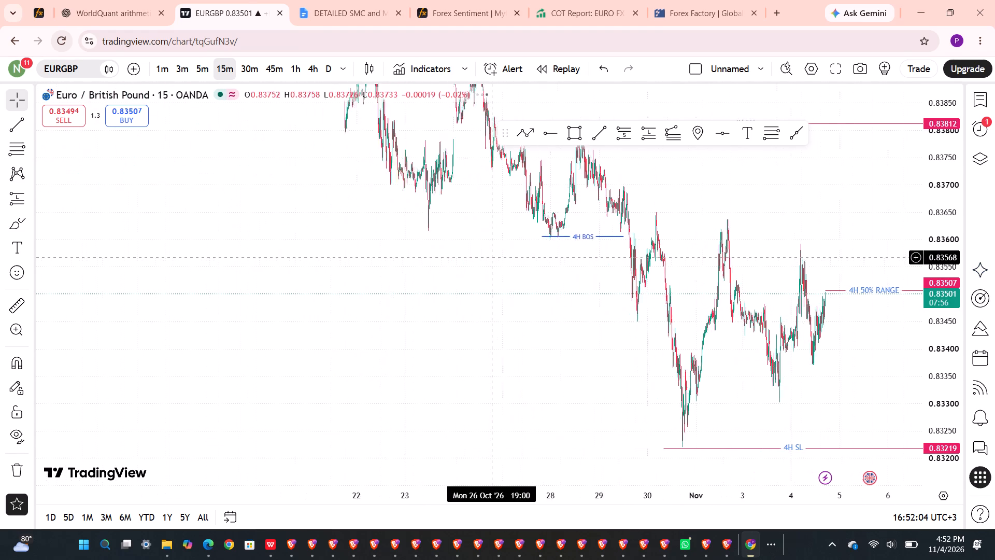
{"action": "scroll", "coordinate": [492, 257], "scroll_direction": "down", "scroll_amount": 1}
{"action": "left_click_drag", "start_coordinate": [476, 244], "coordinate": [423, 370]}
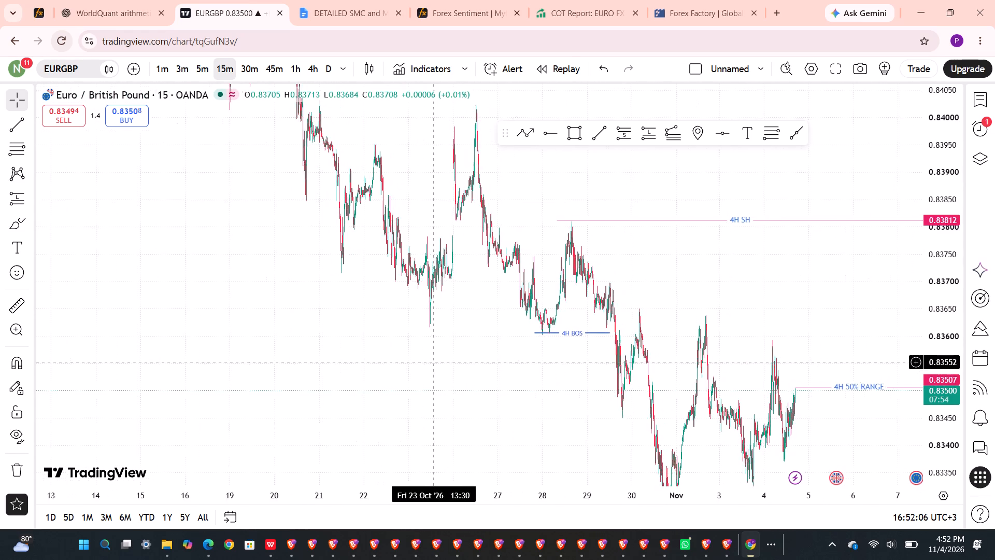
{"action": "left_click_drag", "start_coordinate": [423, 370], "coordinate": [346, 293]}
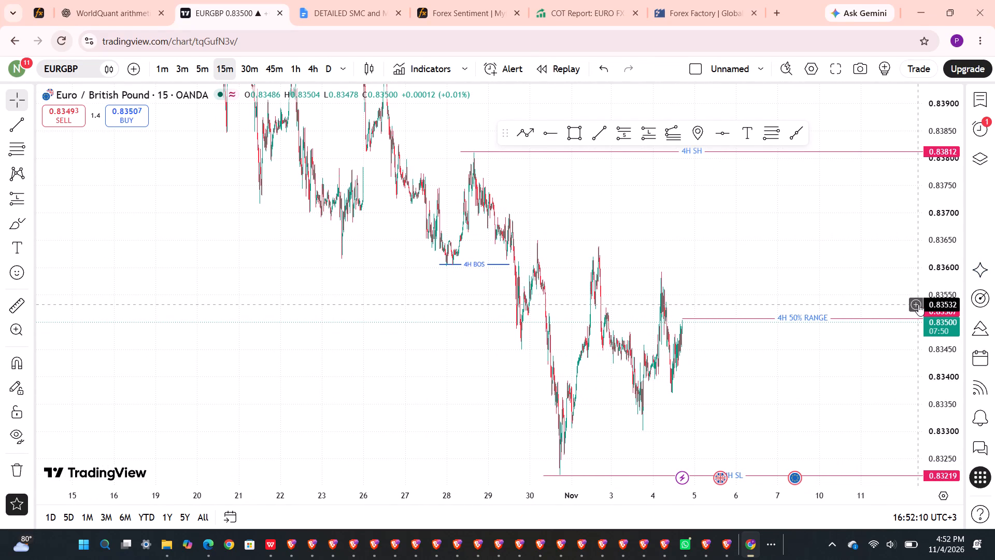
{"action": "scroll", "coordinate": [937, 317], "scroll_direction": "down", "scroll_amount": 5}
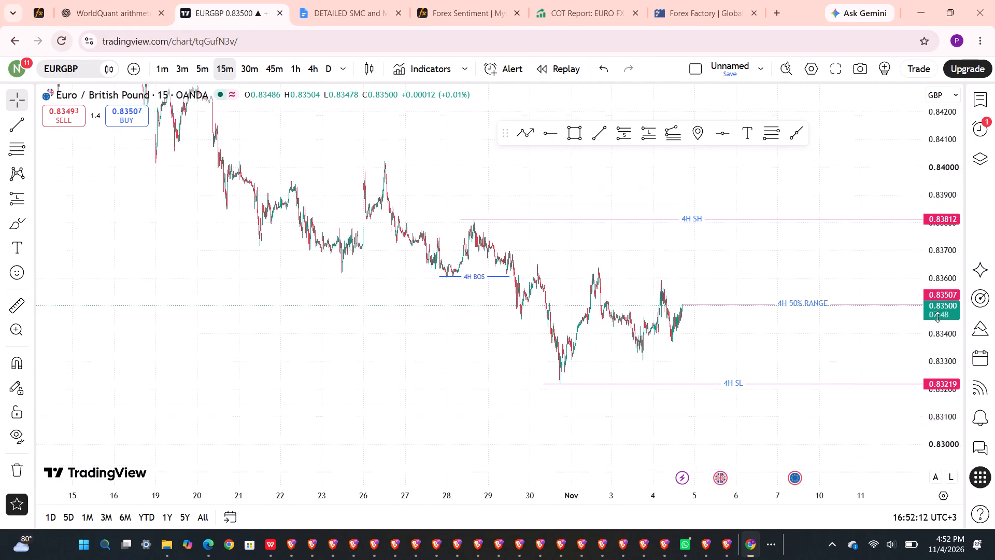
{"action": "scroll", "coordinate": [937, 317], "scroll_direction": "down", "scroll_amount": 1}
{"action": "scroll", "coordinate": [937, 317], "scroll_direction": "up", "scroll_amount": 1}
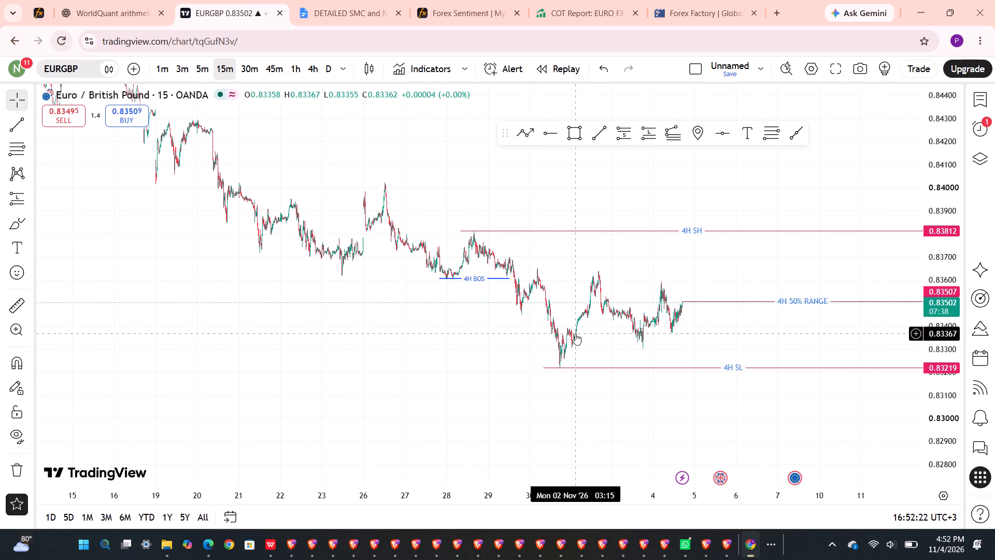
{"action": "scroll", "coordinate": [575, 333], "scroll_direction": "up", "scroll_amount": 2}
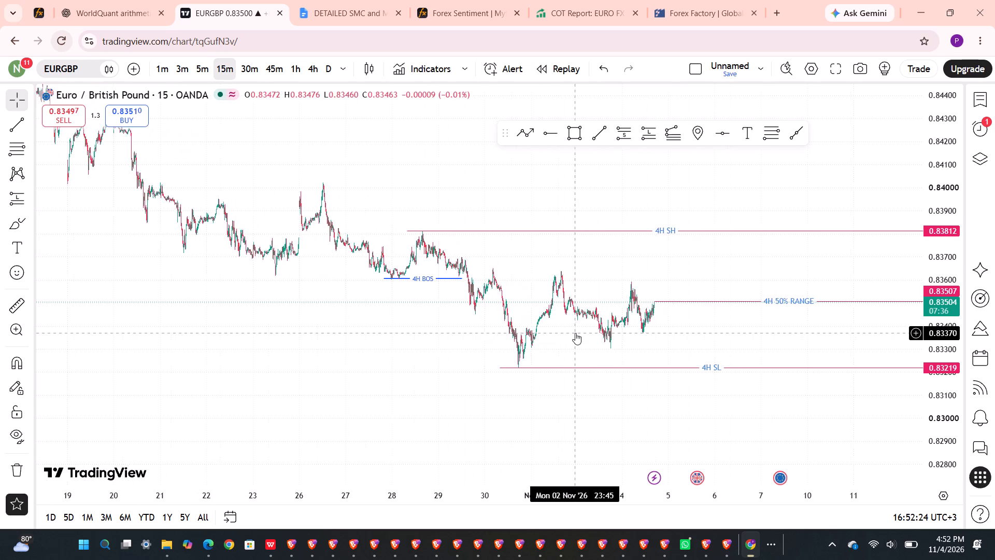
{"action": "scroll", "coordinate": [575, 333], "scroll_direction": "up", "scroll_amount": 2}
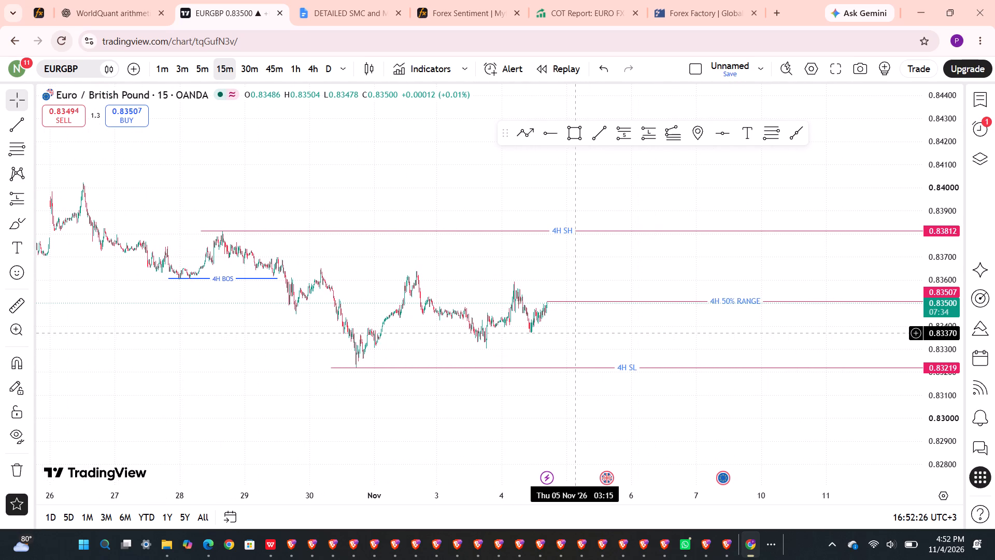
{"action": "scroll", "coordinate": [575, 333], "scroll_direction": "up", "scroll_amount": 2}
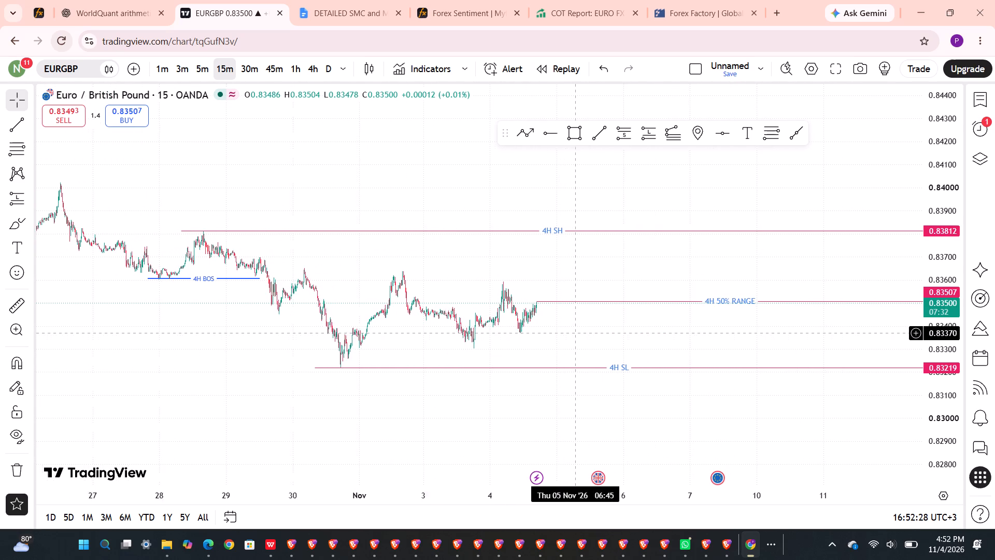
{"action": "scroll", "coordinate": [575, 333], "scroll_direction": "up", "scroll_amount": 1}
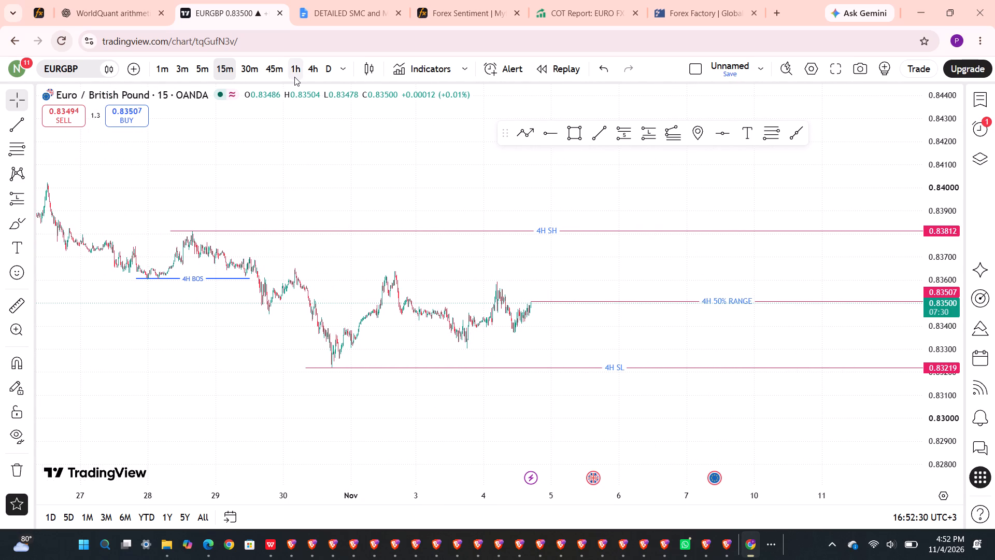
Switch the EURGBP chart to the 1-hour timeframe and examine price action around the 4H SH, 50% RANGE and SL levels.
{"action": "left_click", "coordinate": [294, 77]}
{"action": "left_click", "coordinate": [653, 365]}
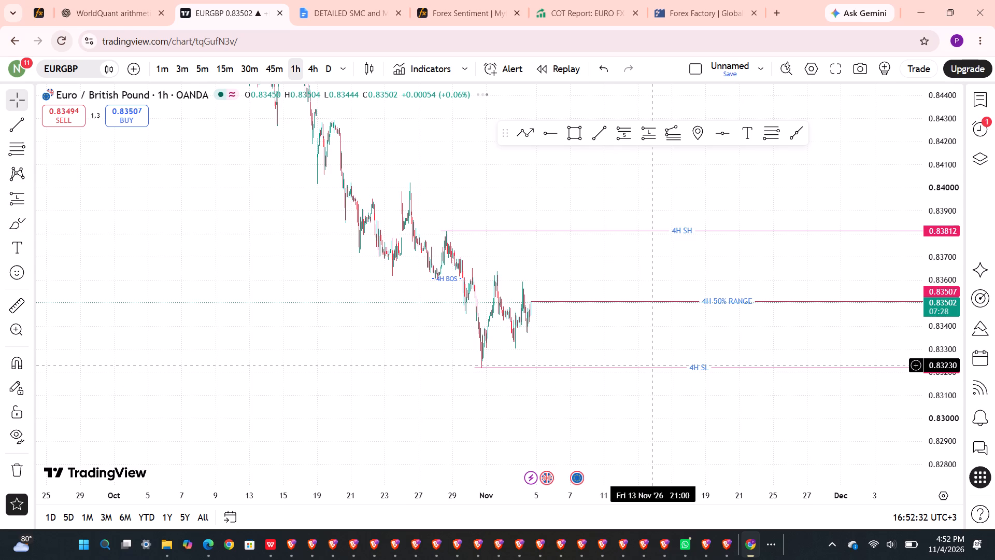
{"action": "scroll", "coordinate": [653, 365], "scroll_direction": "up", "scroll_amount": 3}
{"action": "scroll", "coordinate": [464, 316], "scroll_direction": "up", "scroll_amount": 1}
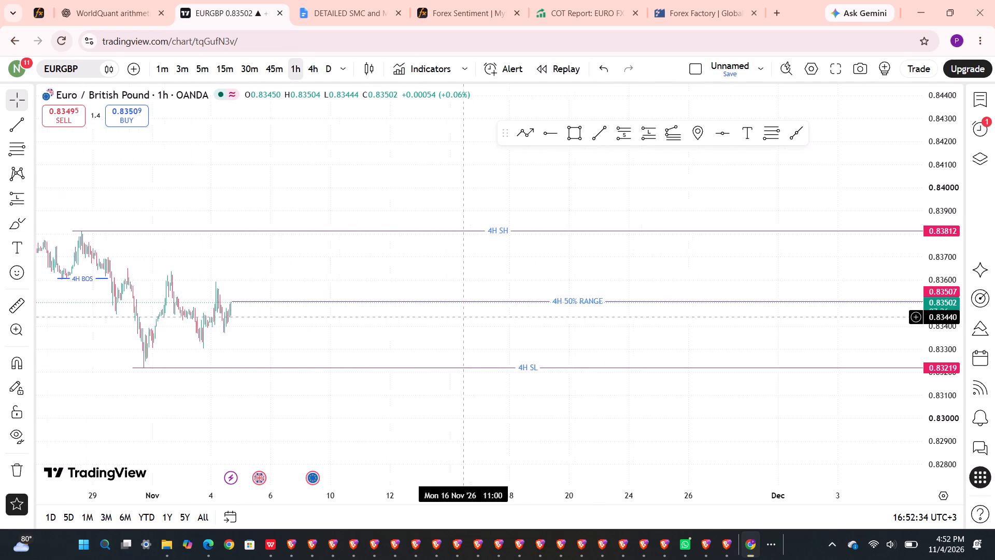
{"action": "scroll", "coordinate": [464, 316], "scroll_direction": "up", "scroll_amount": 1}
{"action": "left_click_drag", "start_coordinate": [444, 309], "coordinate": [675, 325]}
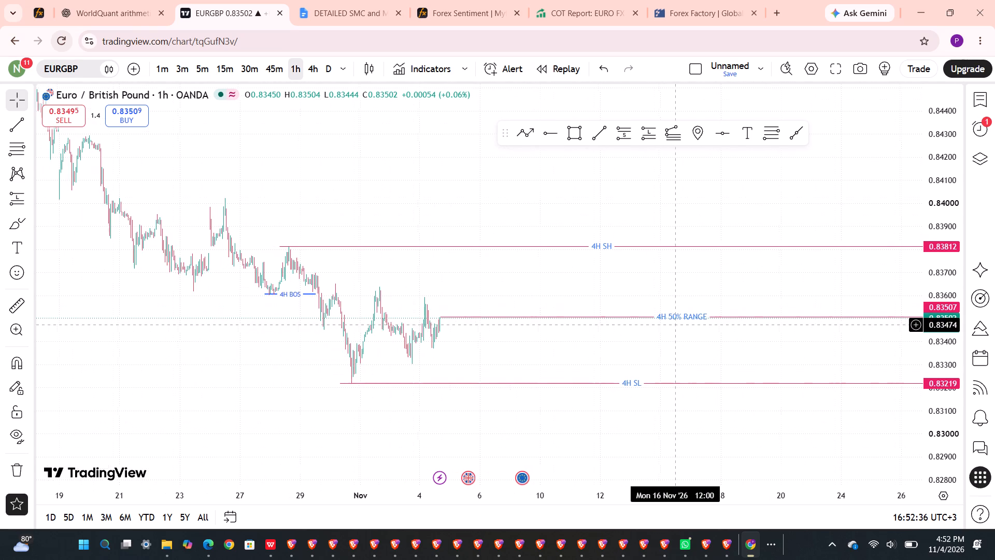
{"action": "scroll", "coordinate": [665, 272], "scroll_direction": "up", "scroll_amount": 2}
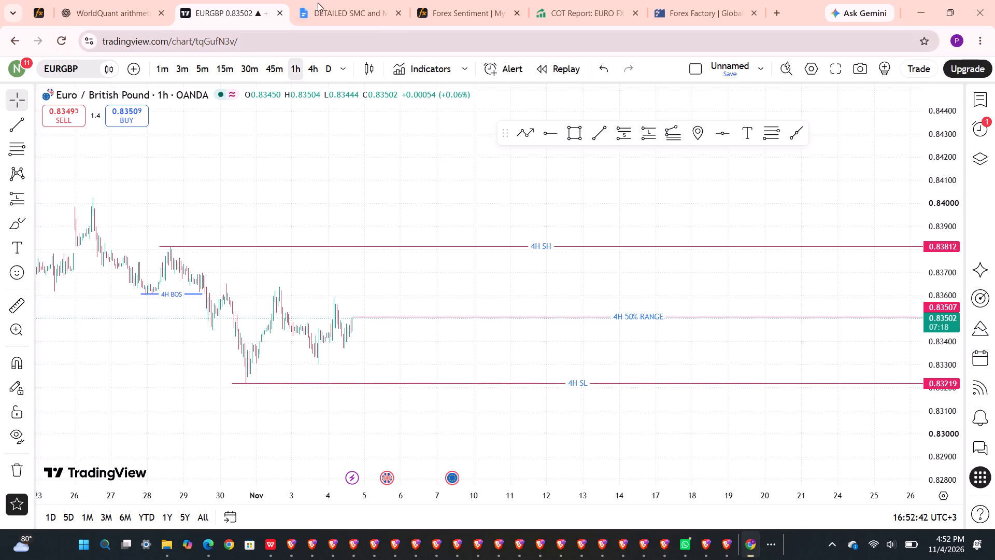
Compare the 4-hour view with the 1-hour view and examine the 4-hour EURGBP decline through the 4H BOS to the 4H SL.
{"action": "left_click", "coordinate": [312, 67]}
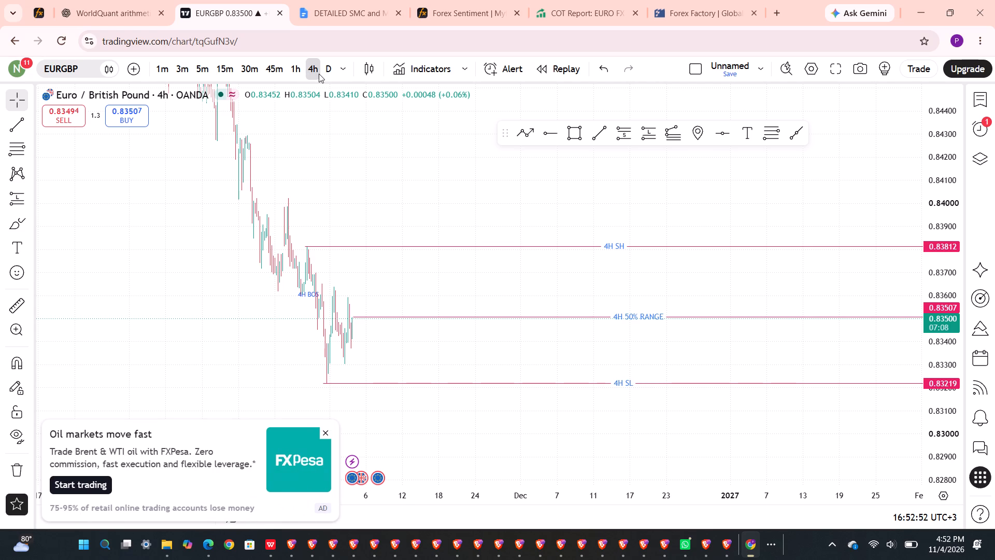
{"action": "left_click", "coordinate": [297, 72]}
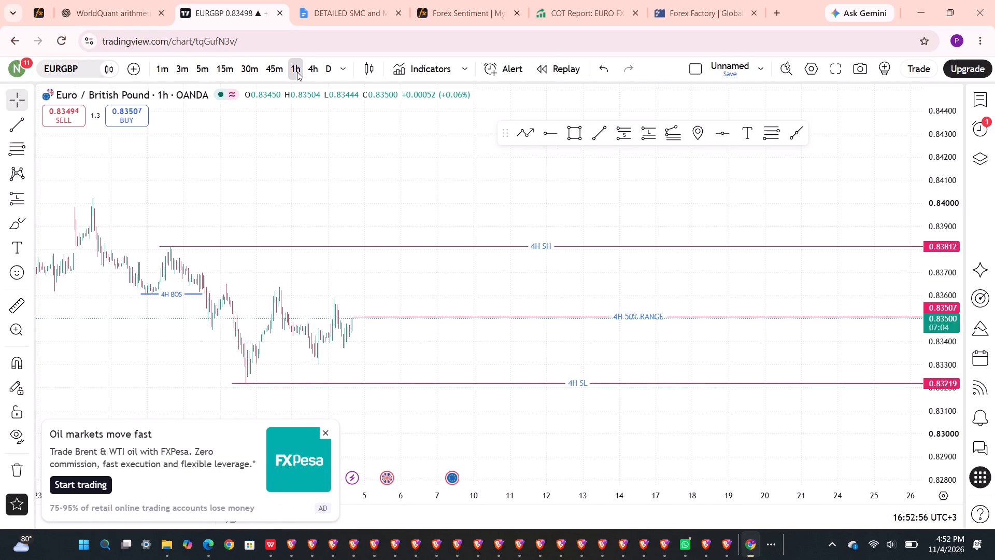
{"action": "left_click", "coordinate": [315, 73]}
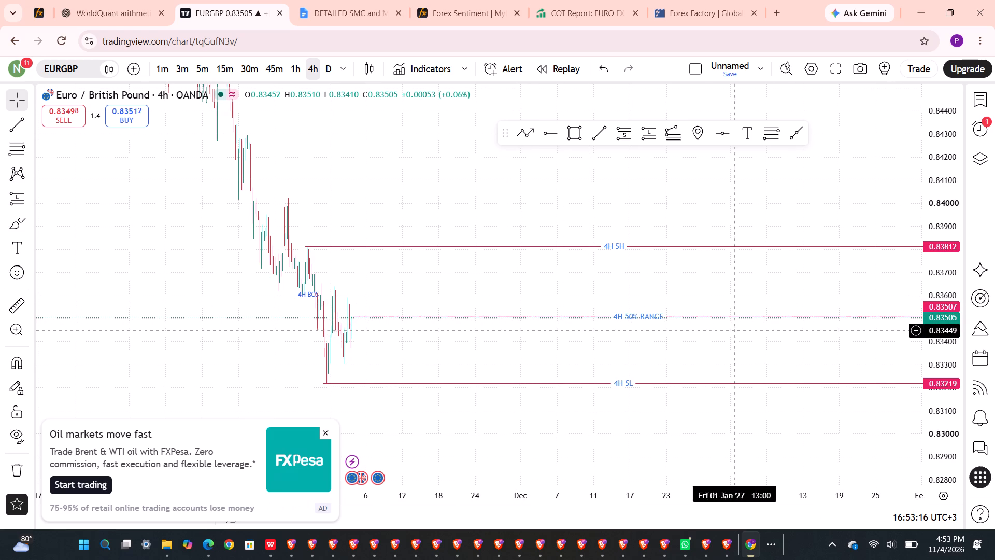
{"action": "scroll", "coordinate": [711, 331], "scroll_direction": "left", "scroll_amount": 1}
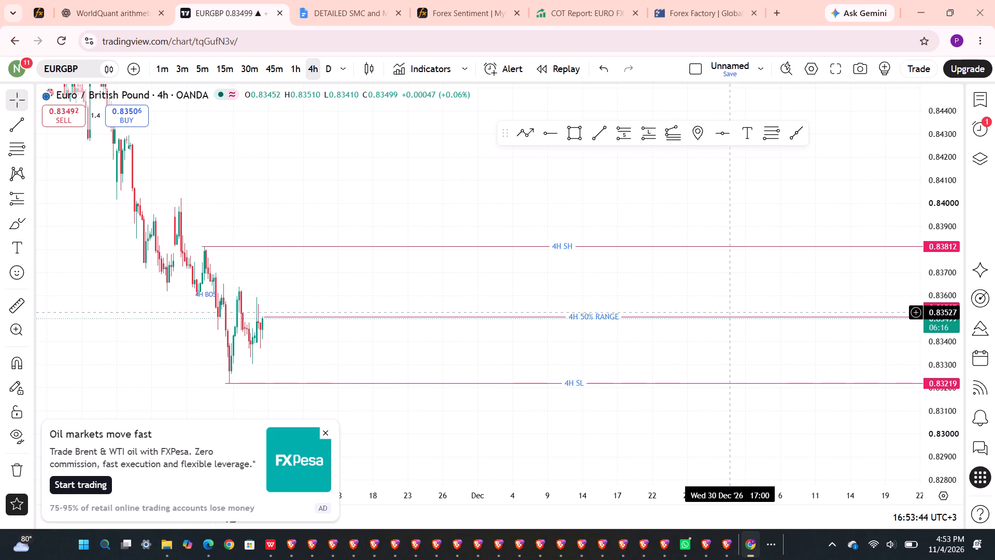
{"action": "scroll", "coordinate": [456, 245], "scroll_direction": "up", "scroll_amount": 1}
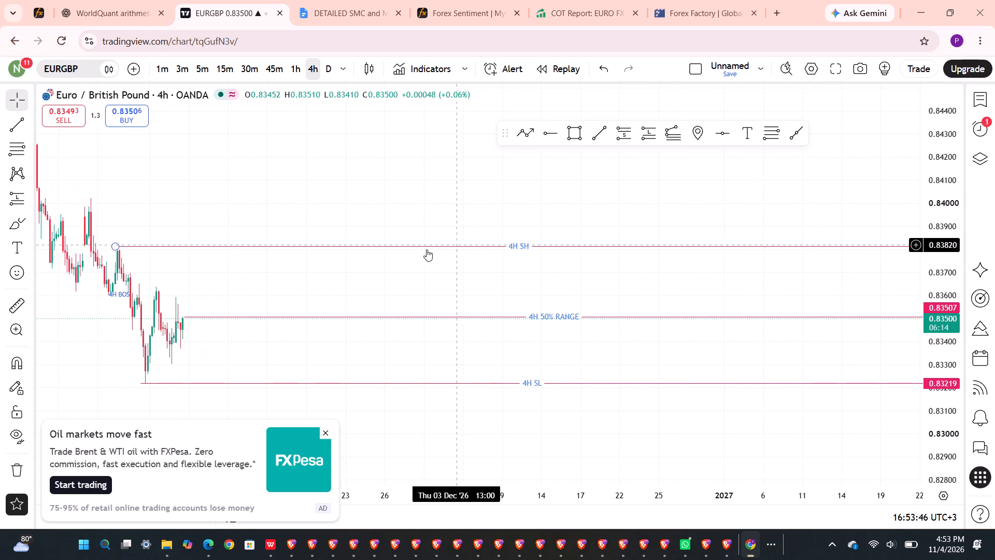
{"action": "left_click_drag", "start_coordinate": [335, 264], "coordinate": [533, 297]}
{"action": "scroll", "coordinate": [533, 297], "scroll_direction": "up", "scroll_amount": 1}
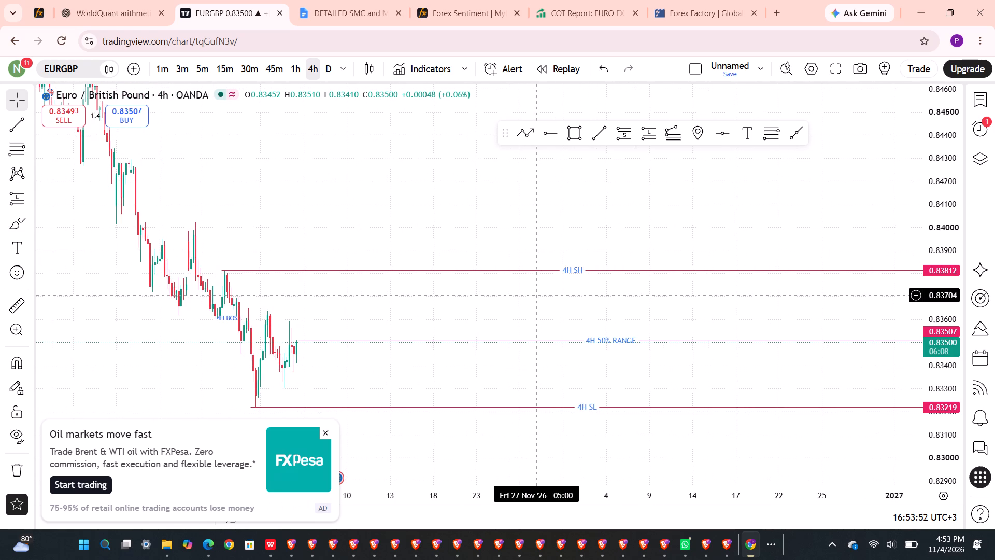
{"action": "left_click_drag", "start_coordinate": [407, 332], "coordinate": [464, 323]}
{"action": "scroll", "coordinate": [464, 323], "scroll_direction": "up", "scroll_amount": 1}
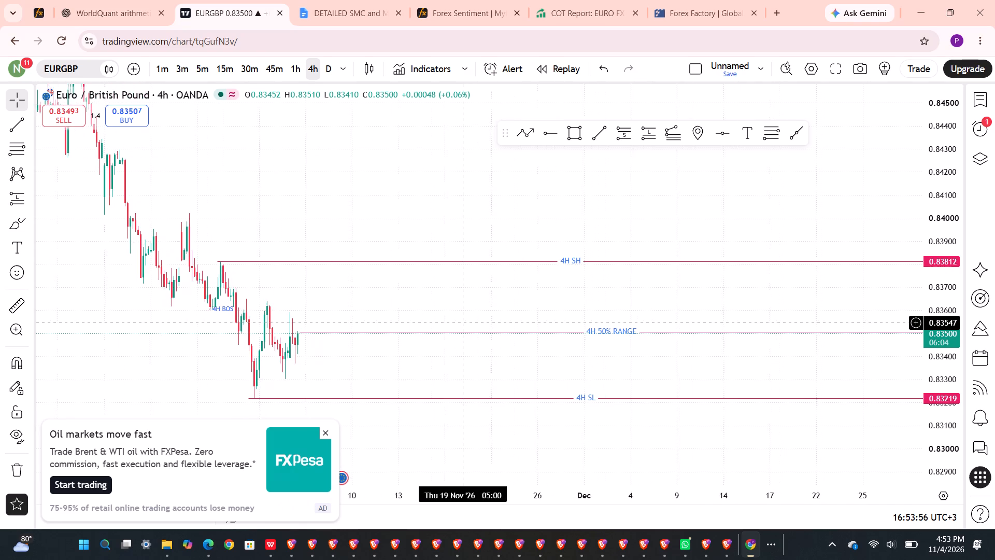
{"action": "scroll", "coordinate": [464, 323], "scroll_direction": "up", "scroll_amount": 1}
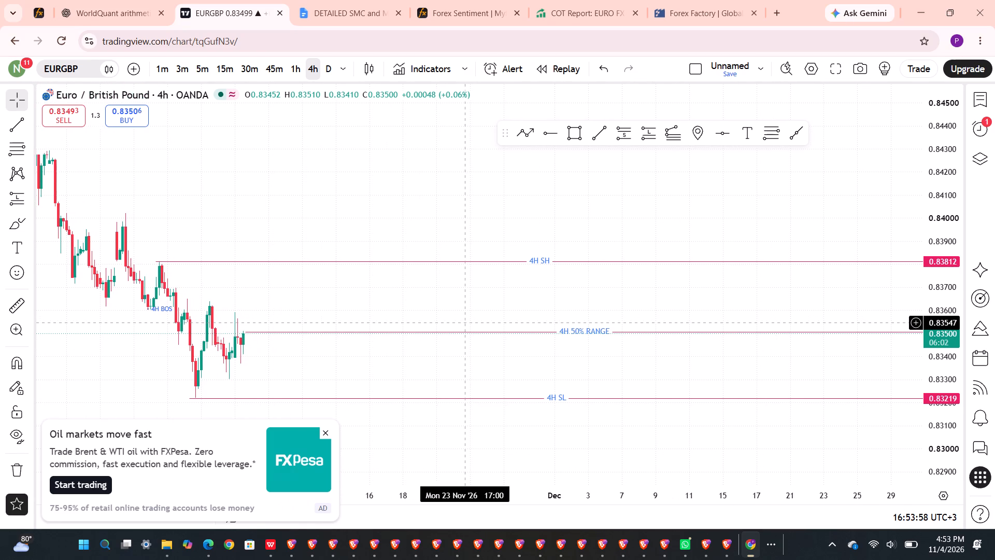
{"action": "scroll", "coordinate": [464, 323], "scroll_direction": "up", "scroll_amount": 1}
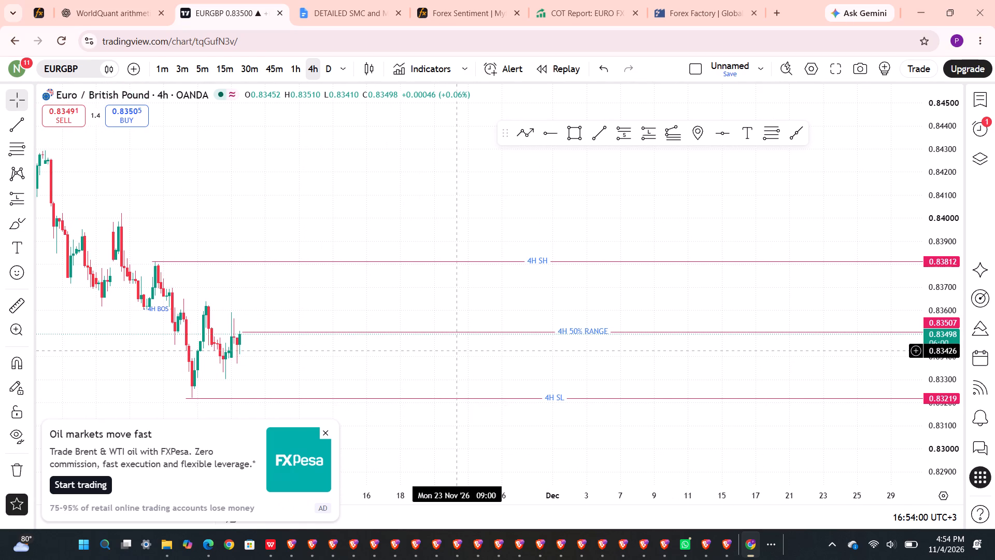
Return EURGBP to the 1-hour timeframe, framing the candles between the 4H SH and 4H SL, and dismiss the advertisement.
{"action": "left_click", "coordinate": [295, 68]}
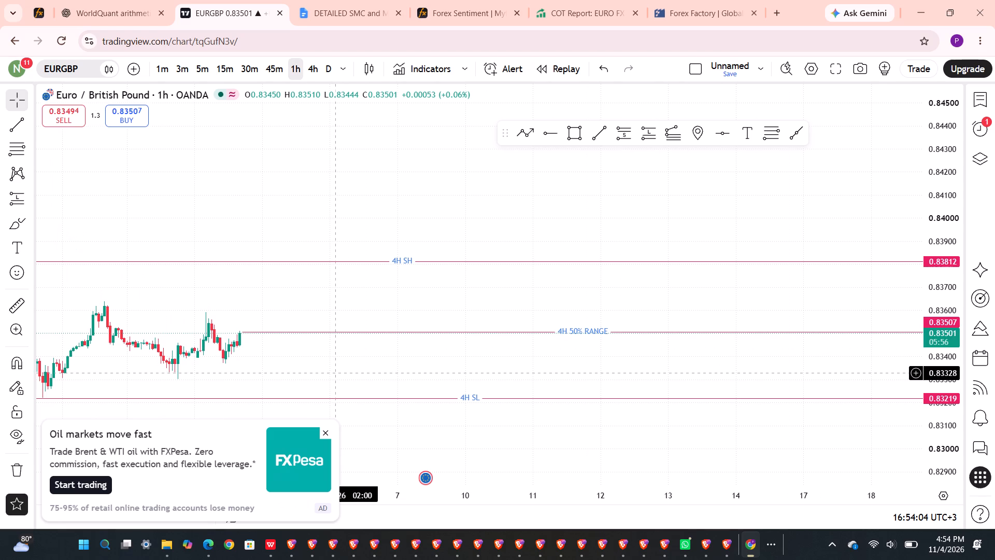
{"action": "scroll", "coordinate": [335, 373], "scroll_direction": "down", "scroll_amount": 5}
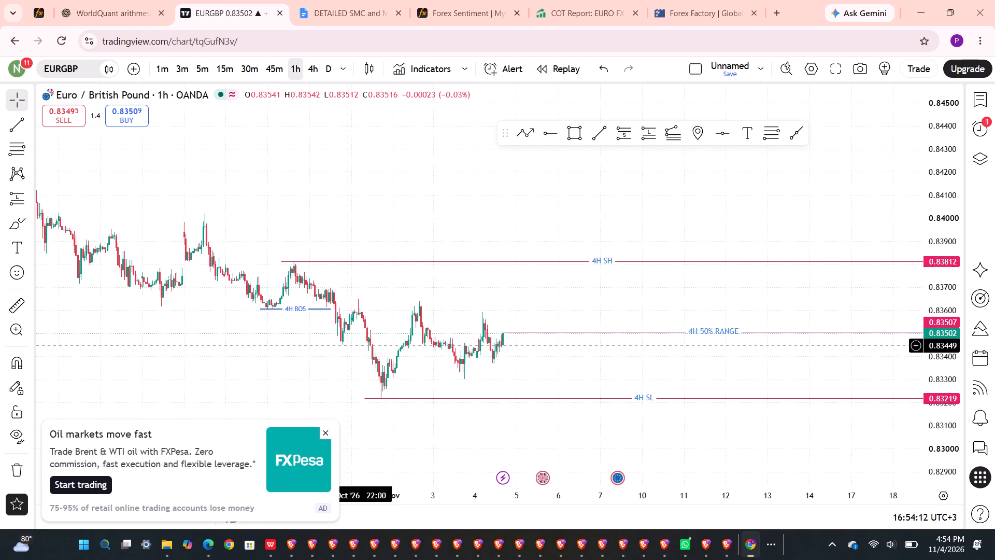
{"action": "left_click_drag", "start_coordinate": [936, 197], "coordinate": [907, 125]}
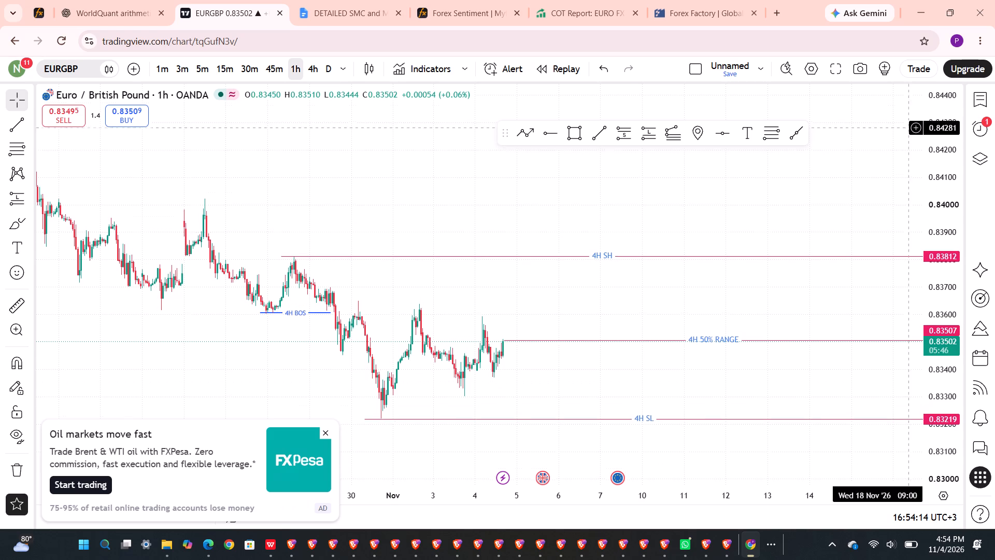
{"action": "left_click_drag", "start_coordinate": [907, 125], "coordinate": [875, 0]}
{"action": "scroll", "coordinate": [478, 269], "scroll_direction": "up", "scroll_amount": 1}
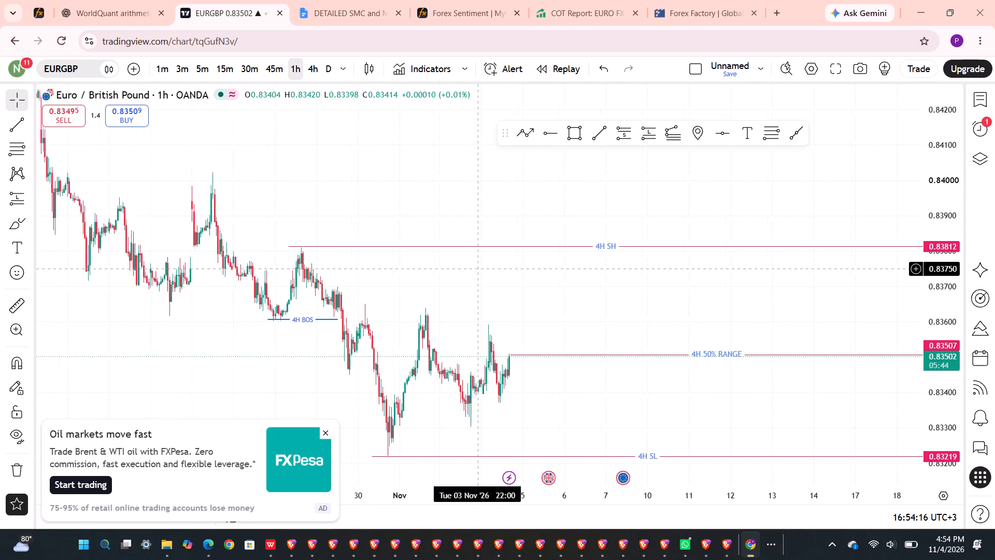
{"action": "scroll", "coordinate": [478, 269], "scroll_direction": "up", "scroll_amount": 2}
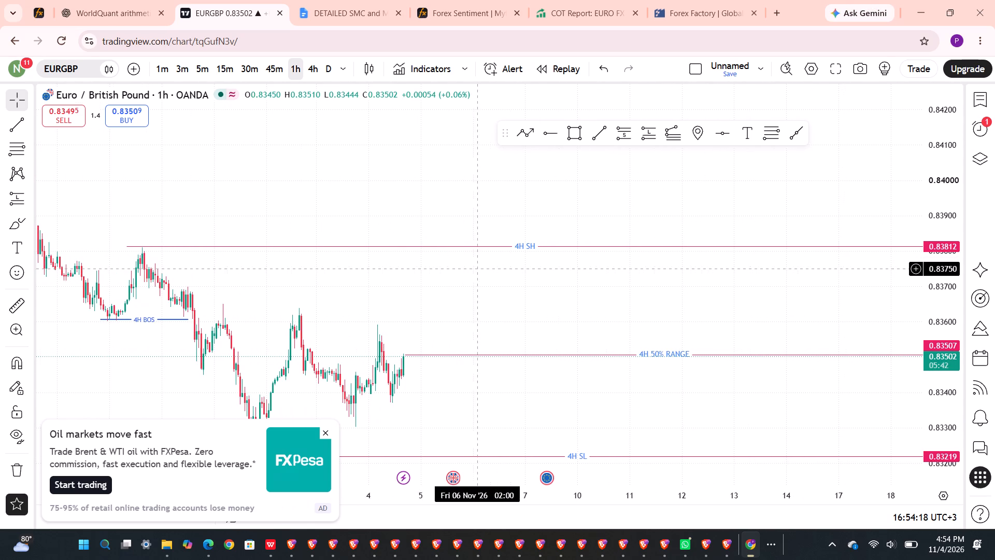
{"action": "left_click_drag", "start_coordinate": [388, 314], "coordinate": [570, 279]}
{"action": "left_click_drag", "start_coordinate": [570, 279], "coordinate": [595, 277]}
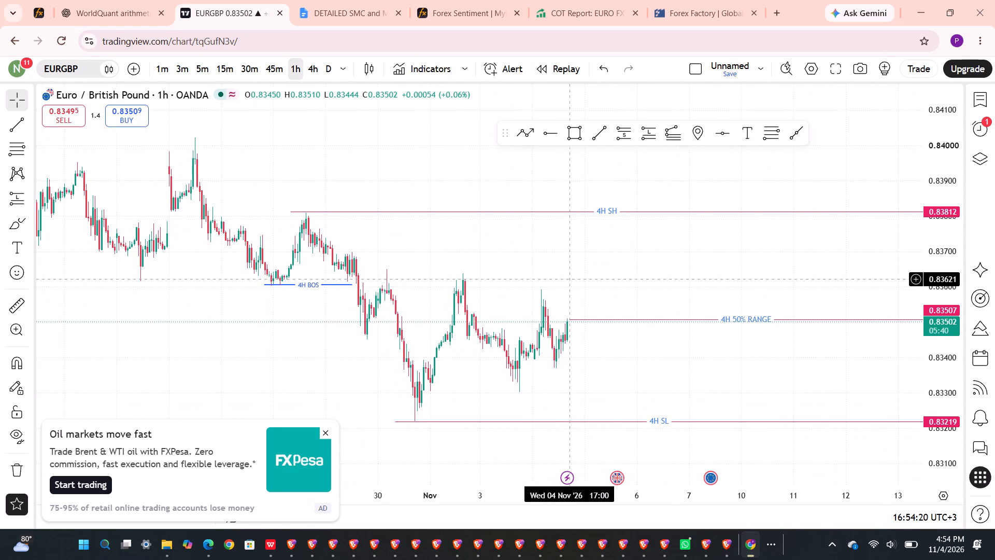
{"action": "left_click_drag", "start_coordinate": [595, 277], "coordinate": [614, 276]}
{"action": "scroll", "coordinate": [614, 276], "scroll_direction": "up", "scroll_amount": 2}
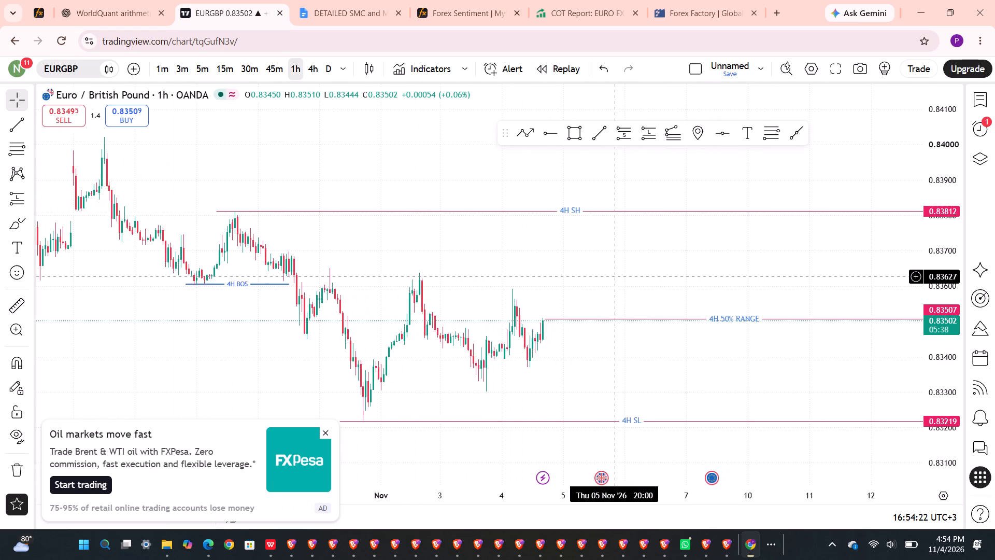
{"action": "scroll", "coordinate": [614, 276], "scroll_direction": "up", "scroll_amount": 1}
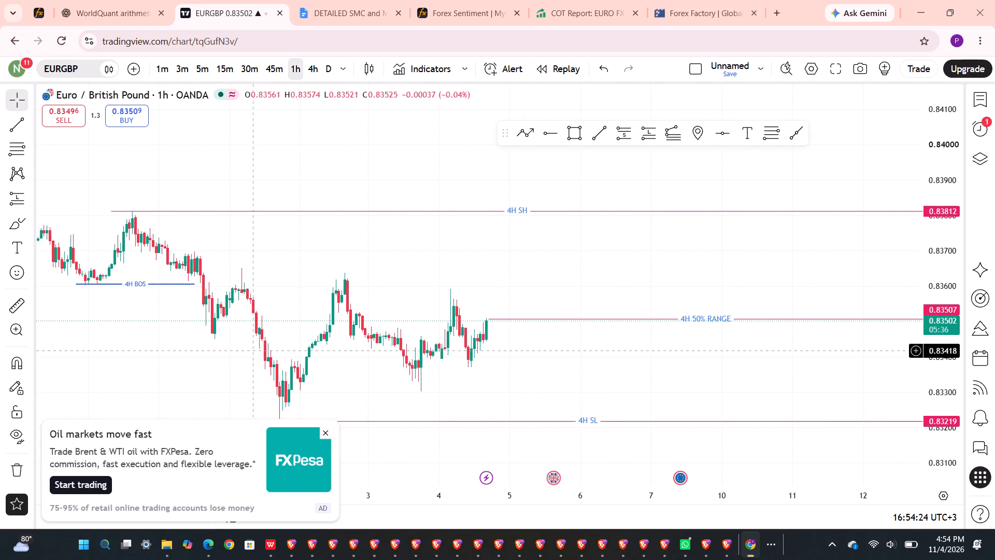
{"action": "left_click", "coordinate": [330, 431]}
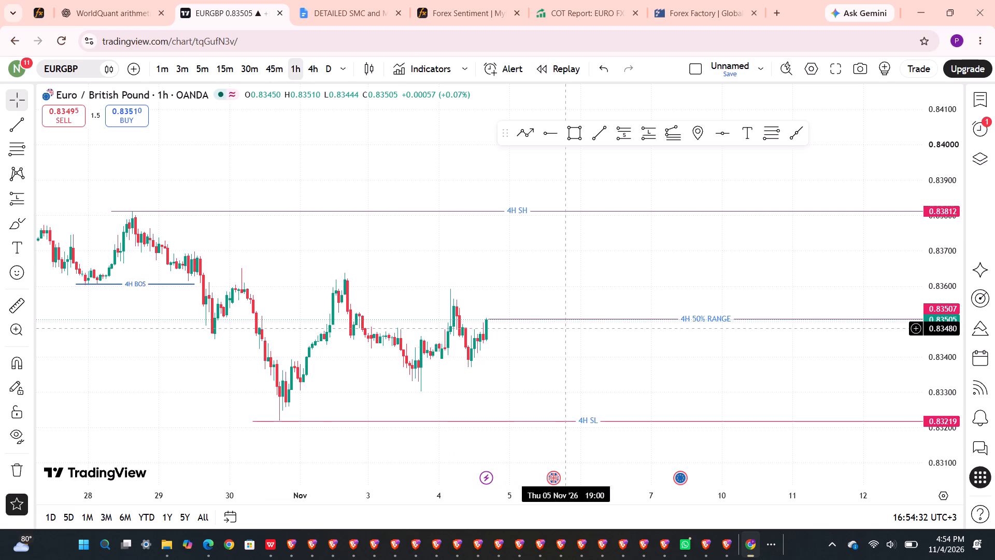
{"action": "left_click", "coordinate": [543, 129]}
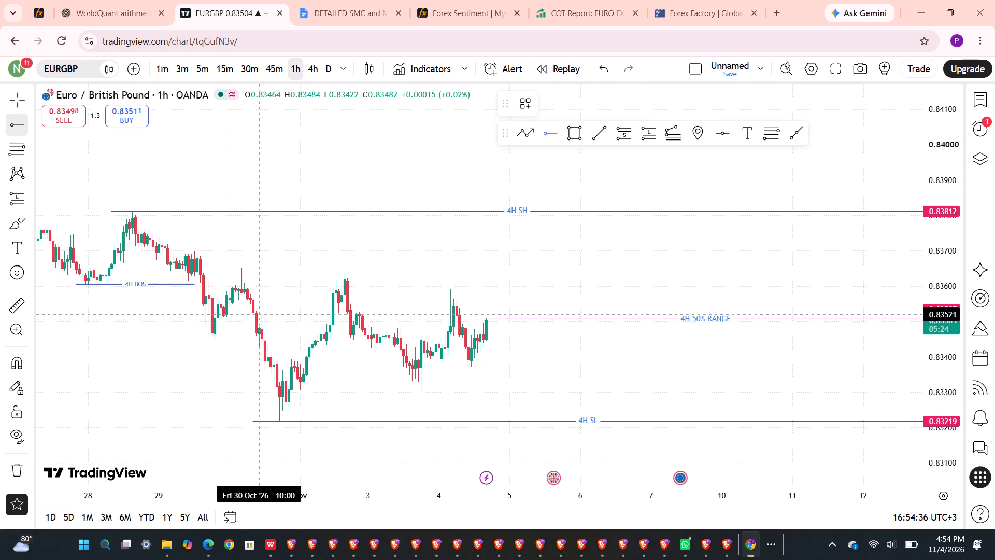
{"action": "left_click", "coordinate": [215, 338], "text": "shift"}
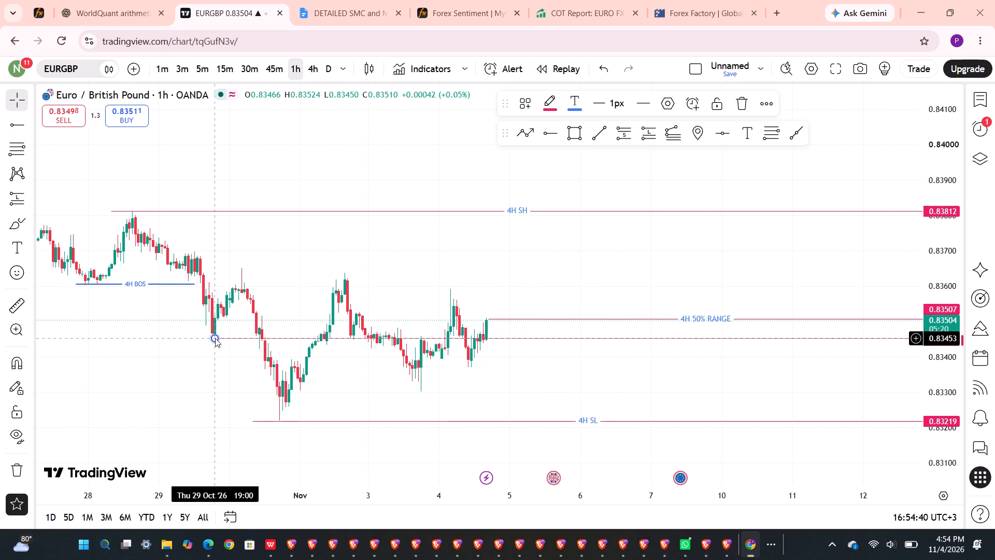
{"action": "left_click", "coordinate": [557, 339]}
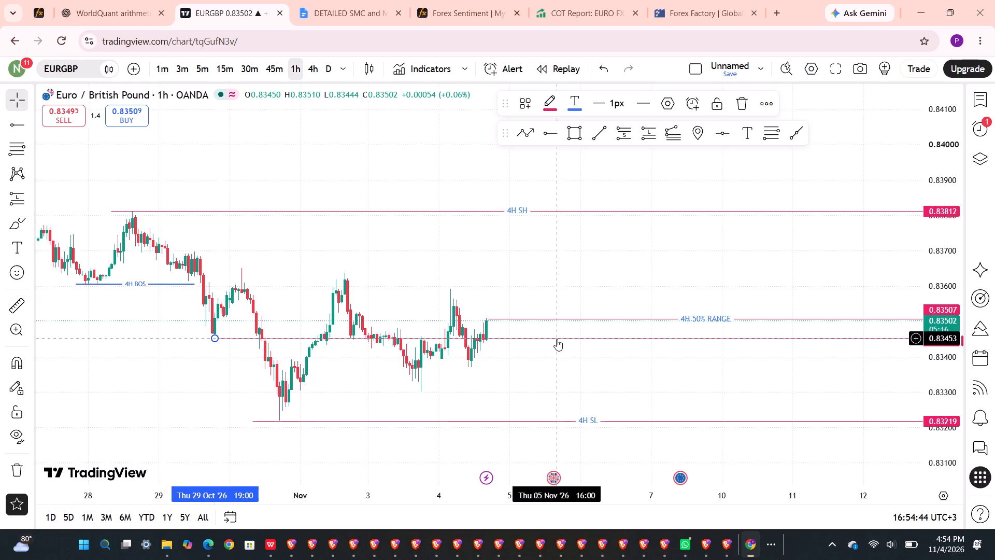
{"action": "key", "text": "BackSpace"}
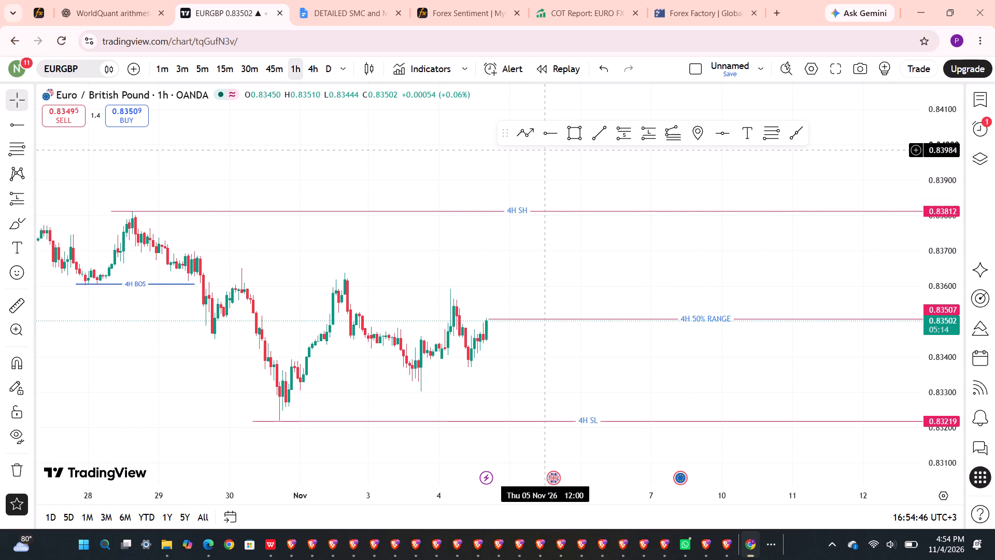
Draw a horizontal trend line at about 0.83446 from 29 October 19:00 to 30 October 10:00 and label it 1H BOS.
{"action": "left_click", "coordinate": [599, 139]}
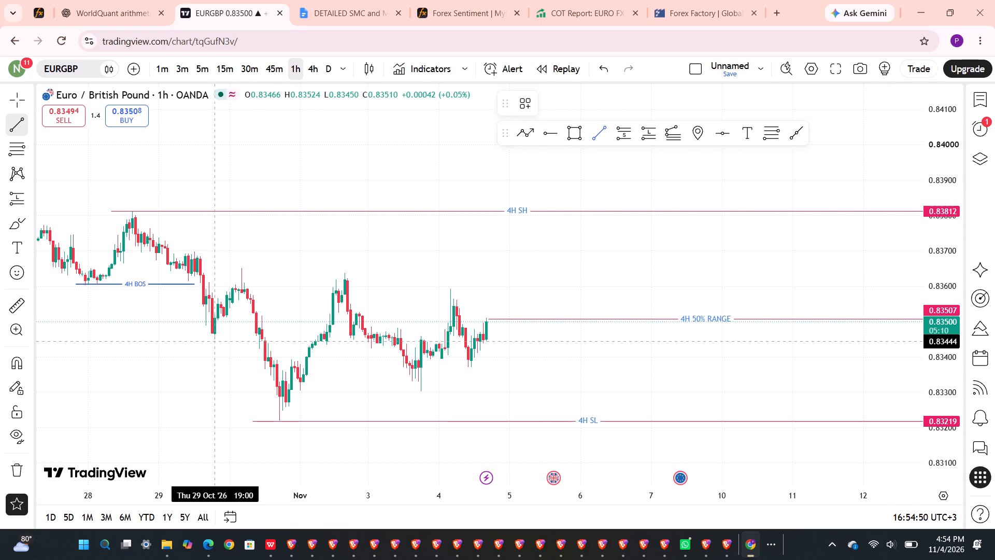
{"action": "left_click", "coordinate": [215, 341]}
{"action": "left_click", "coordinate": [215, 341], "text": "shift"}
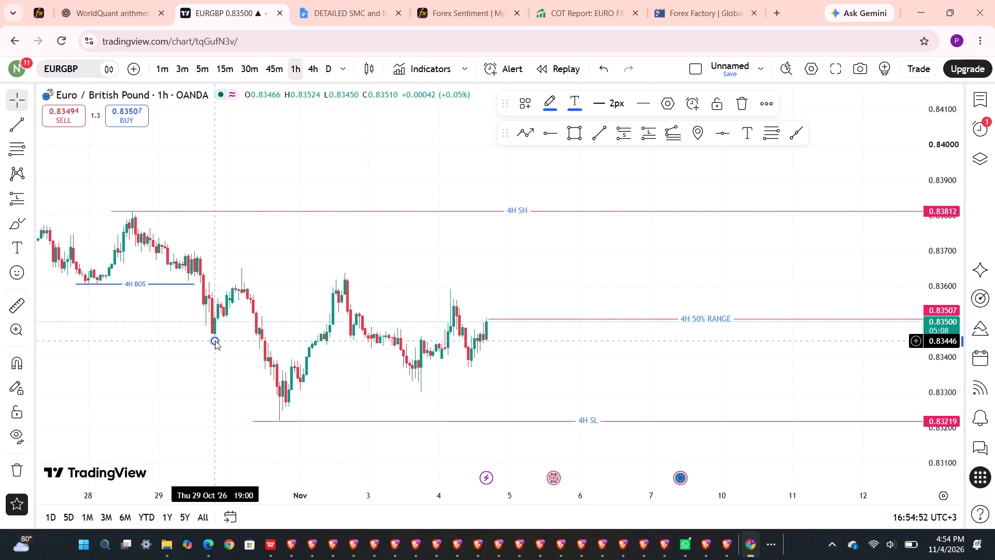
{"action": "left_click_drag", "start_coordinate": [215, 341], "coordinate": [266, 341], "text": "shift"}
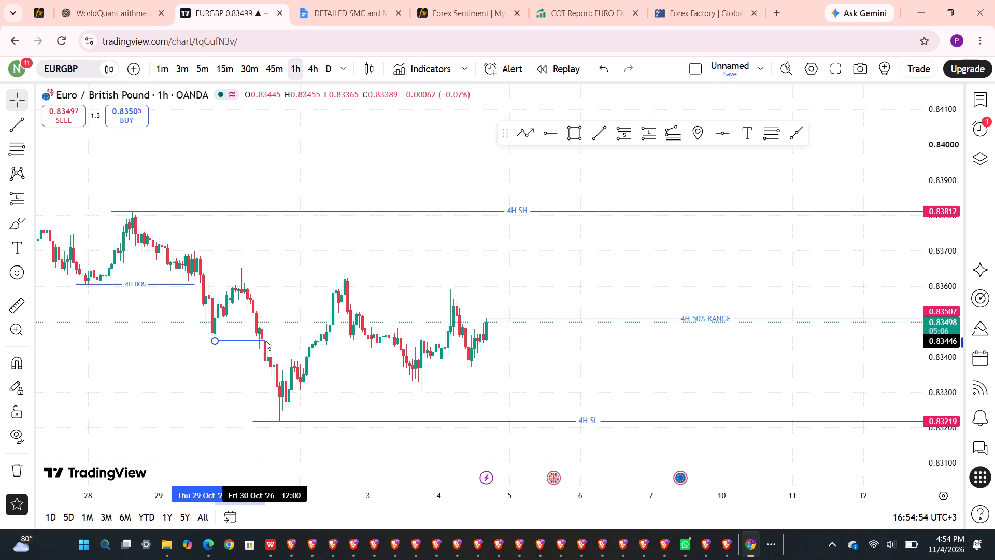
{"action": "left_click_drag", "start_coordinate": [266, 341], "coordinate": [260, 341], "text": "shift"}
{"action": "left_click", "coordinate": [260, 341], "text": "shift"}
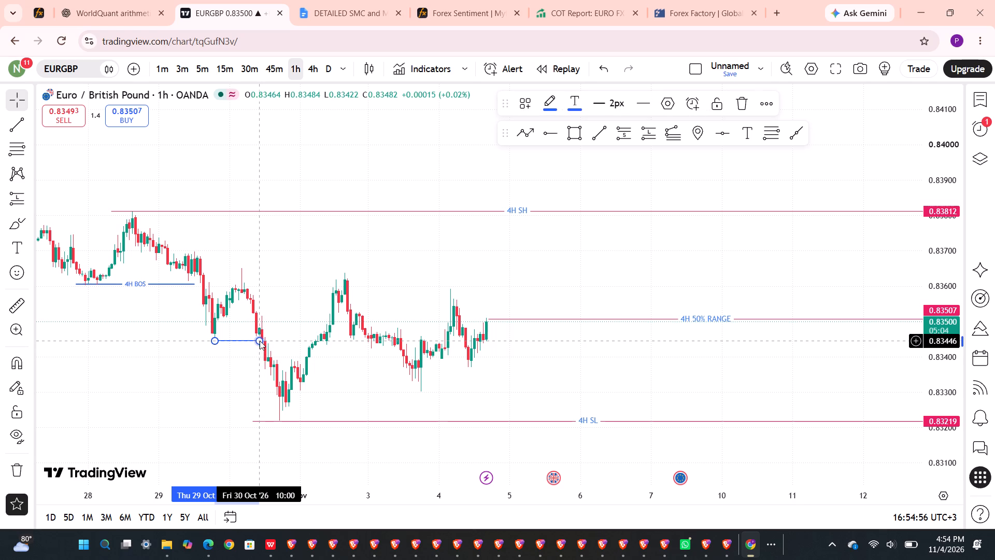
{"action": "left_click", "coordinate": [235, 341]}
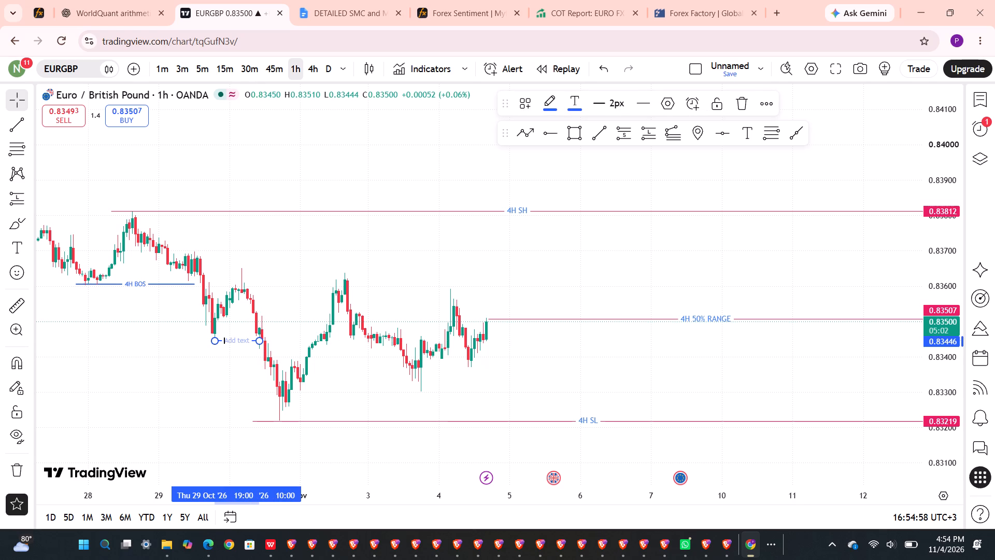
{"action": "key", "text": "1"}
{"action": "type", "text": "H BOS"}
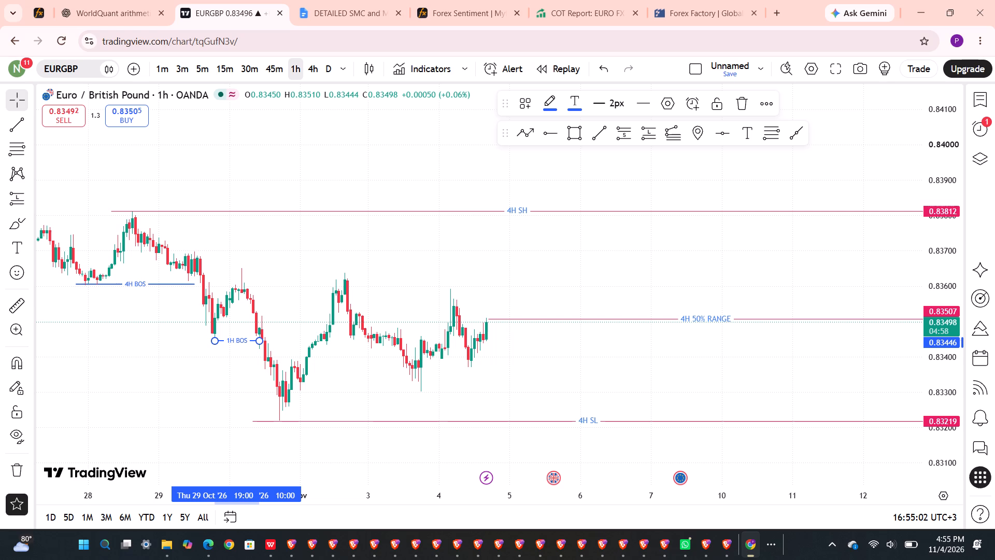
{"action": "left_click", "coordinate": [274, 321]}
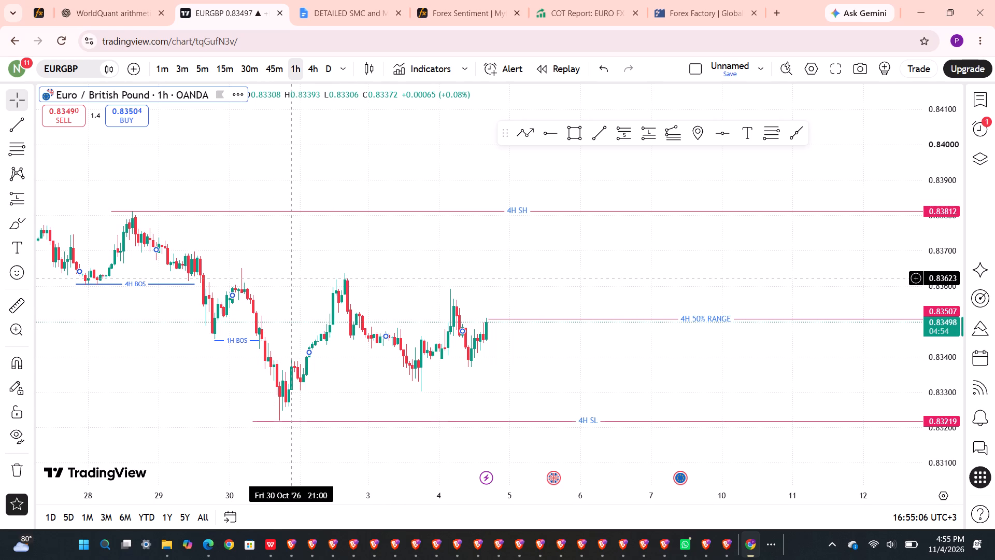
Draw a horizontal ray at about 0.83649 from the 30 October swing high and label it 1H SH.
{"action": "scroll", "coordinate": [291, 278], "scroll_direction": "up", "scroll_amount": 1}
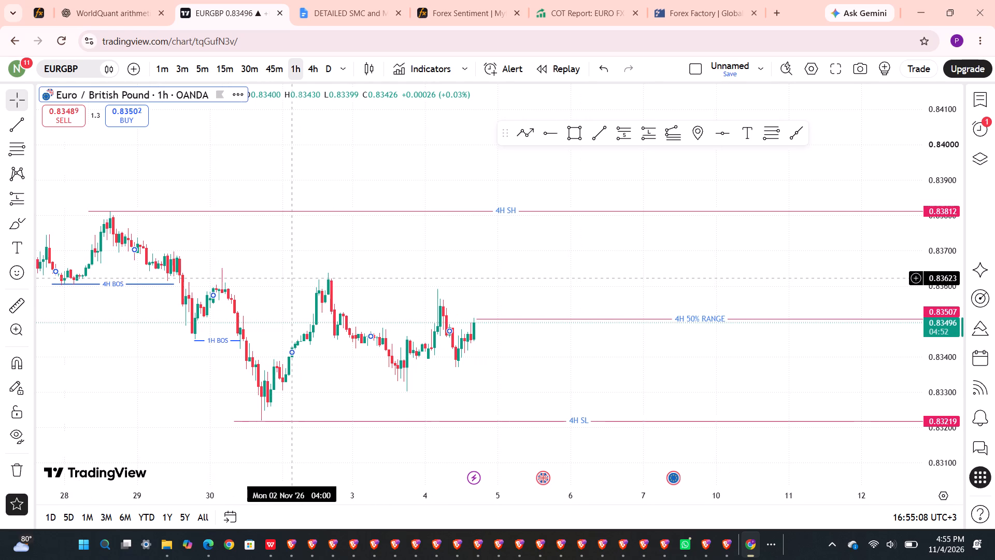
{"action": "scroll", "coordinate": [291, 278], "scroll_direction": "up", "scroll_amount": 1}
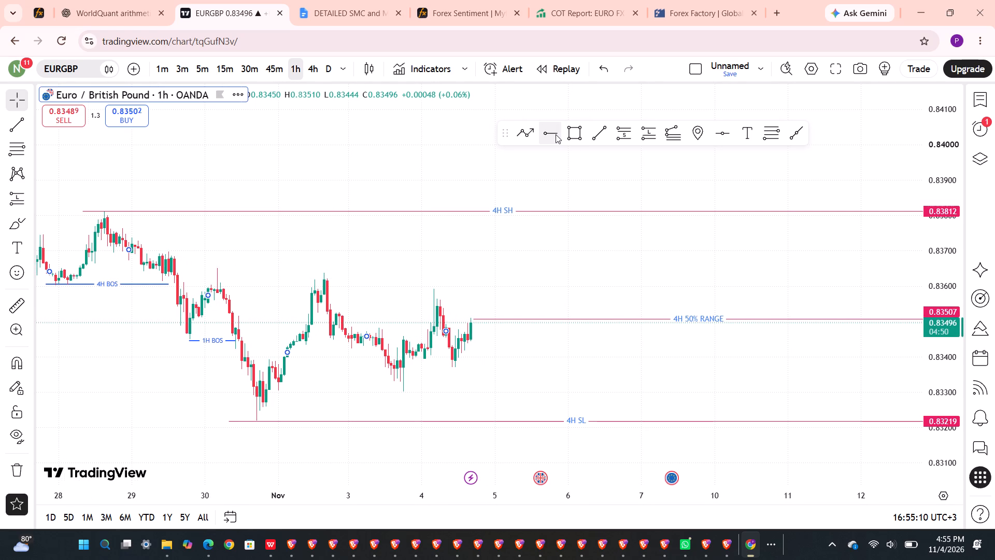
{"action": "left_click", "coordinate": [556, 134]}
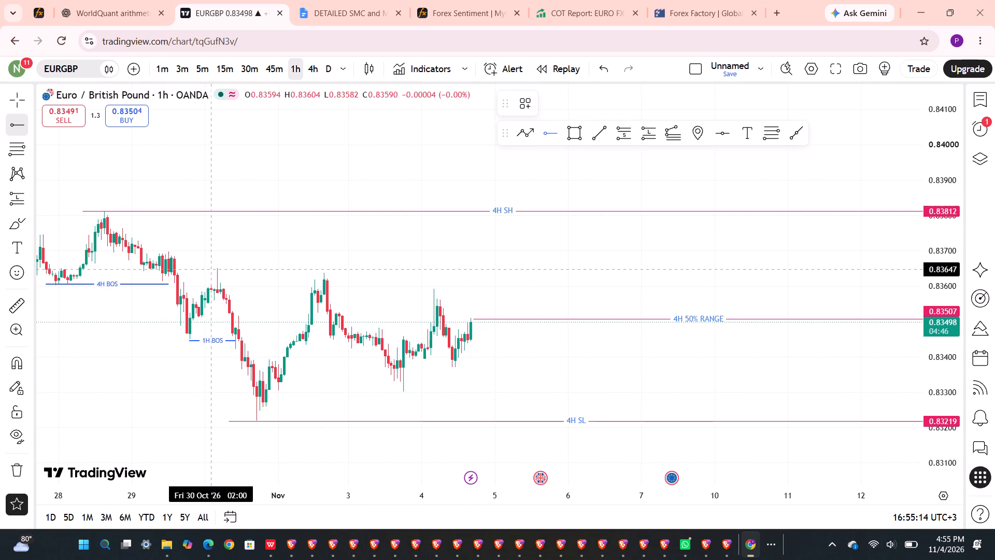
{"action": "left_click", "coordinate": [212, 269]}
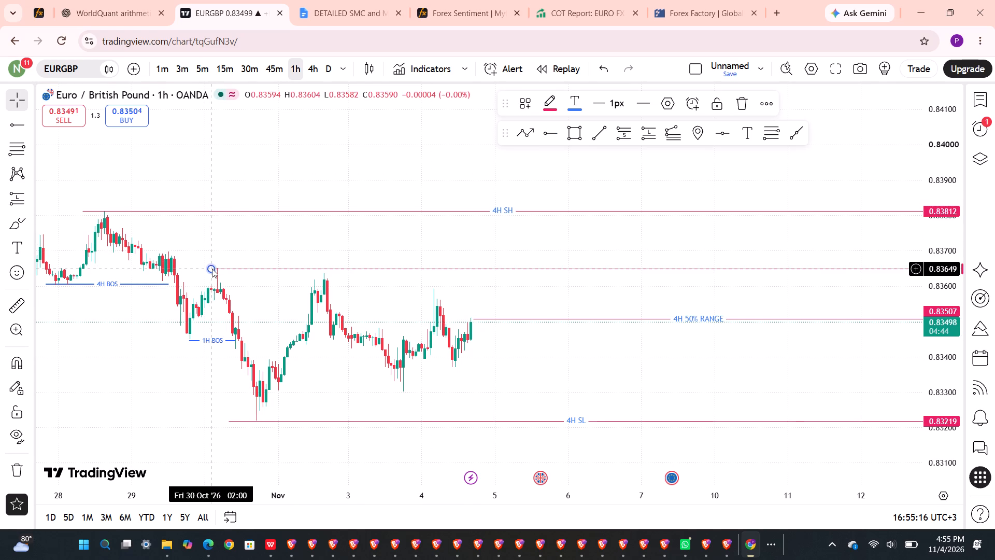
{"action": "double_click", "coordinate": [565, 268]}
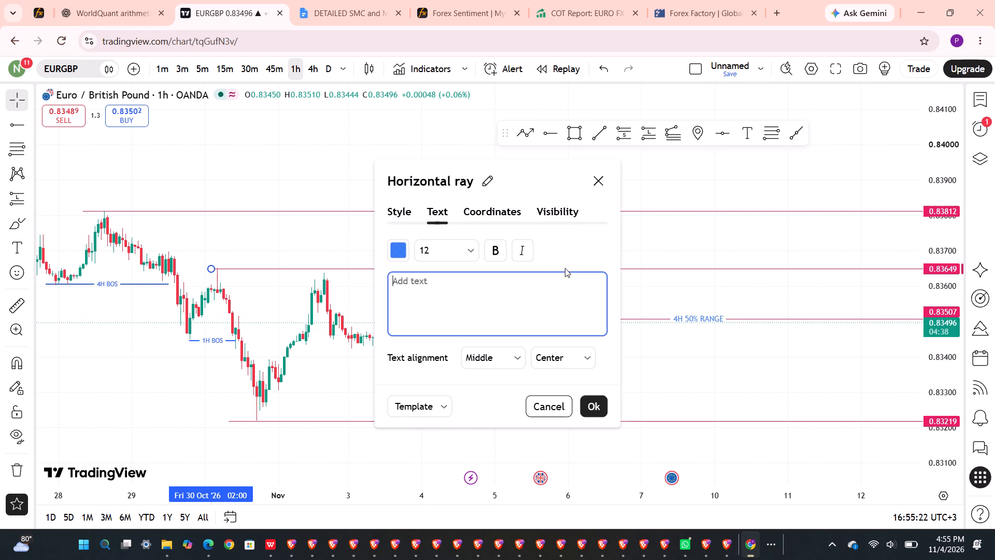
{"action": "left_click", "coordinate": [527, 298]}
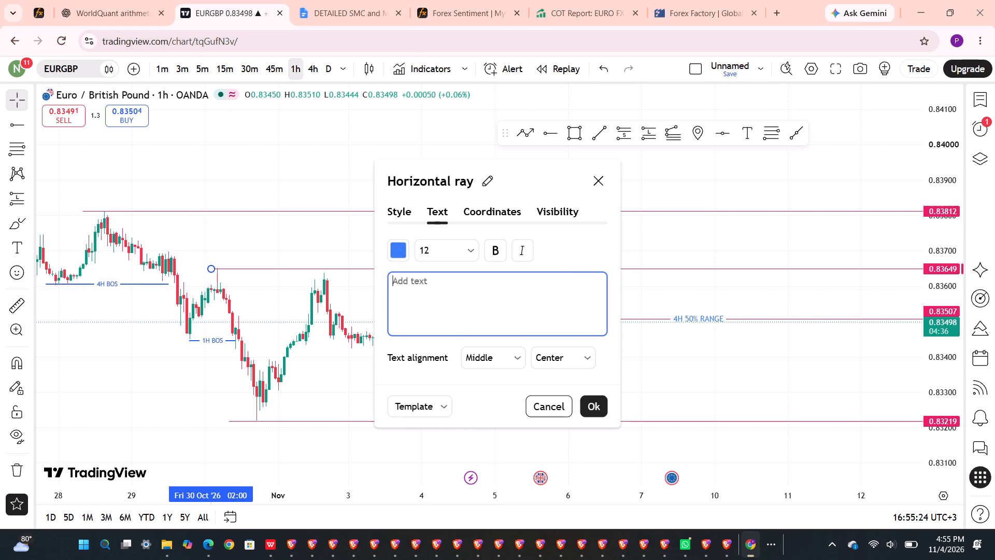
{"action": "key", "text": "1"}
{"action": "type", "text": "H"}
{"action": "key", "text": "space"}
{"action": "key", "text": "s"}
{"action": "key", "text": "h"}
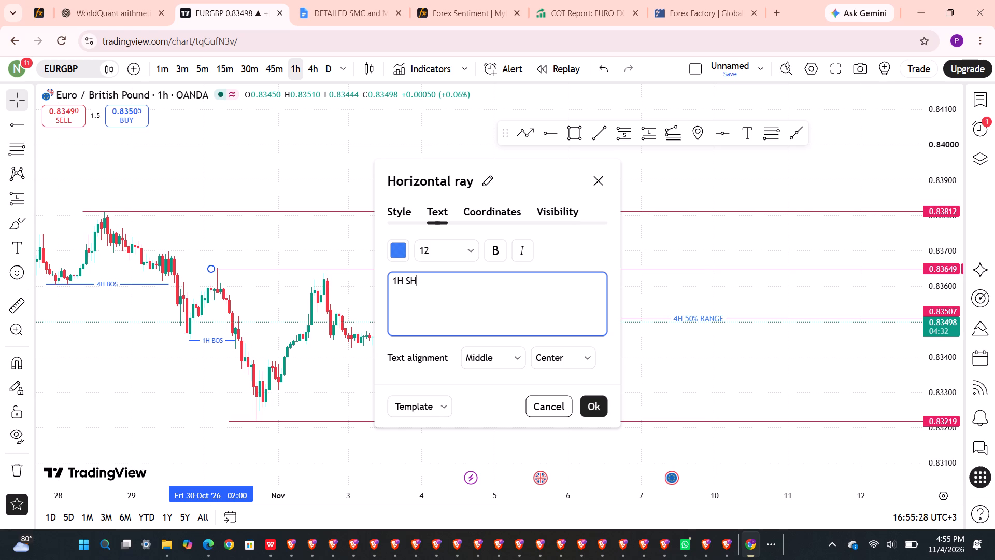
{"action": "left_click", "coordinate": [595, 408]}
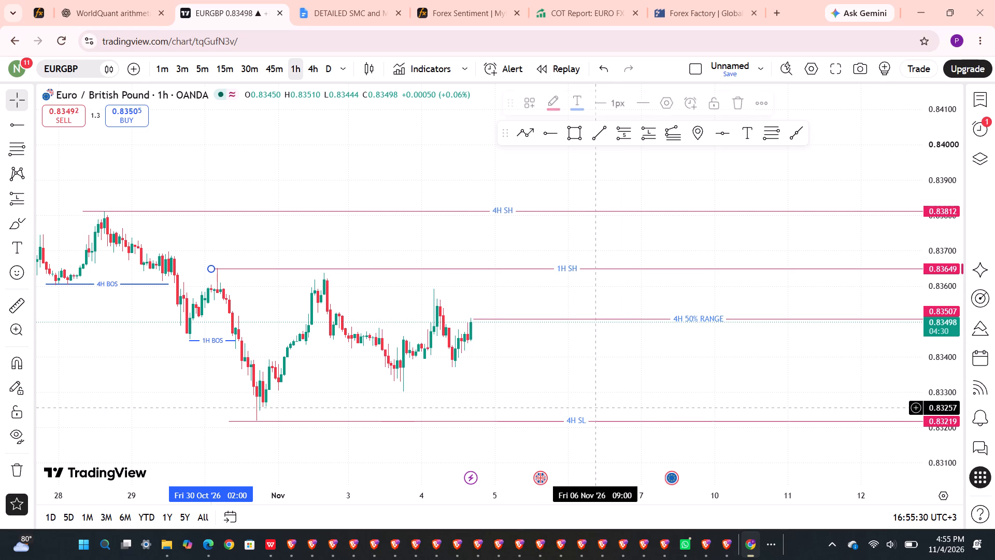
Change the label of the 4H SL ray to 1/4H SL.
{"action": "double_click", "coordinate": [572, 422]}
{"action": "left_click", "coordinate": [425, 285]}
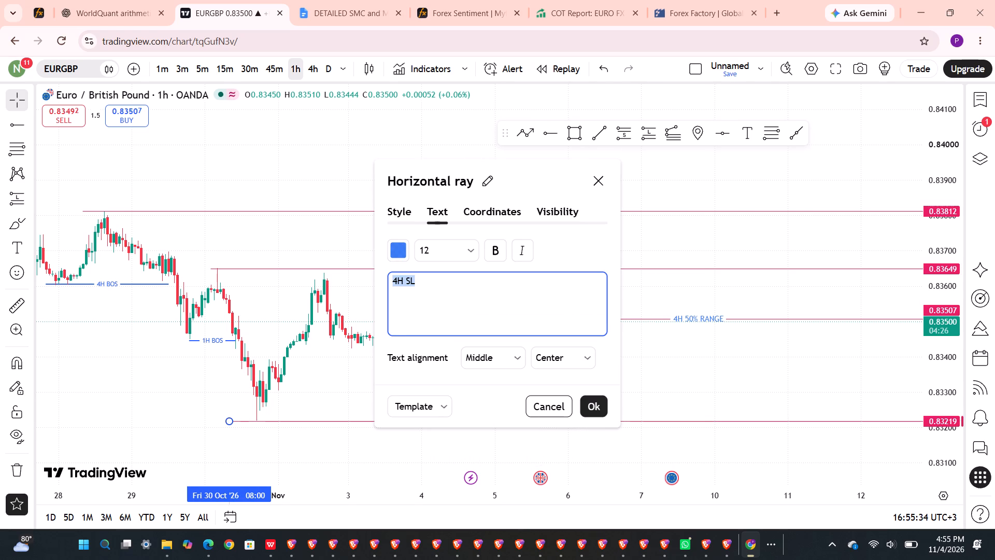
{"action": "left_click", "coordinate": [404, 280]}
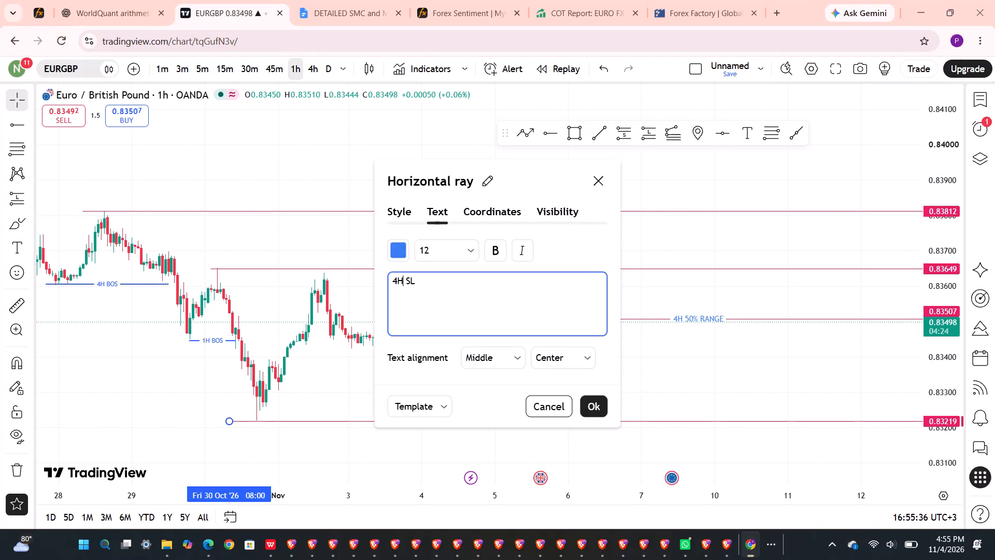
{"action": "left_click", "coordinate": [394, 281]}
{"action": "key", "text": "1"}
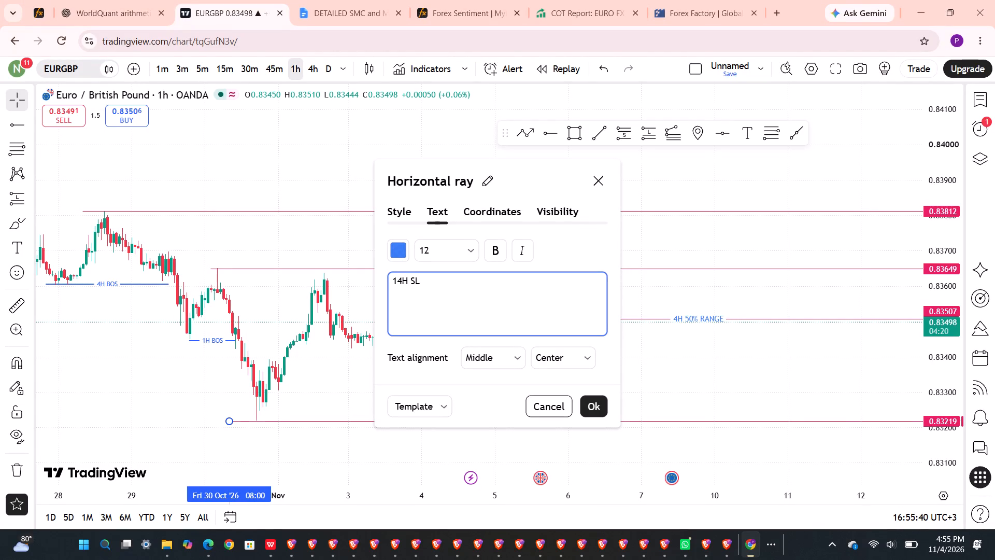
{"action": "key", "text": "slash"}
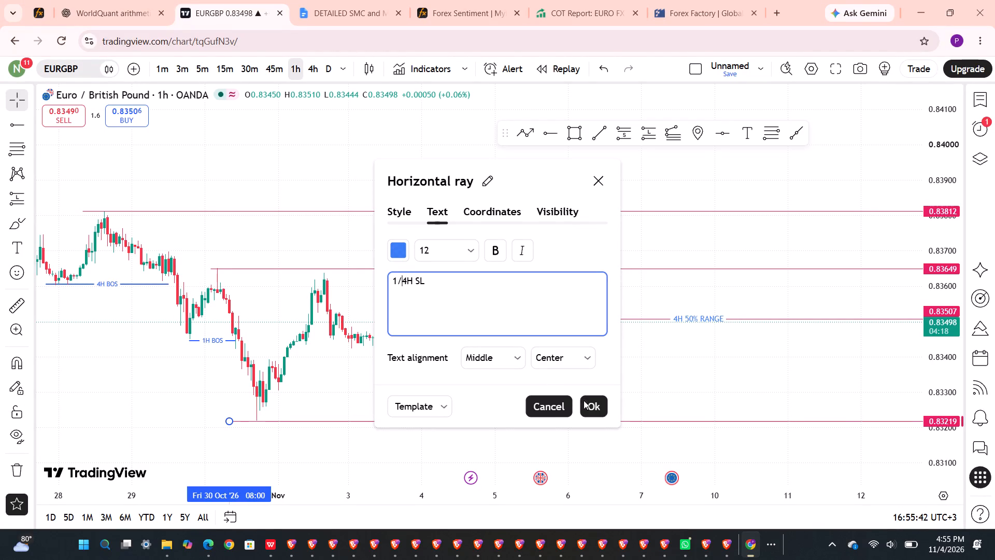
{"action": "left_click", "coordinate": [589, 404]}
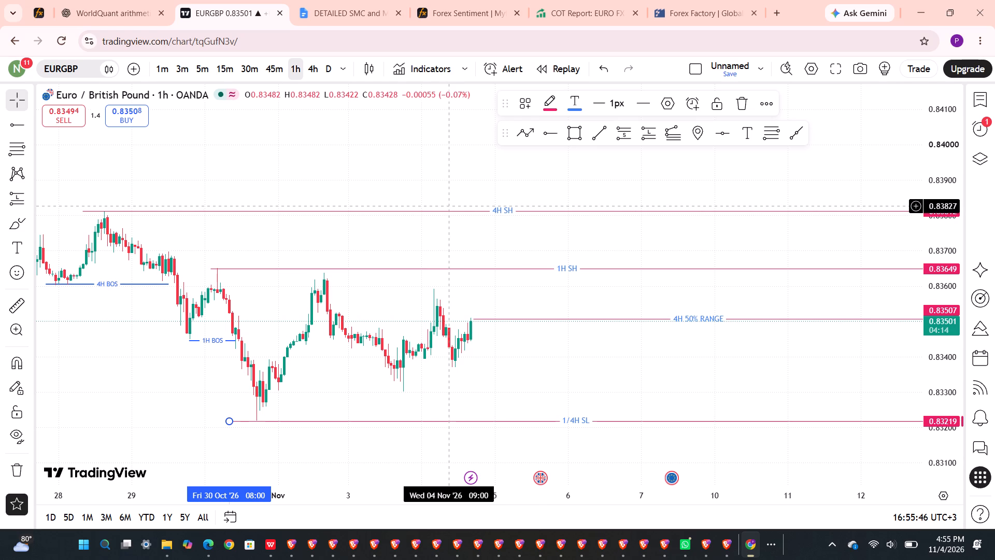
Draw a Fib retracement from the 1H SH level at 0.83649 down to the 1/4H SL level at about 0.83220, beyond the latest candles.
{"action": "scroll", "coordinate": [358, 253], "scroll_direction": "right", "scroll_amount": 1}
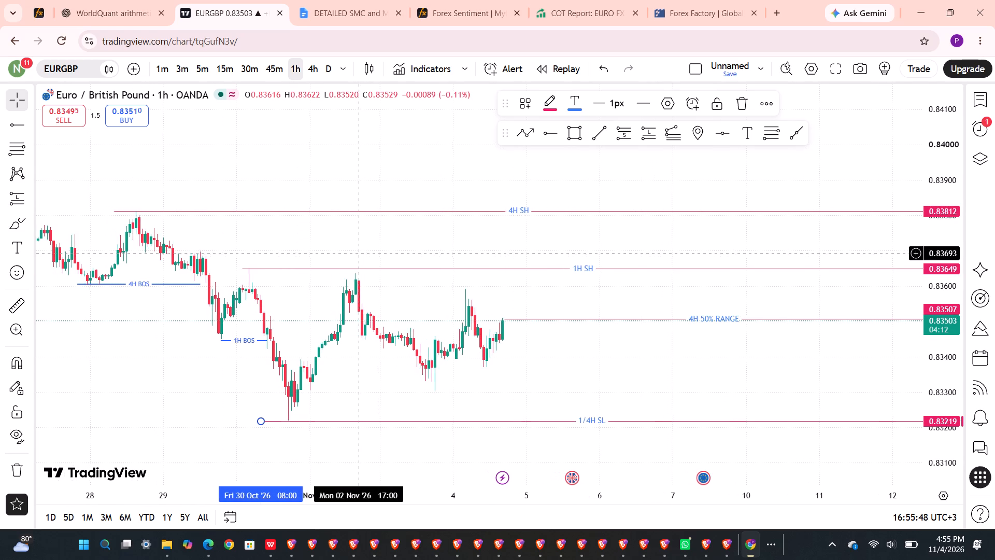
{"action": "left_click", "coordinate": [763, 135]}
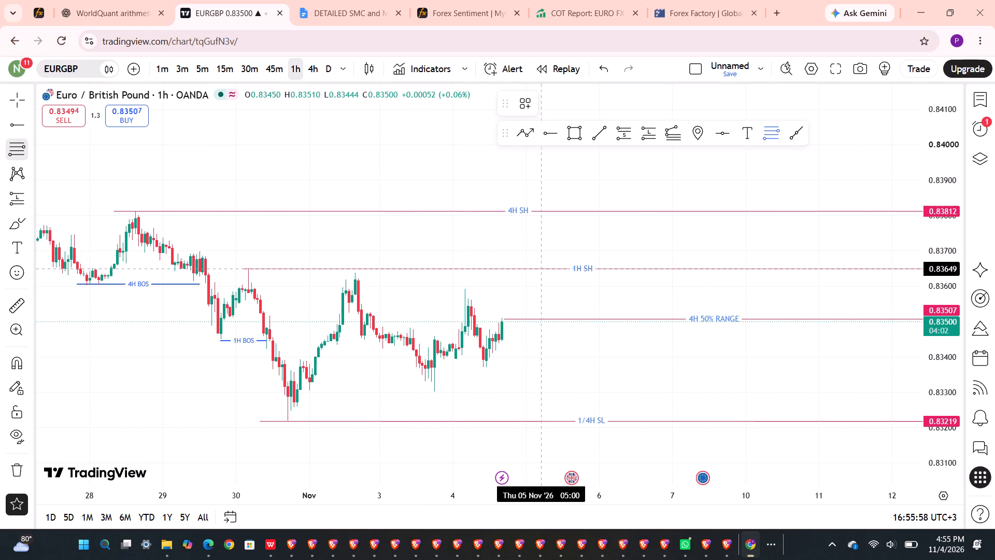
{"action": "left_click_drag", "start_coordinate": [542, 269], "coordinate": [555, 365]}
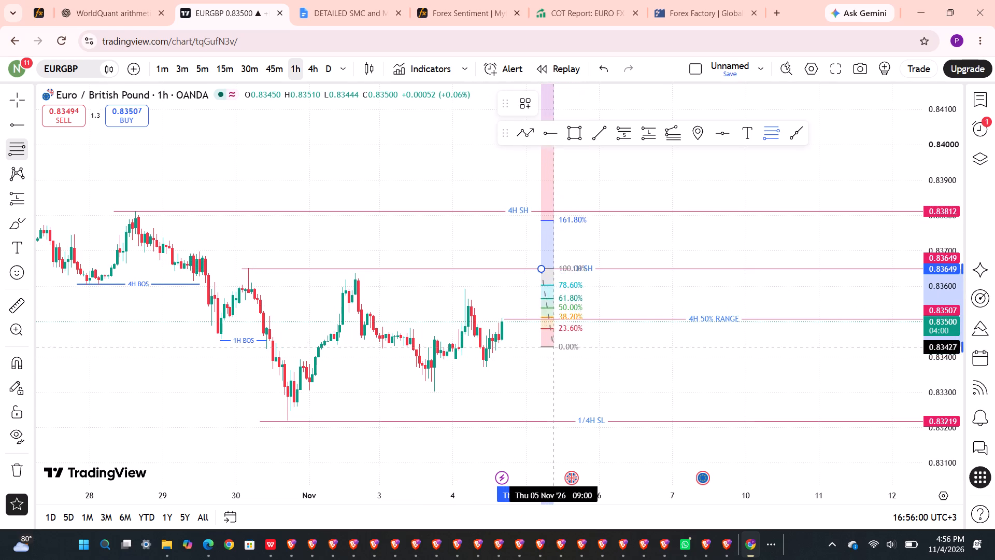
{"action": "left_click_drag", "start_coordinate": [555, 365], "coordinate": [550, 422]}
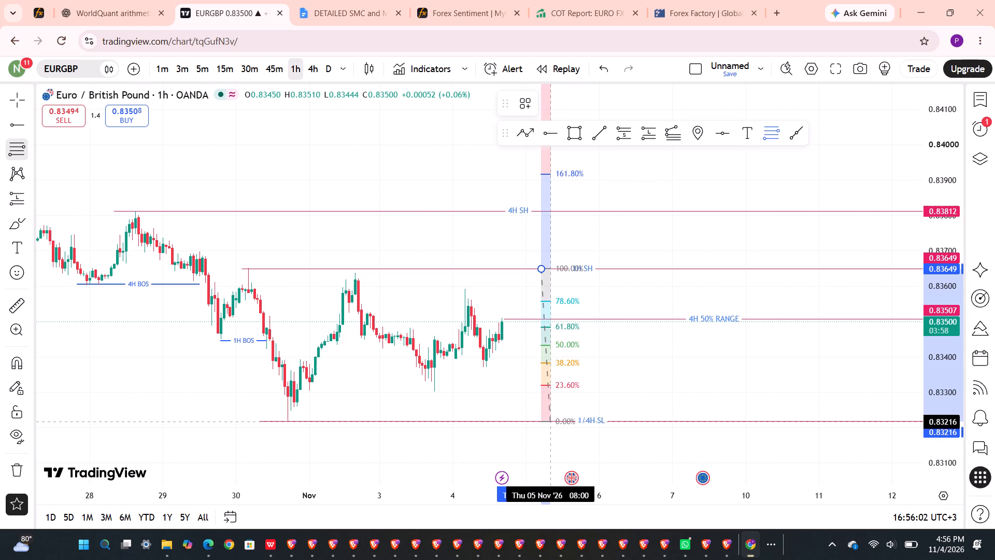
{"action": "left_click_drag", "start_coordinate": [550, 422], "coordinate": [549, 421]}
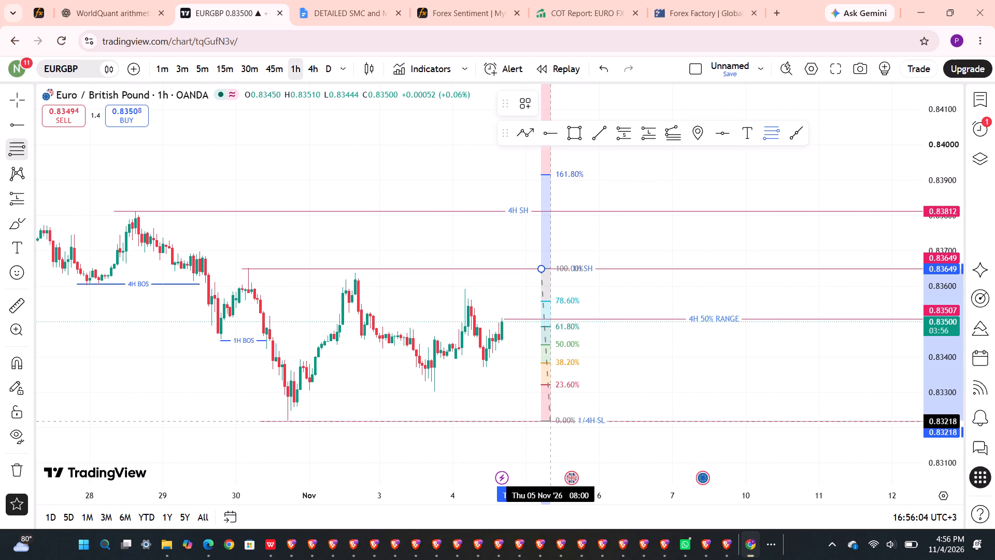
{"action": "left_click_drag", "start_coordinate": [549, 421], "coordinate": [548, 420]}
{"action": "left_click", "coordinate": [548, 420]}
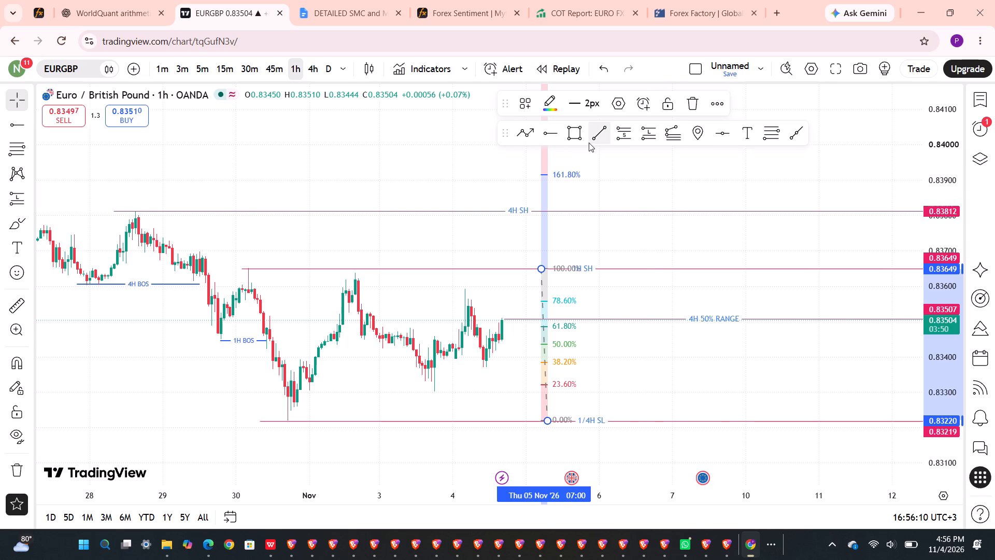
Draw a horizontal ray at the retracement's 50% level, about 0.83435, from 4 November 14:00 and label it 1H 50% RANGE.
{"action": "left_click", "coordinate": [549, 133]}
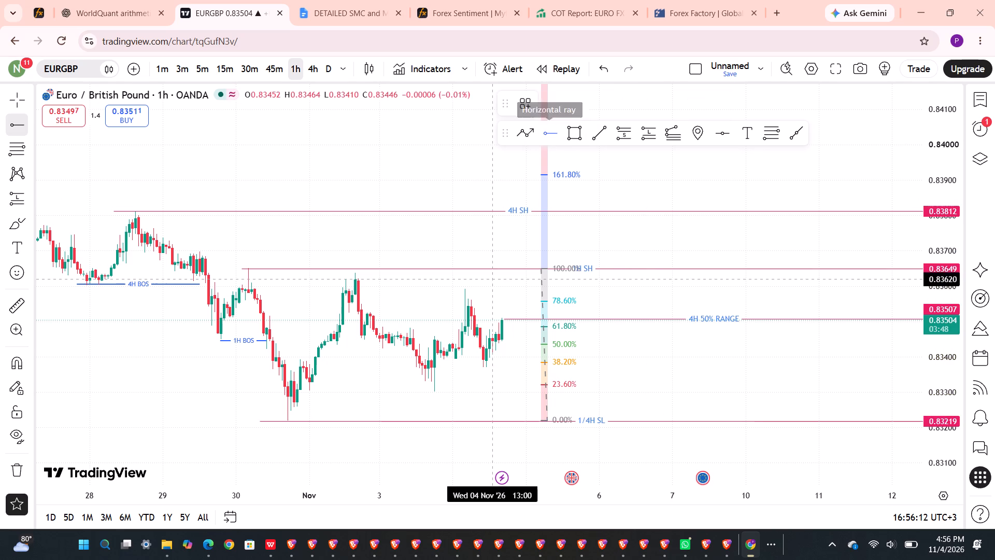
{"action": "left_click", "coordinate": [496, 344]}
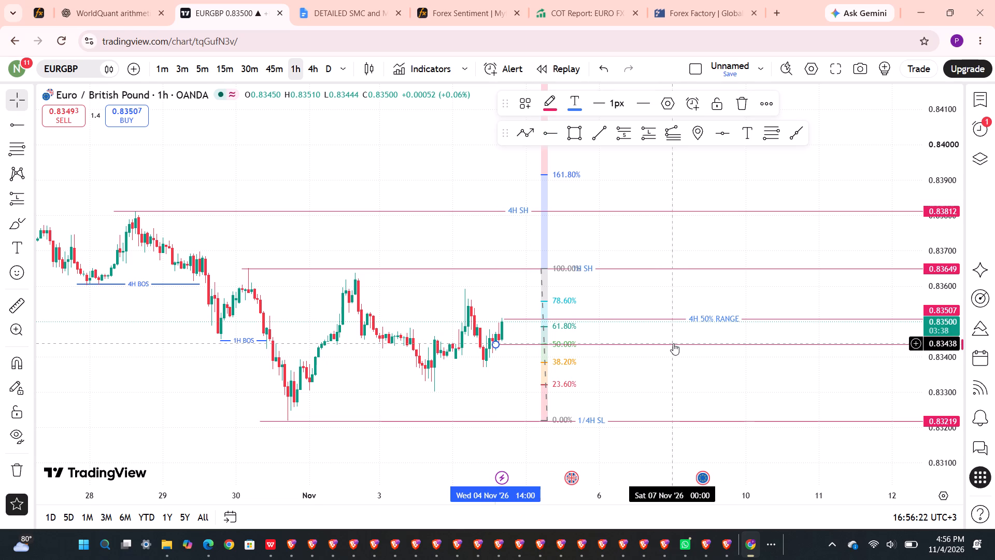
{"action": "double_click", "coordinate": [678, 343]}
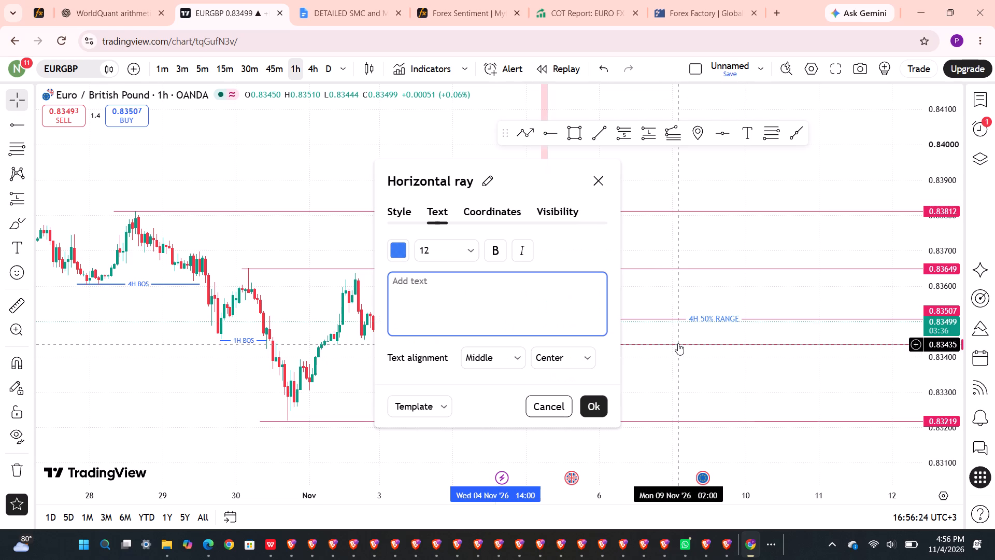
{"action": "type", "text": "1H"}
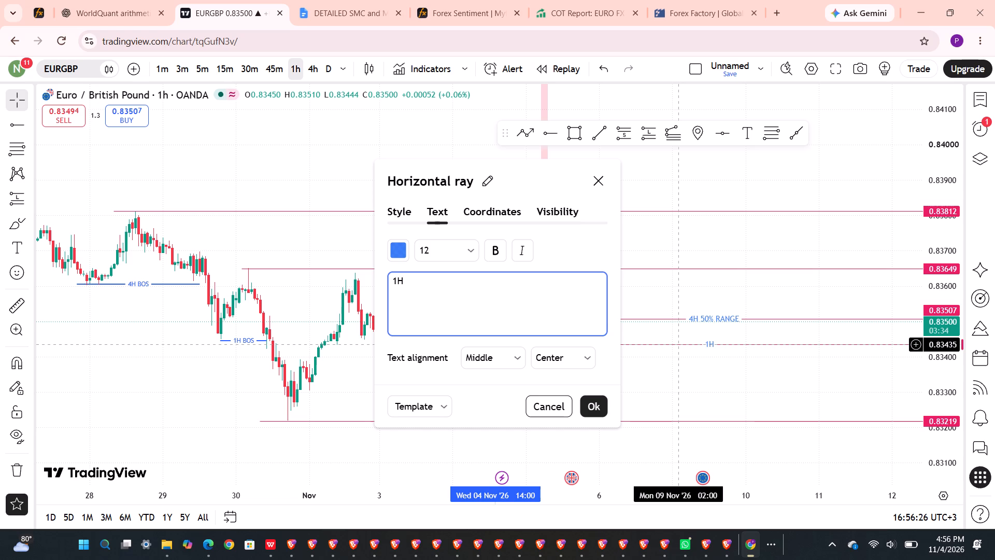
{"action": "key", "text": "space"}
{"action": "key", "text": "shift+percent"}
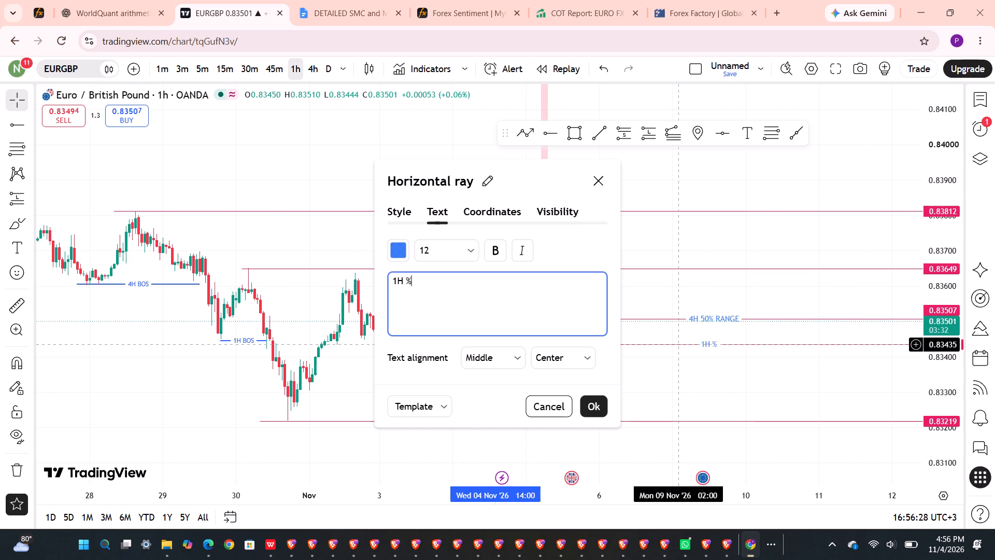
{"action": "key", "text": "Home"}
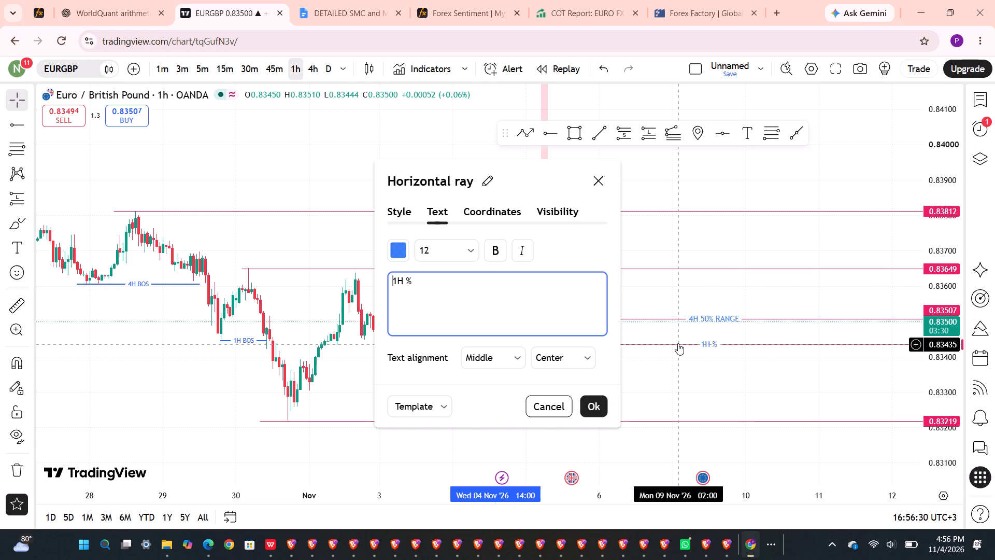
{"action": "left_click", "coordinate": [441, 282]}
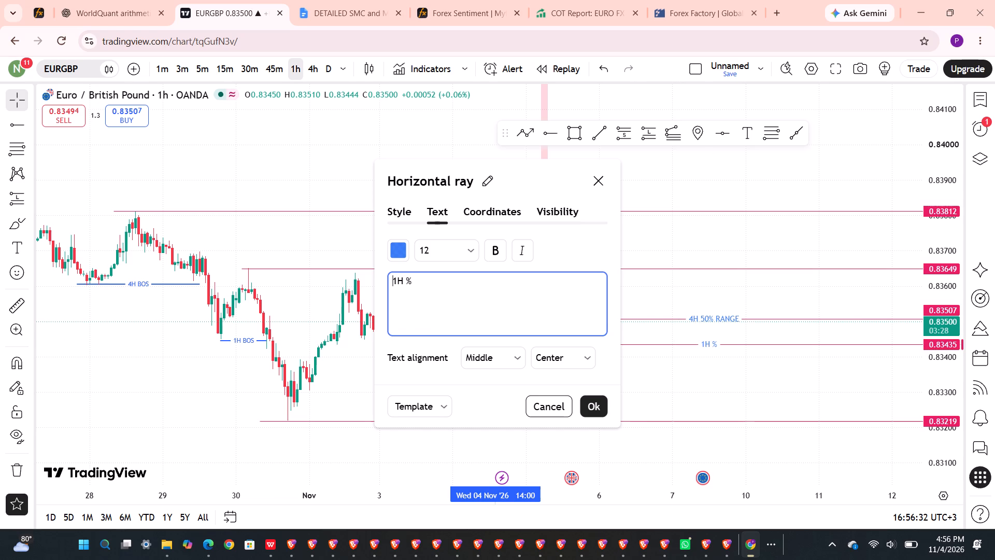
{"action": "key", "text": "BackSpace"}
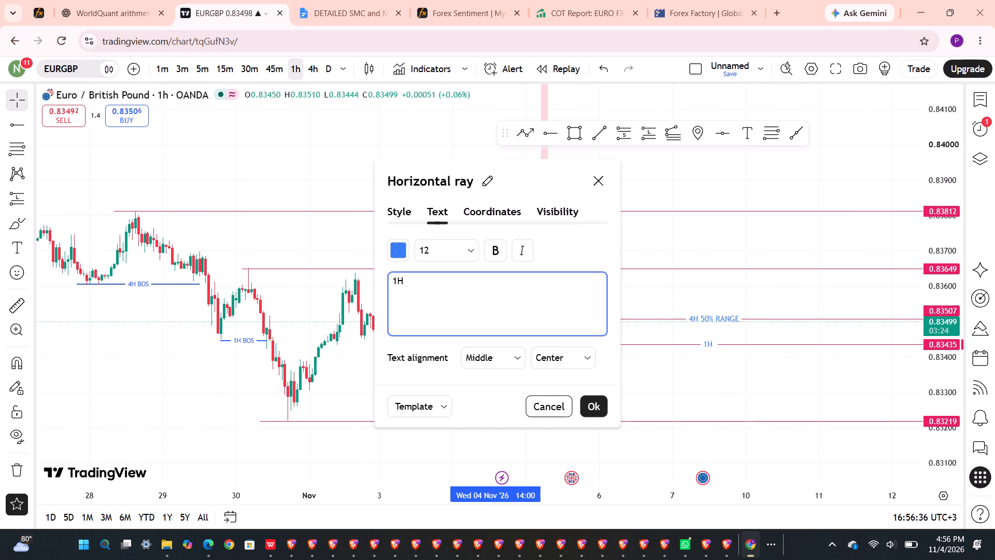
{"action": "type", "text": "50"}
{"action": "key", "text": "shift+percent"}
{"action": "key", "text": "space"}
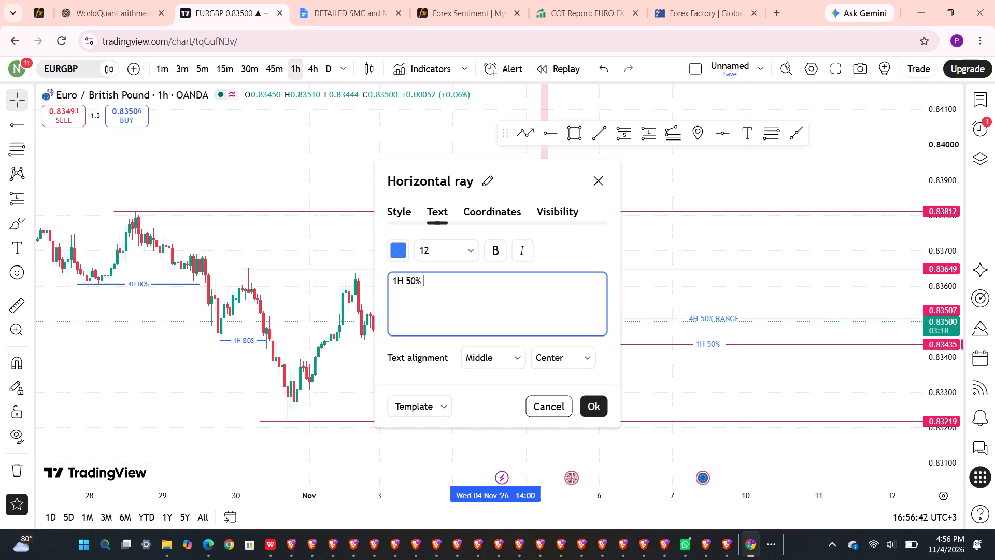
{"action": "type", "text": "RANGE"}
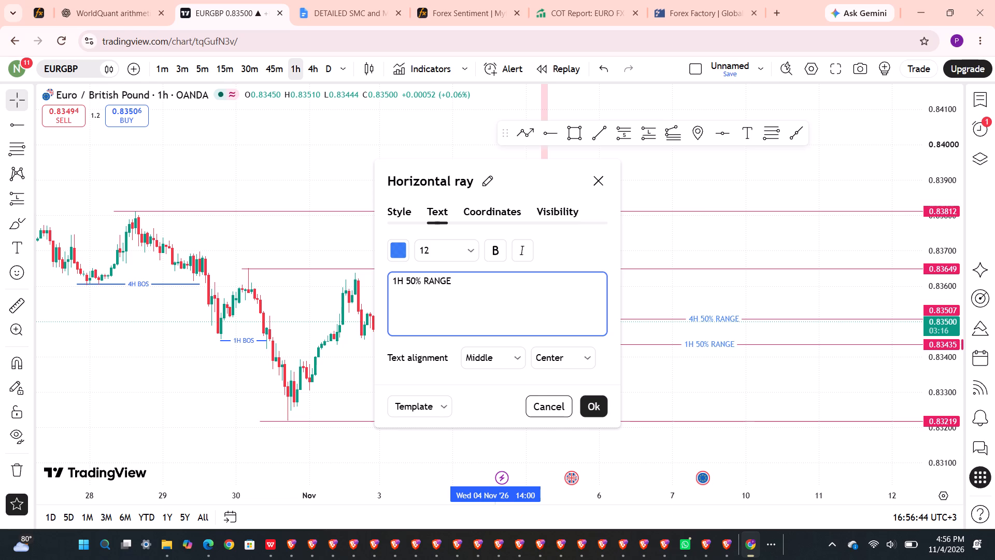
{"action": "left_click", "coordinate": [598, 409]}
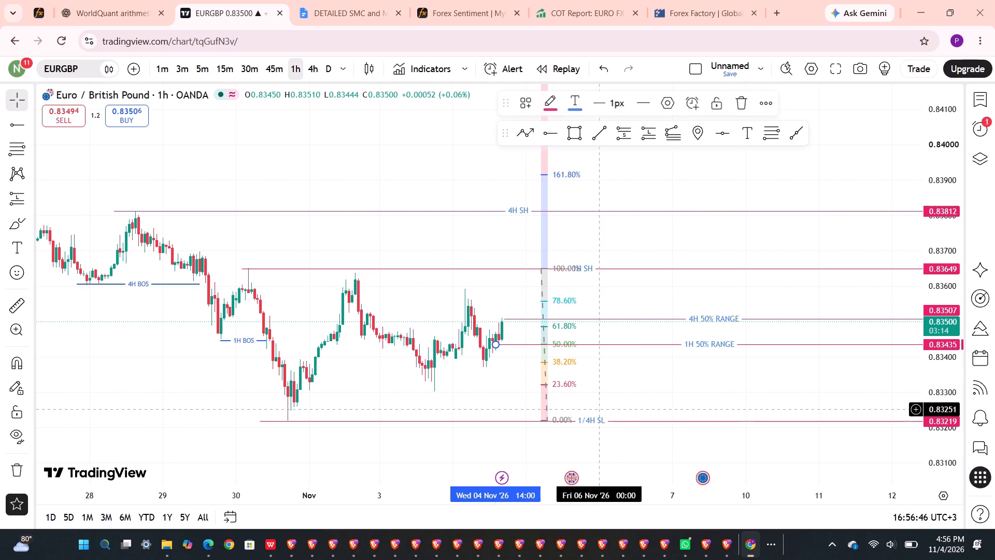
Delete the Fib retracement drawn between the 1H SH and 1/4H SL levels.
{"action": "left_click", "coordinate": [575, 376]}
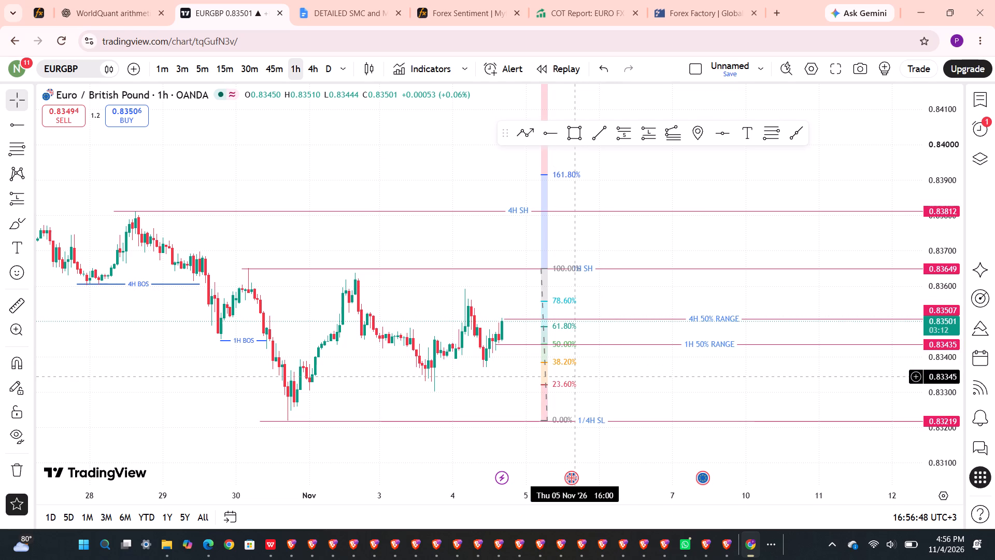
{"action": "left_click", "coordinate": [567, 384]}
{"action": "key", "text": "BackSpace"}
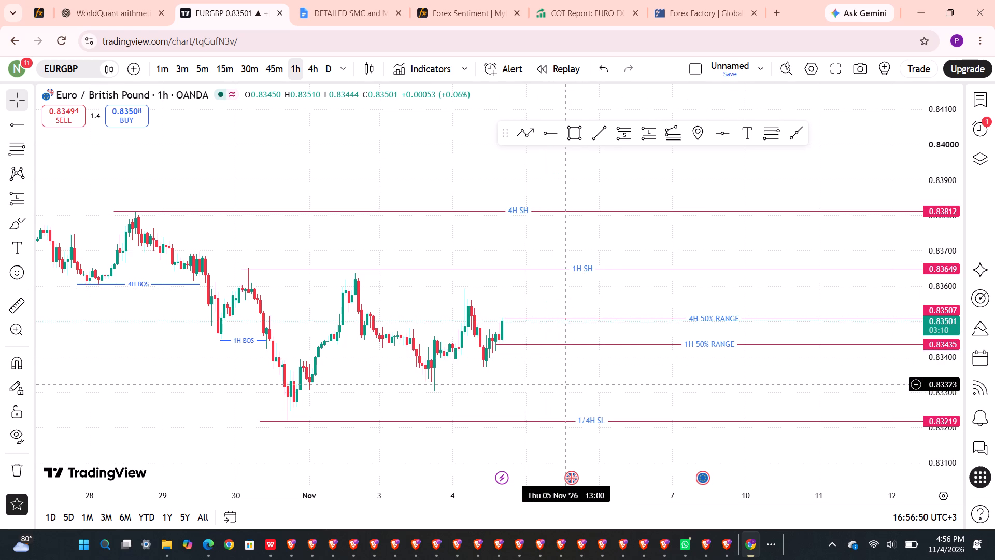
Switch EURGBP to the 15-minute timeframe and examine the recent price action around the 4H and 1H 50% range levels.
{"action": "left_click", "coordinate": [222, 74]}
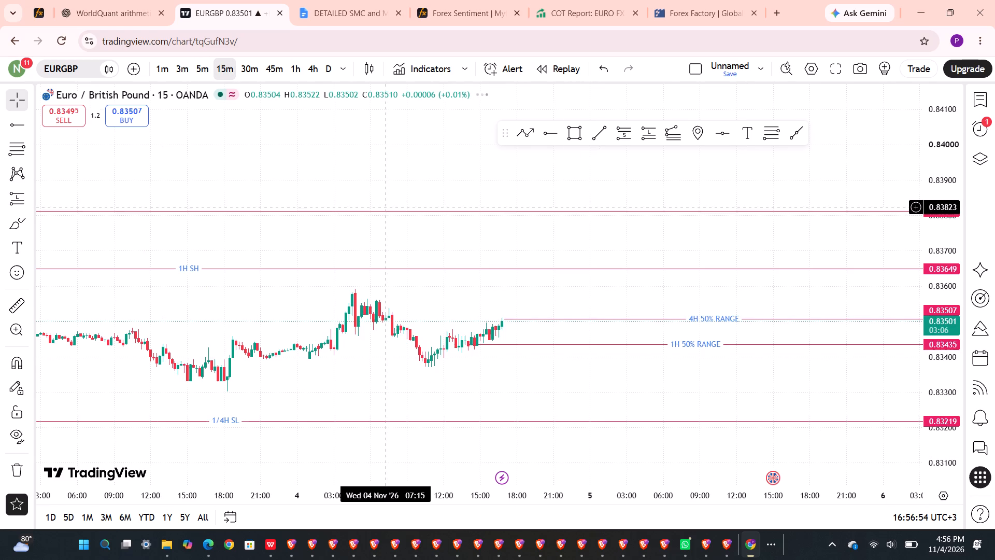
{"action": "left_click", "coordinate": [465, 222]}
{"action": "scroll", "coordinate": [465, 222], "scroll_direction": "up", "scroll_amount": 2}
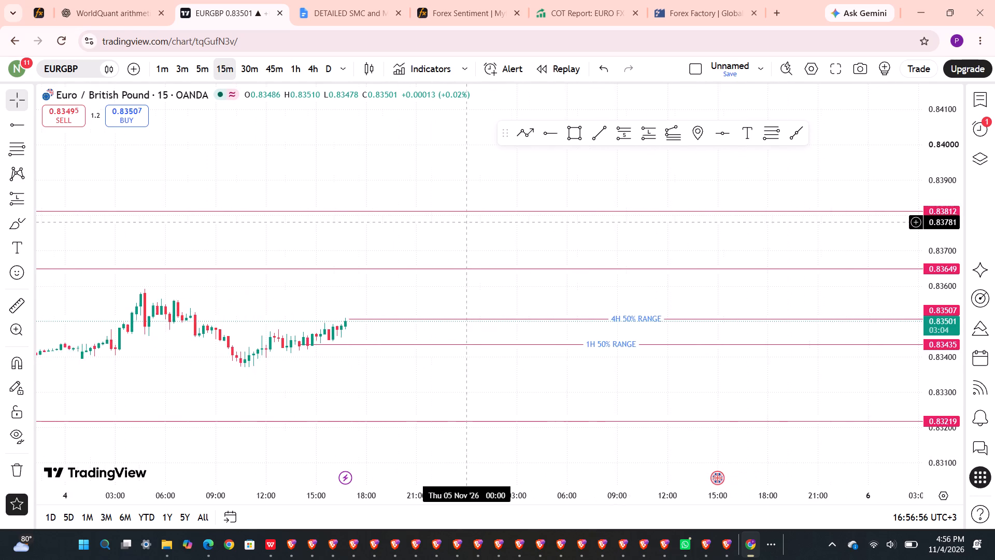
{"action": "scroll", "coordinate": [465, 222], "scroll_direction": "up", "scroll_amount": 1}
{"action": "left_click_drag", "start_coordinate": [397, 247], "coordinate": [577, 238]}
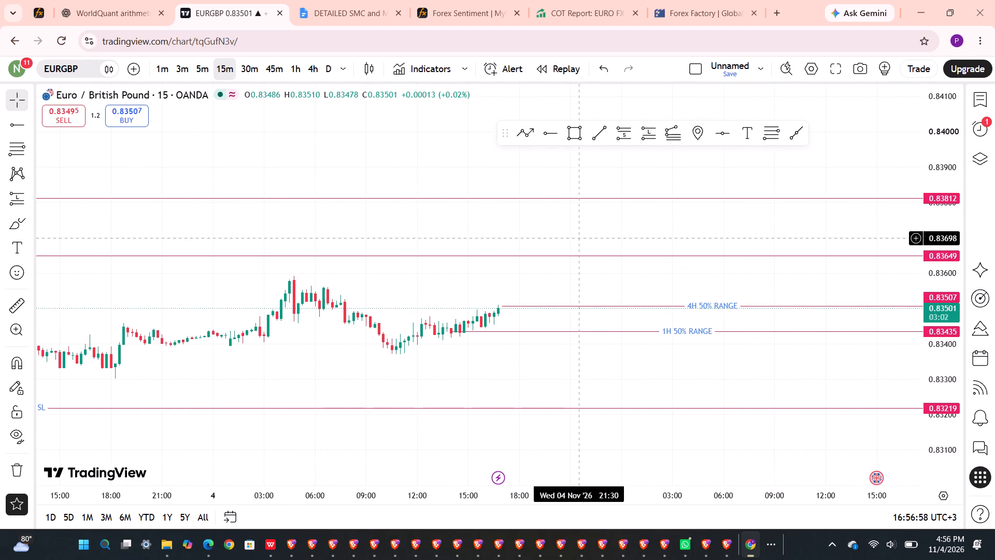
{"action": "left_click_drag", "start_coordinate": [743, 246], "coordinate": [869, 246]}
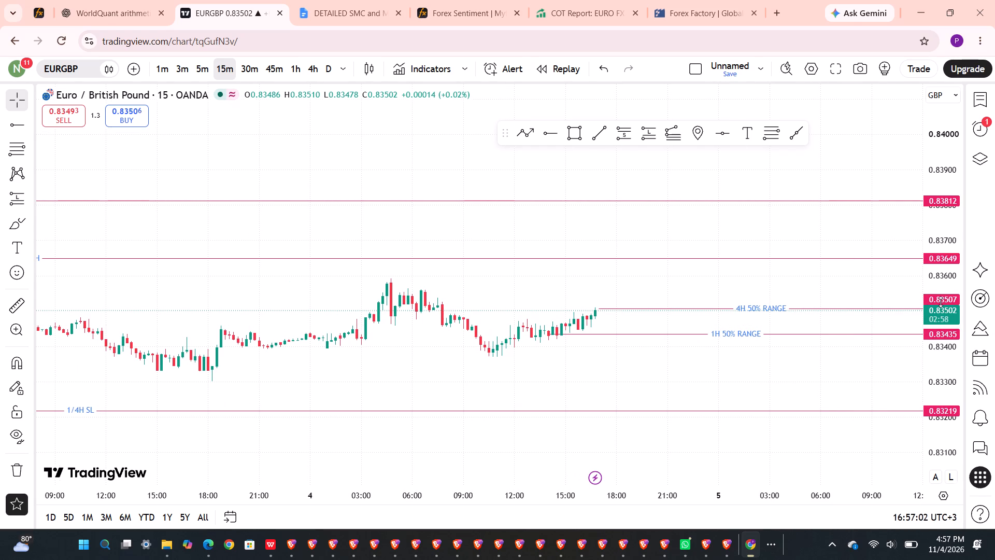
{"action": "scroll", "coordinate": [941, 302], "scroll_direction": "down", "scroll_amount": 3}
{"action": "scroll", "coordinate": [941, 302], "scroll_direction": "up", "scroll_amount": 5}
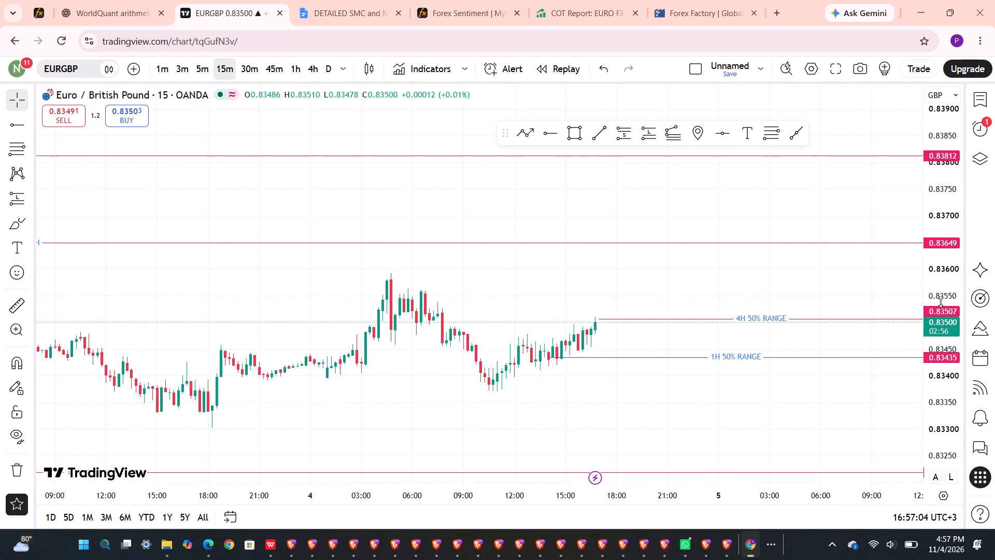
{"action": "scroll", "coordinate": [941, 302], "scroll_direction": "up", "scroll_amount": 2}
{"action": "left_click_drag", "start_coordinate": [528, 282], "coordinate": [759, 239]}
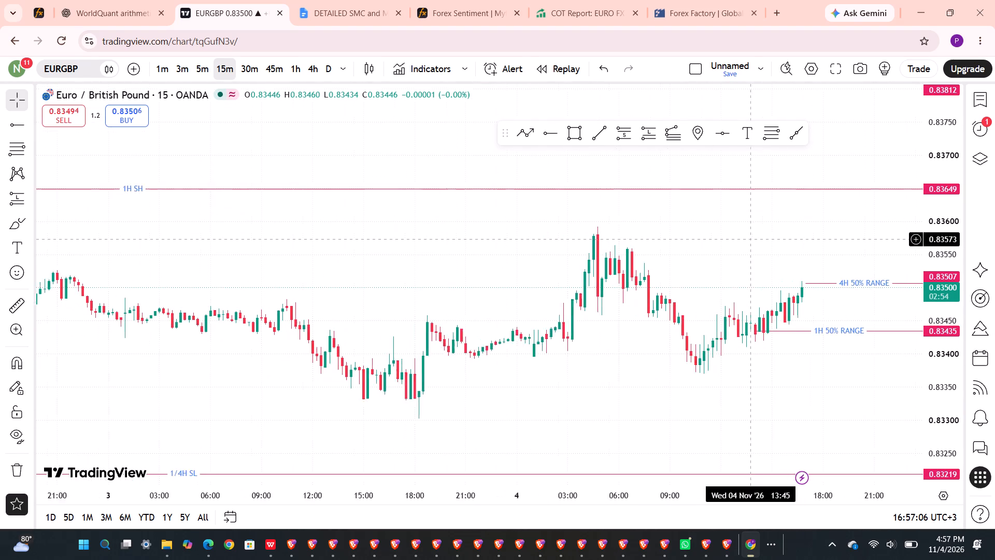
{"action": "left_click_drag", "start_coordinate": [759, 239], "coordinate": [743, 234]}
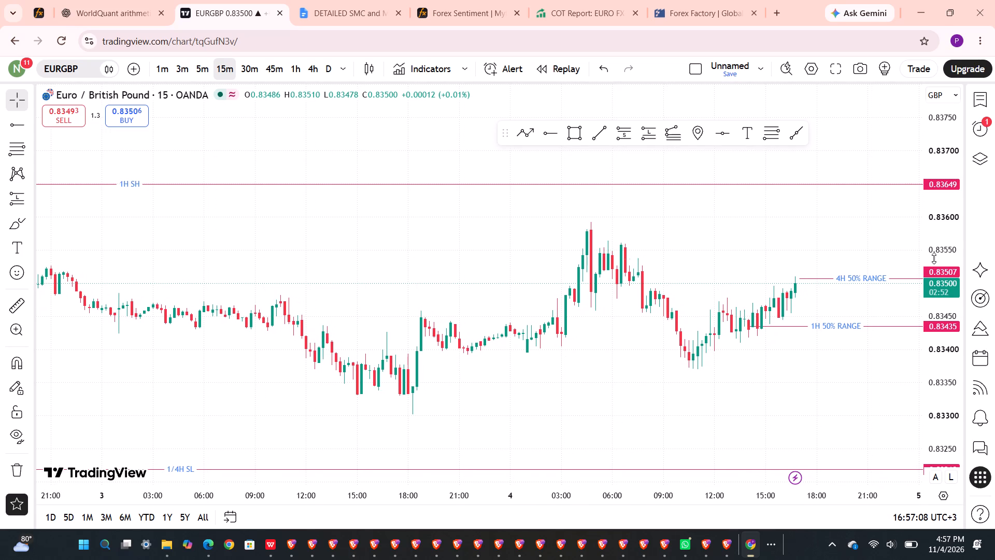
{"action": "scroll", "coordinate": [944, 259], "scroll_direction": "up", "scroll_amount": 2}
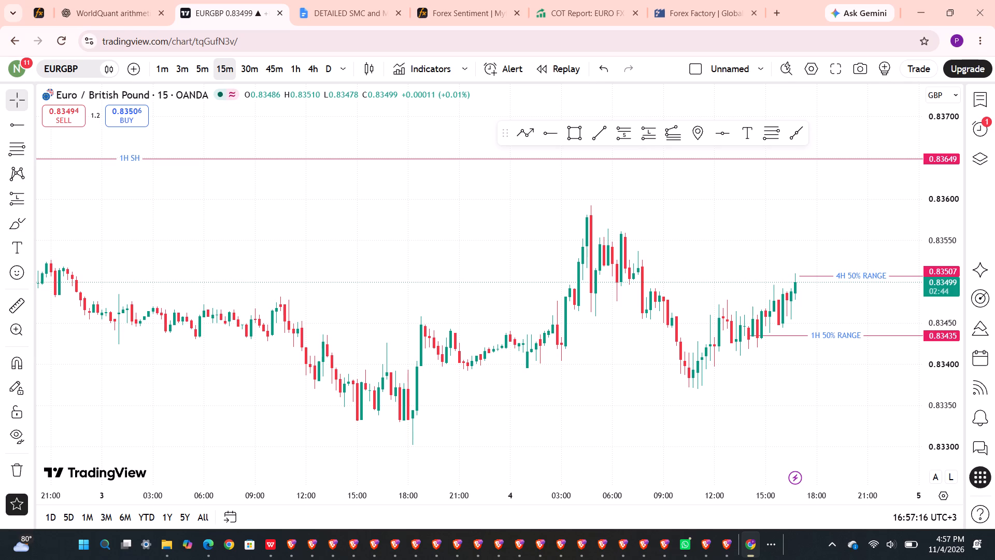
Compare the 4-hour view with the 15-minute candles since early November, checking the swings between the 1H SH and 50% levels.
{"action": "left_click", "coordinate": [316, 69]}
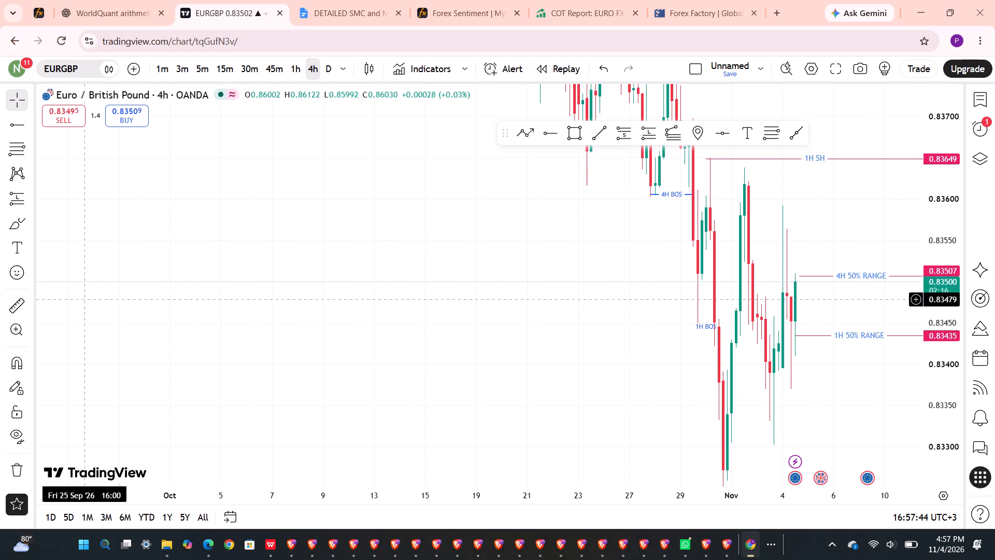
{"action": "left_click", "coordinate": [225, 72]}
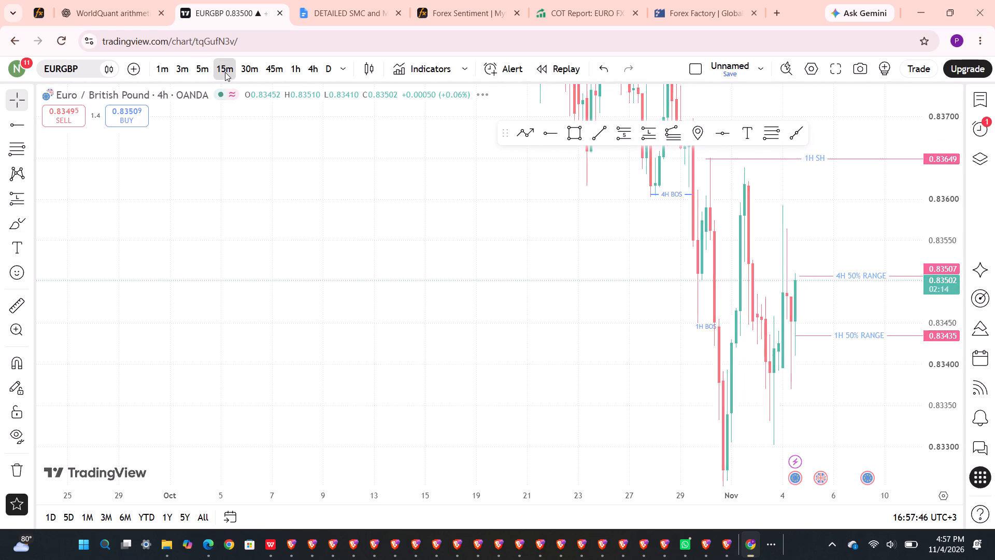
{"action": "scroll", "coordinate": [492, 321], "scroll_direction": "down", "scroll_amount": 1}
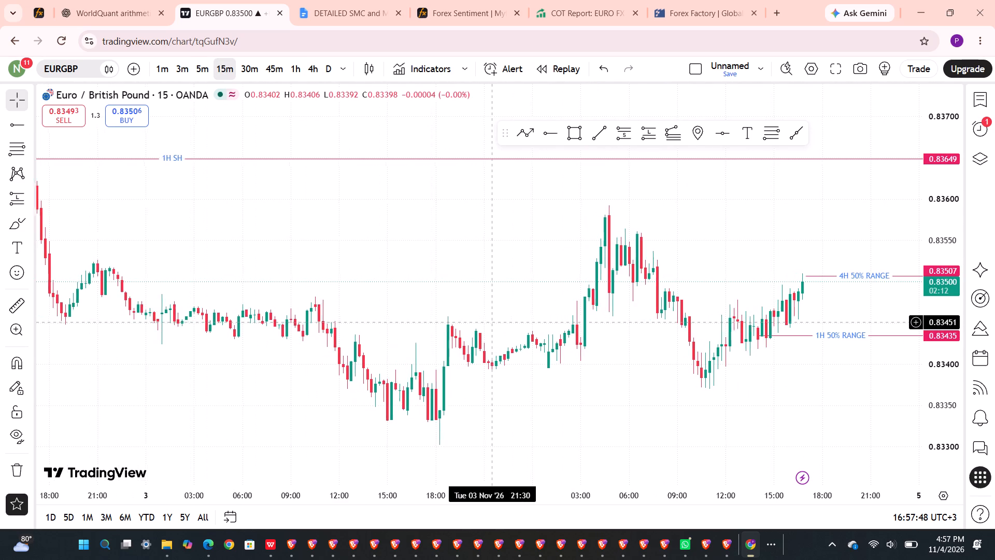
{"action": "scroll", "coordinate": [492, 321], "scroll_direction": "down", "scroll_amount": 3}
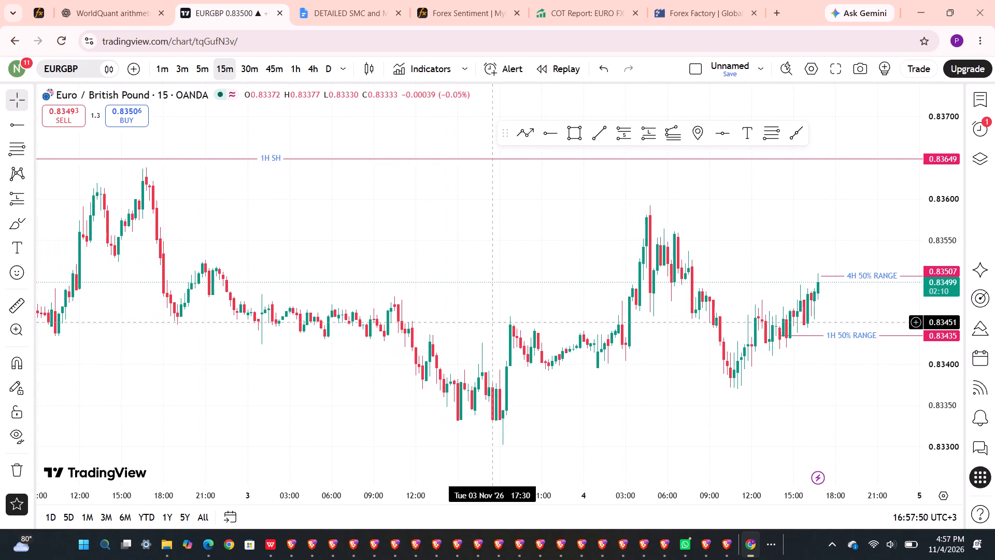
{"action": "scroll", "coordinate": [492, 321], "scroll_direction": "down", "scroll_amount": 3}
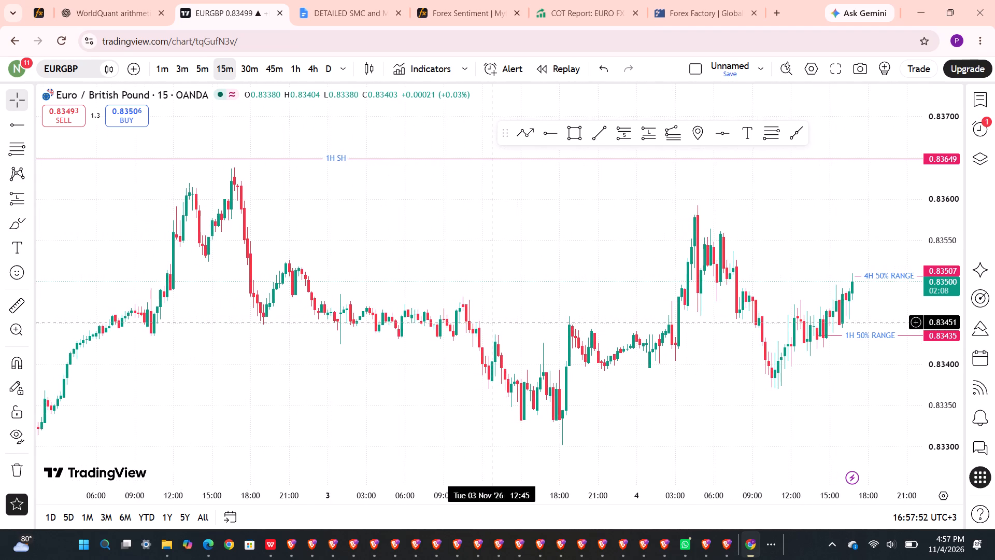
{"action": "scroll", "coordinate": [492, 321], "scroll_direction": "down", "scroll_amount": 1}
{"action": "left_click_drag", "start_coordinate": [523, 320], "coordinate": [371, 298]}
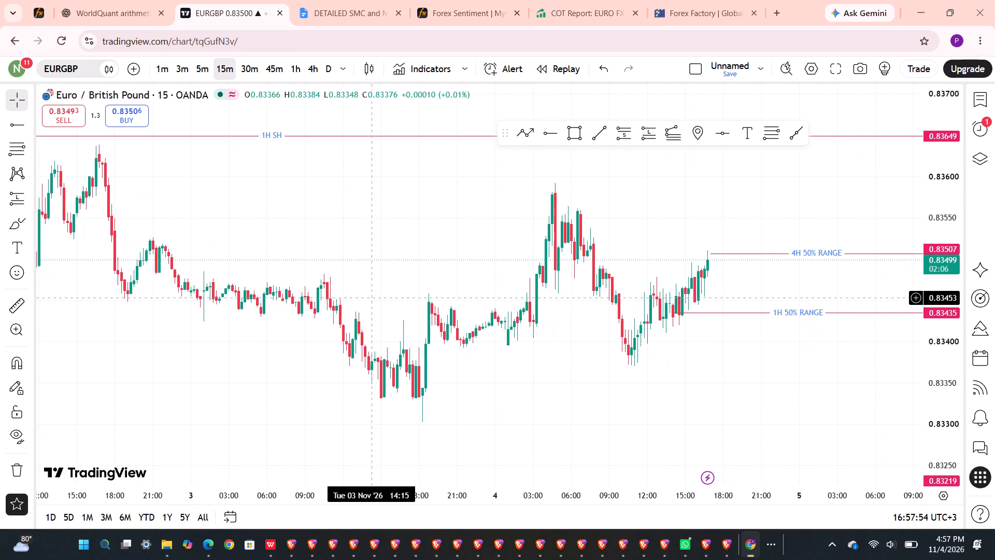
{"action": "scroll", "coordinate": [371, 298], "scroll_direction": "down", "scroll_amount": 2}
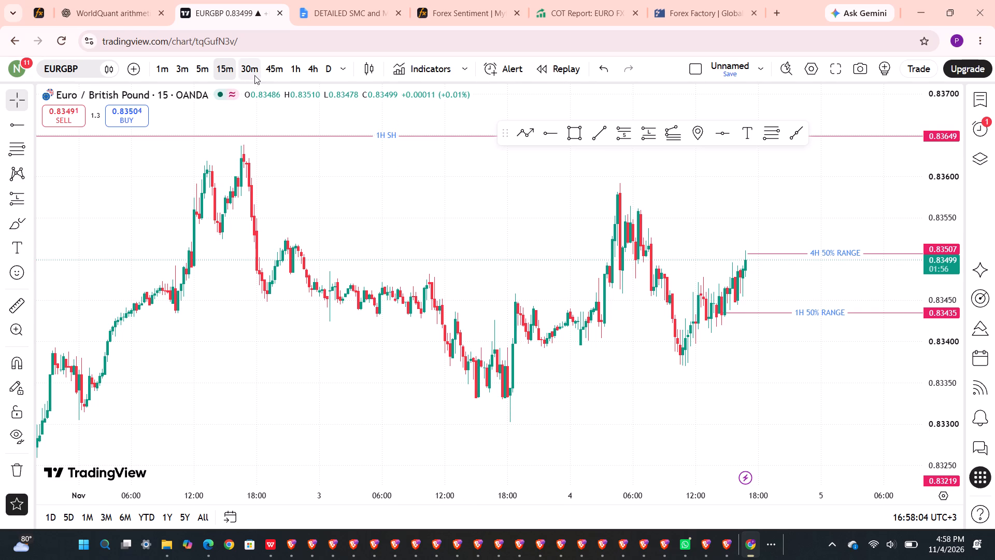
Review the 4-hour and 1-hour charts against the marked SH, SL, BOS and 50% range levels.
{"action": "left_click", "coordinate": [308, 78]}
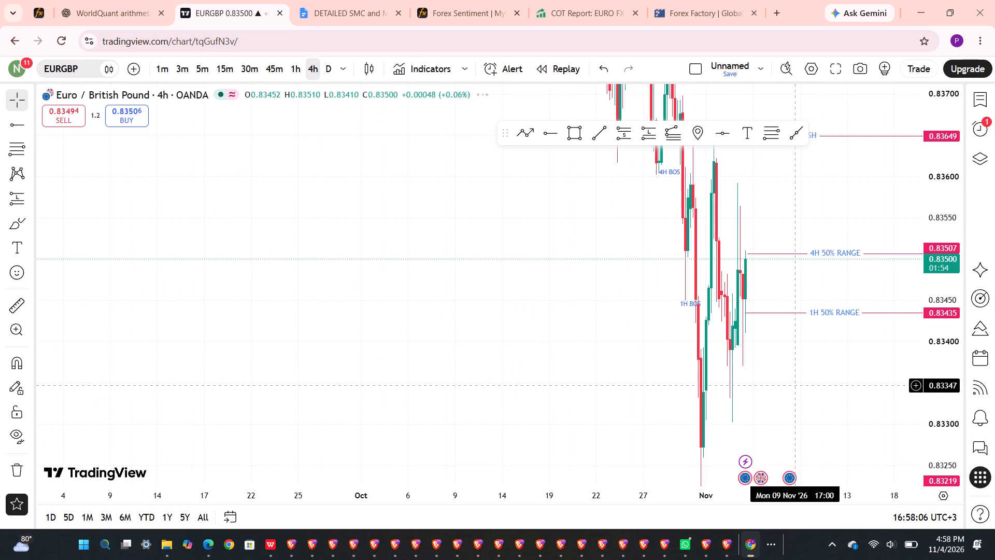
{"action": "scroll", "coordinate": [714, 319], "scroll_direction": "up", "scroll_amount": 5}
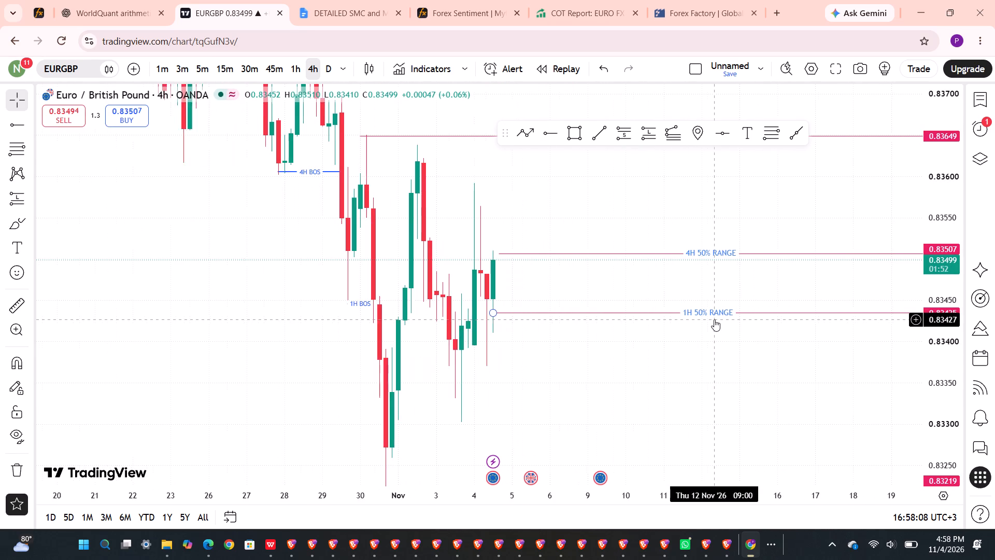
{"action": "scroll", "coordinate": [949, 373], "scroll_direction": "down", "scroll_amount": 4}
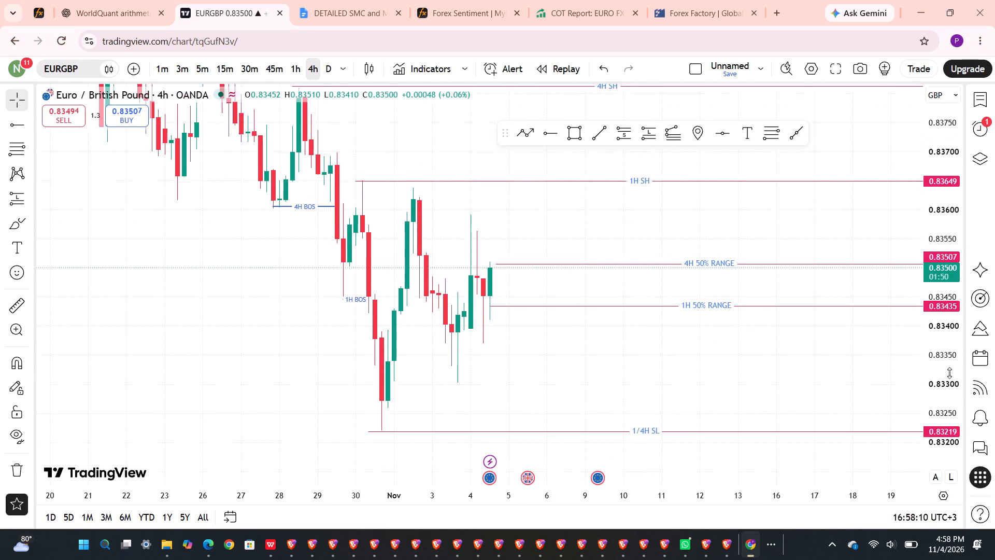
{"action": "scroll", "coordinate": [949, 373], "scroll_direction": "down", "scroll_amount": 2}
{"action": "scroll", "coordinate": [949, 373], "scroll_direction": "up", "scroll_amount": 1}
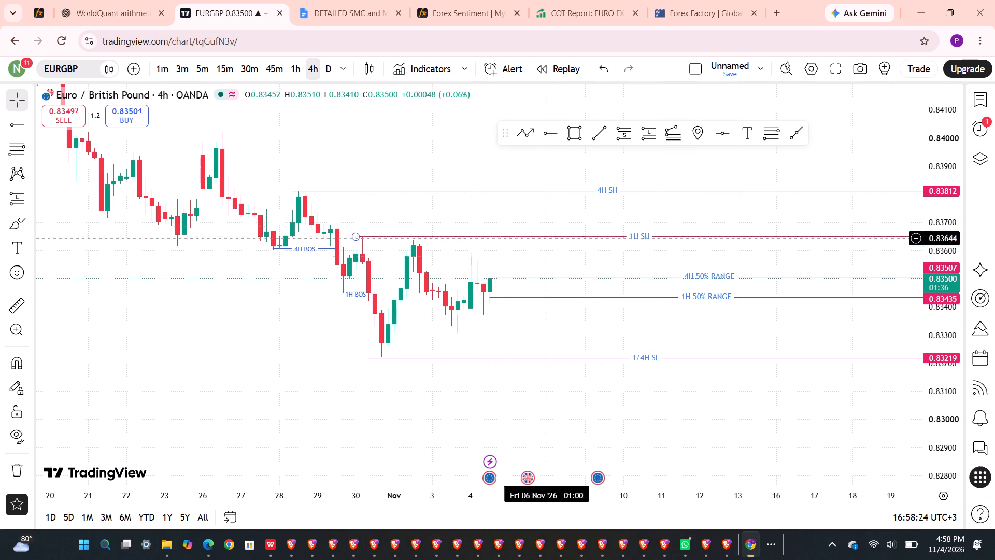
{"action": "left_click", "coordinate": [293, 69]}
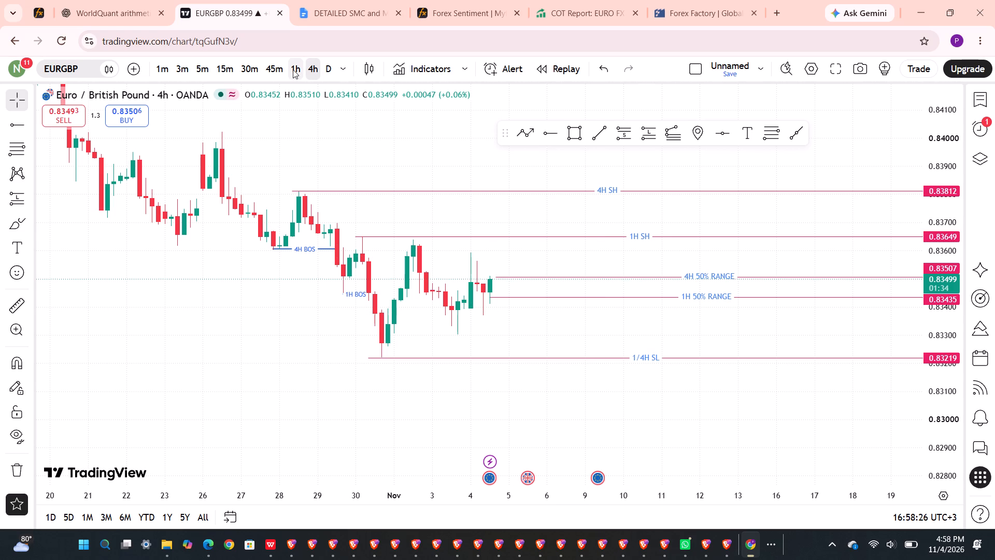
{"action": "scroll", "coordinate": [580, 297], "scroll_direction": "up", "scroll_amount": 1}
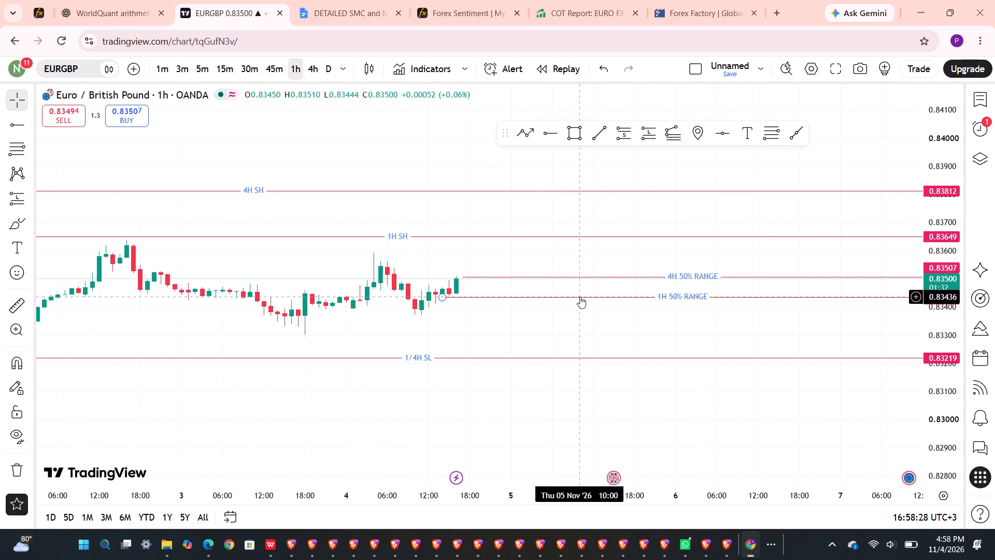
{"action": "scroll", "coordinate": [580, 297], "scroll_direction": "down", "scroll_amount": 2}
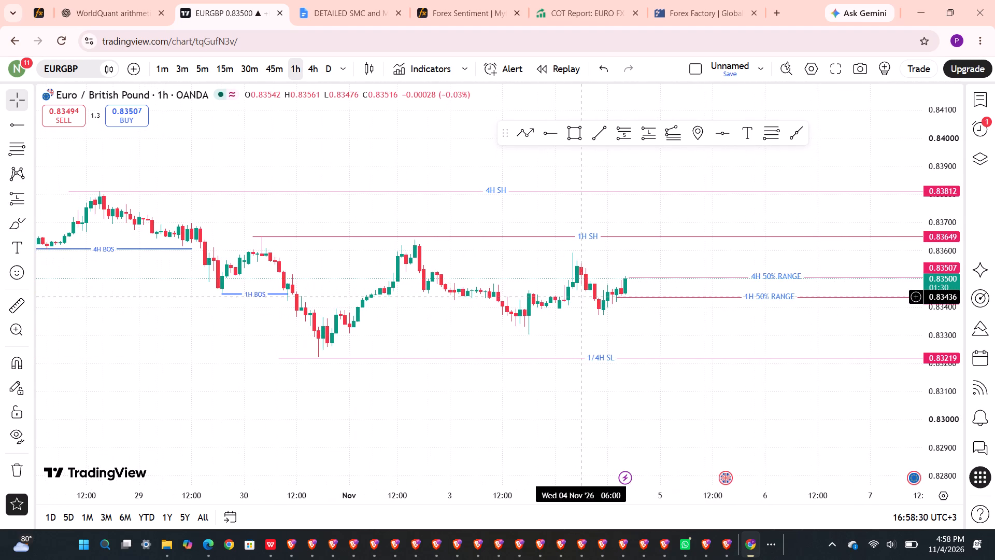
{"action": "left_click_drag", "start_coordinate": [597, 313], "coordinate": [589, 331]}
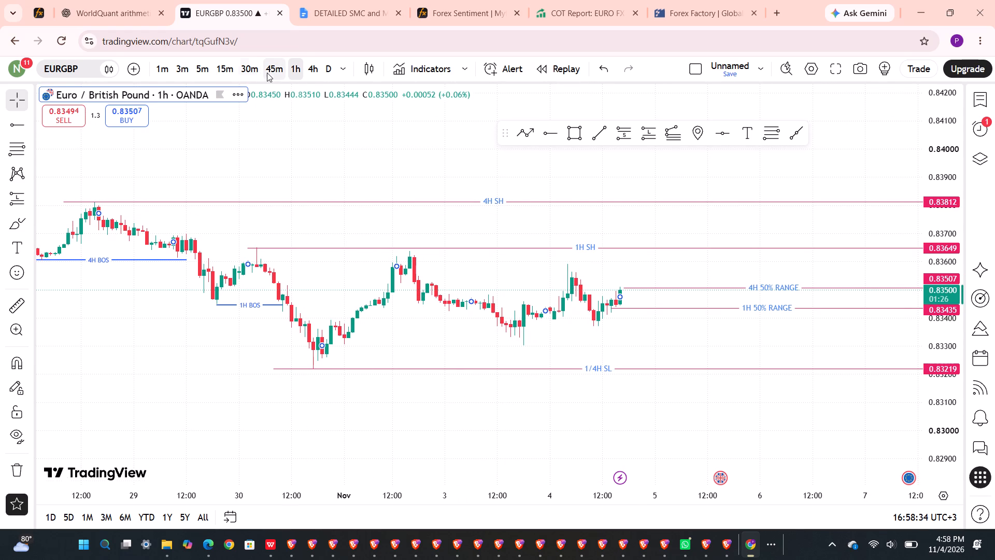
Examine the 15-minute structure, from the 1H BOS and 1/4H SL swing to the 4 November candles near the 50% levels.
{"action": "left_click", "coordinate": [227, 66]}
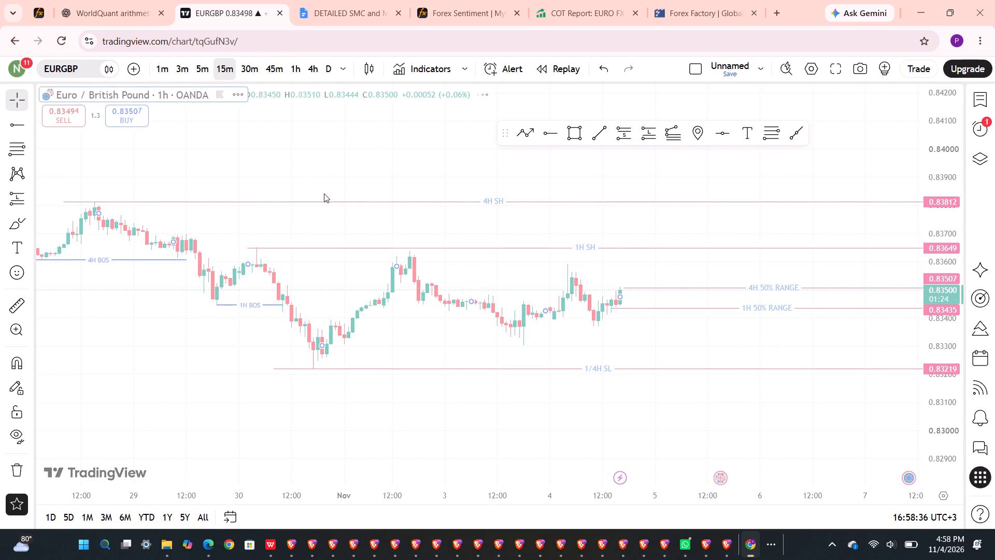
{"action": "scroll", "coordinate": [501, 301], "scroll_direction": "down", "scroll_amount": 1}
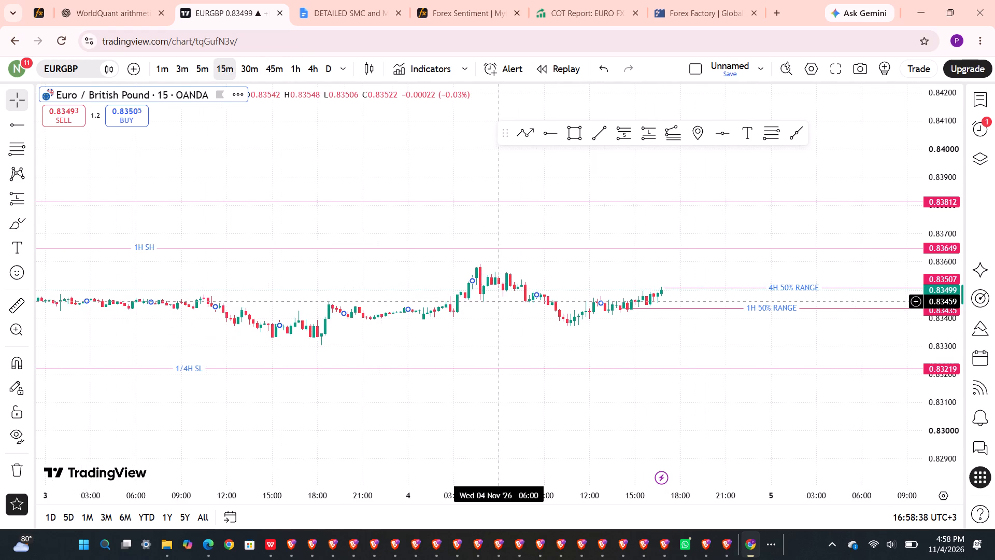
{"action": "scroll", "coordinate": [501, 301], "scroll_direction": "down", "scroll_amount": 1}
{"action": "scroll", "coordinate": [547, 336], "scroll_direction": "down", "scroll_amount": 3}
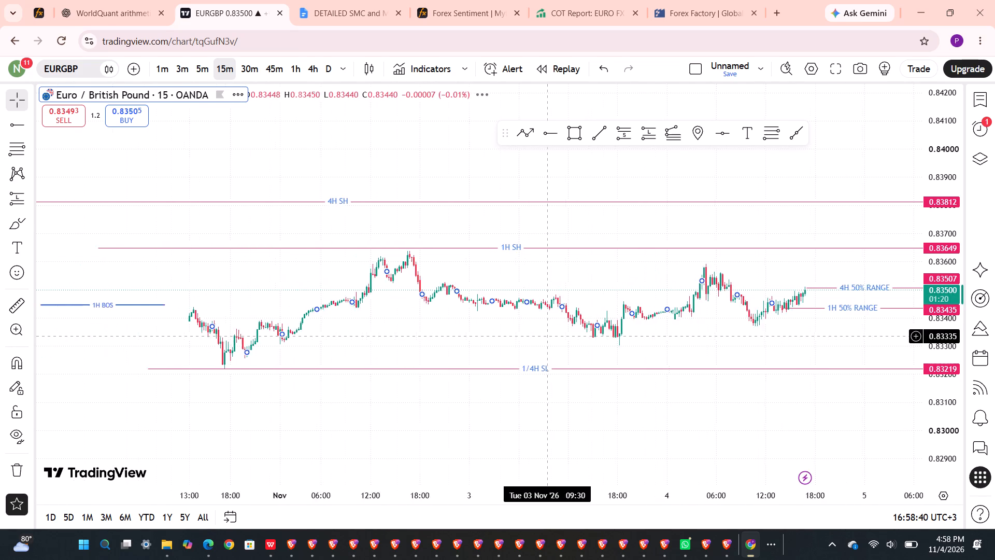
{"action": "scroll", "coordinate": [547, 336], "scroll_direction": "down", "scroll_amount": 2}
{"action": "scroll", "coordinate": [547, 336], "scroll_direction": "up", "scroll_amount": 3}
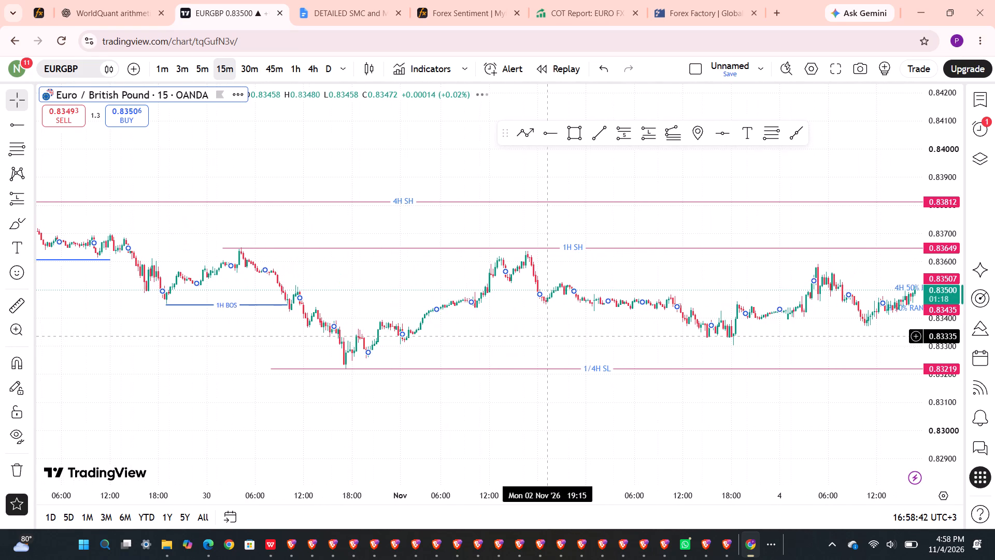
{"action": "scroll", "coordinate": [610, 335], "scroll_direction": "up", "scroll_amount": 4}
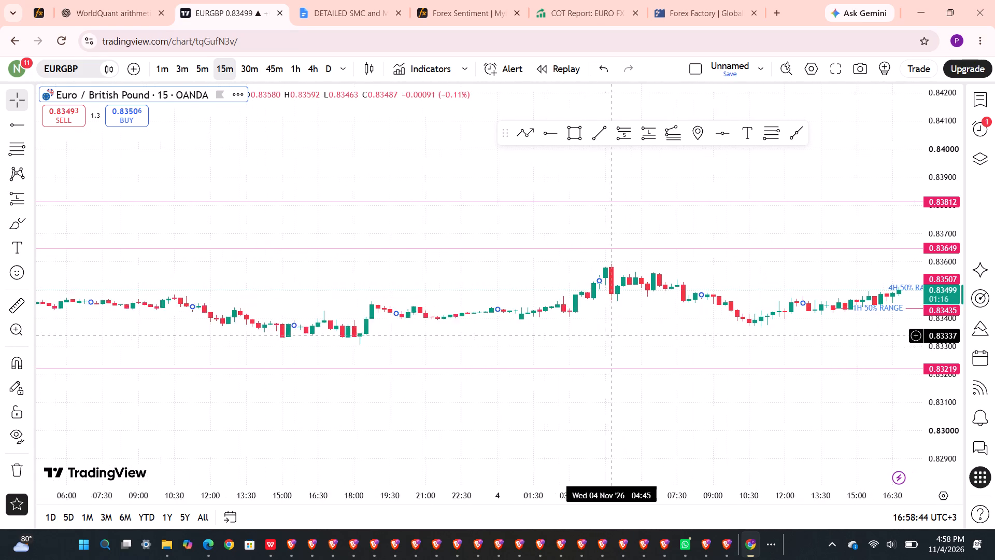
{"action": "scroll", "coordinate": [614, 306], "scroll_direction": "down", "scroll_amount": 1}
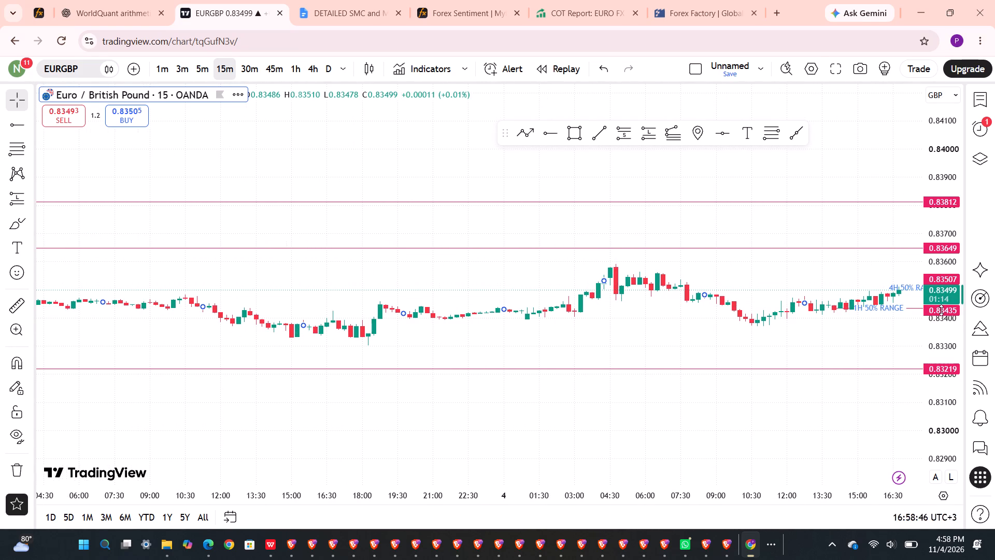
{"action": "scroll", "coordinate": [941, 310], "scroll_direction": "down", "scroll_amount": 3}
{"action": "scroll", "coordinate": [941, 310], "scroll_direction": "up", "scroll_amount": 5}
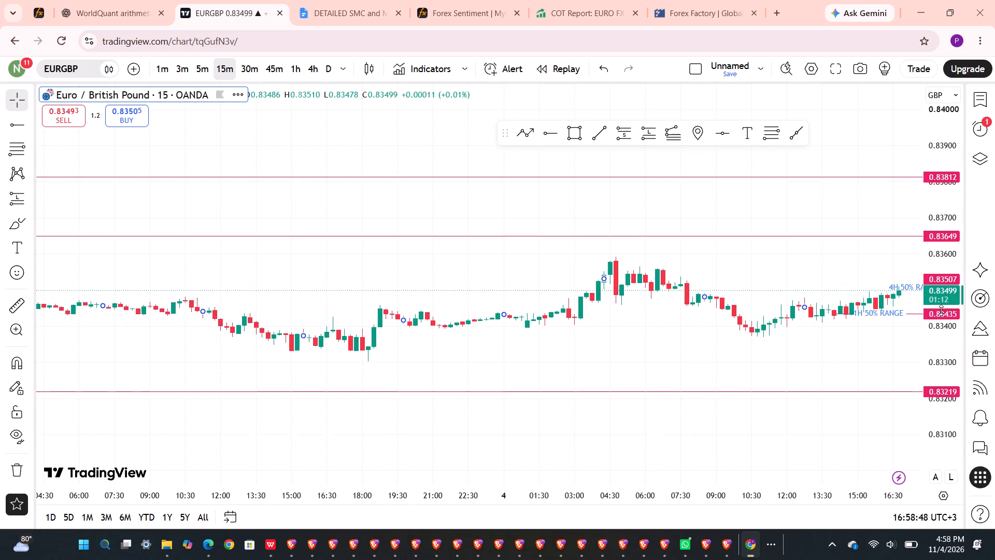
{"action": "scroll", "coordinate": [941, 310], "scroll_direction": "up", "scroll_amount": 3}
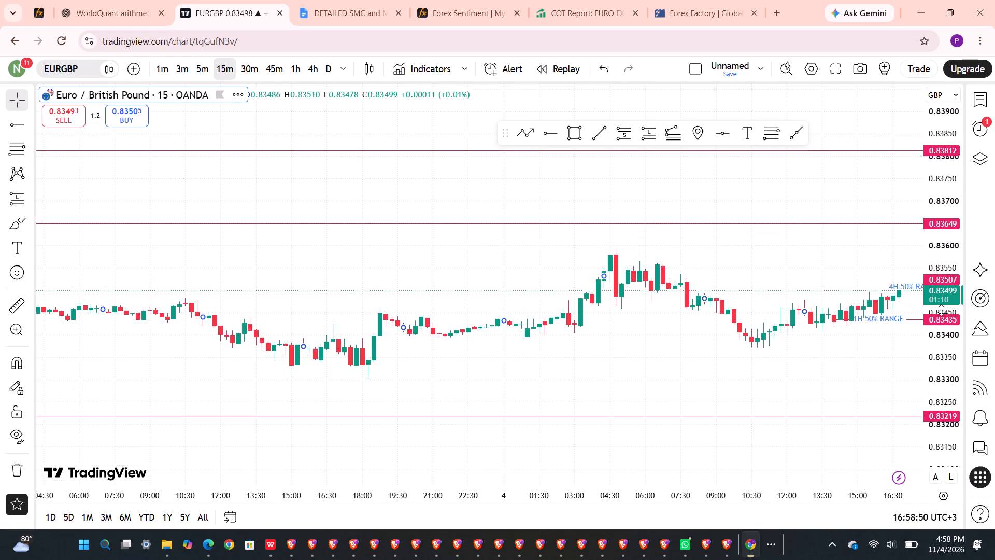
{"action": "scroll", "coordinate": [941, 310], "scroll_direction": "up", "scroll_amount": 7}
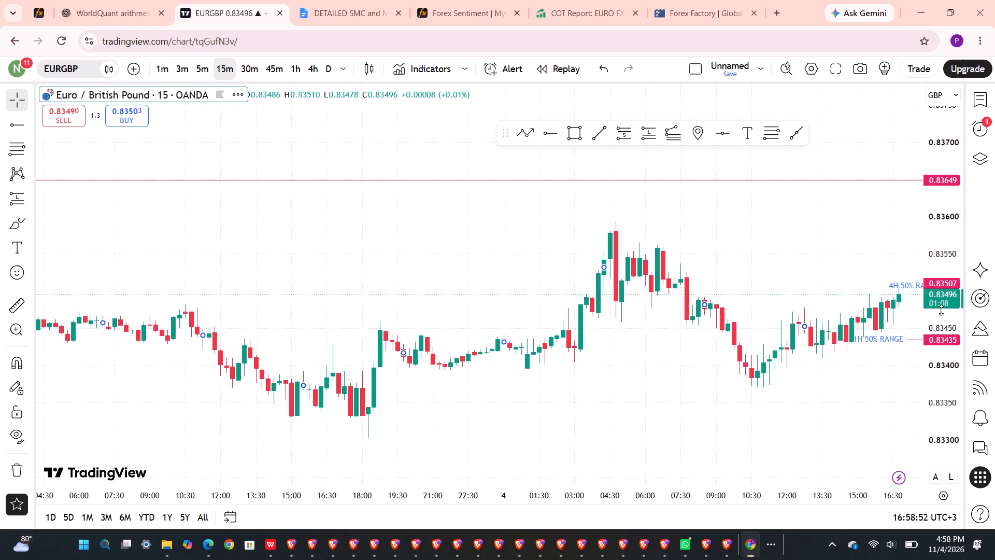
{"action": "scroll", "coordinate": [941, 310], "scroll_direction": "up", "scroll_amount": 3}
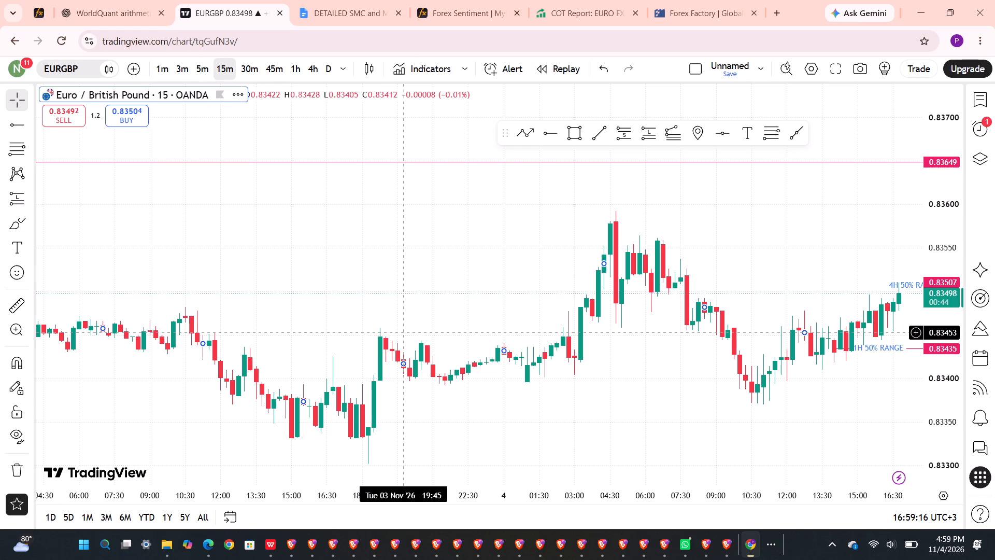
{"action": "scroll", "coordinate": [470, 317], "scroll_direction": "up", "scroll_amount": 1}
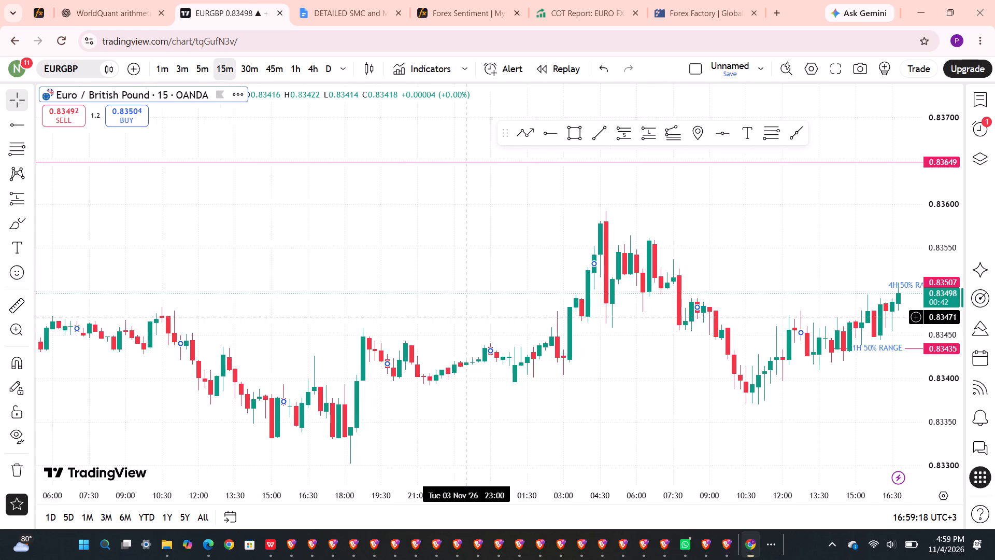
{"action": "scroll", "coordinate": [470, 317], "scroll_direction": "up", "scroll_amount": 3}
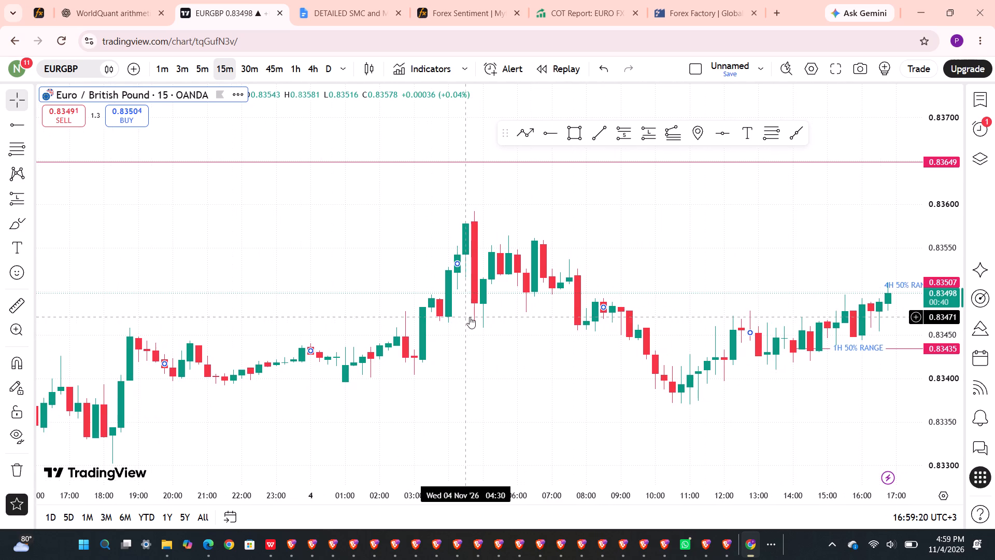
Examine the 15-minute EURGBP swings of 3 and 4 November against the 1H SH and the 4H and 1H 50% range levels.
{"action": "left_click_drag", "start_coordinate": [617, 277], "coordinate": [434, 273]}
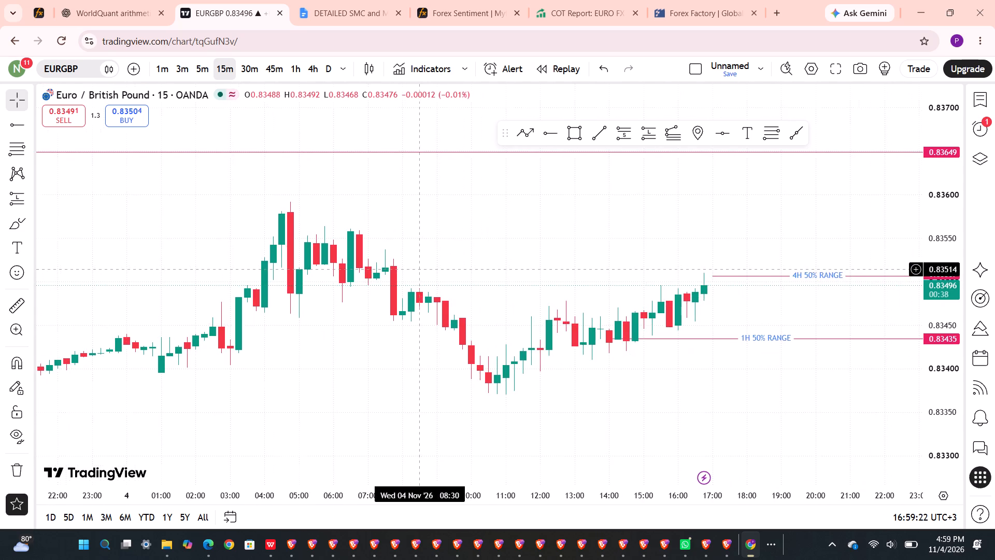
{"action": "left_click_drag", "start_coordinate": [434, 273], "coordinate": [473, 289]}
{"action": "scroll", "coordinate": [473, 289], "scroll_direction": "up", "scroll_amount": 1}
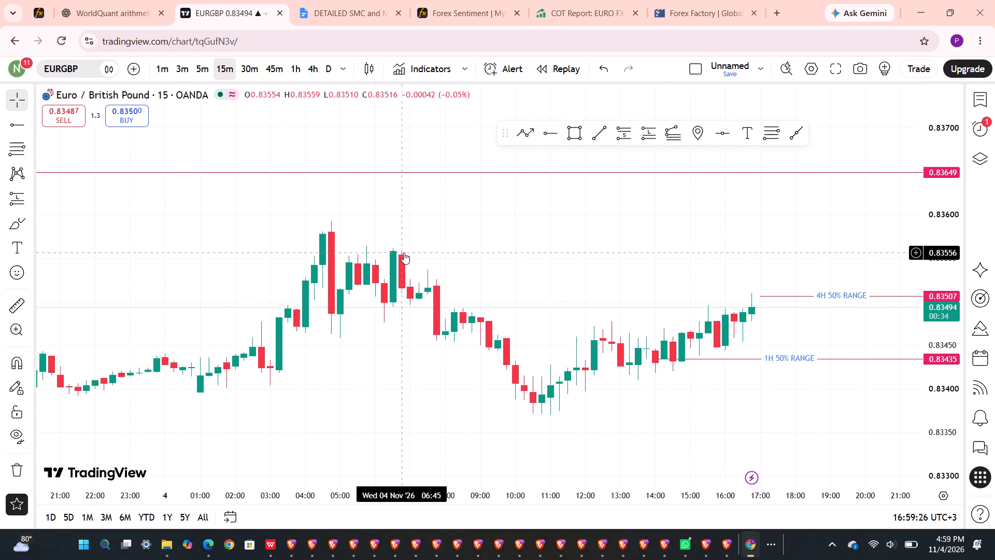
{"action": "scroll", "coordinate": [404, 253], "scroll_direction": "up", "scroll_amount": 1}
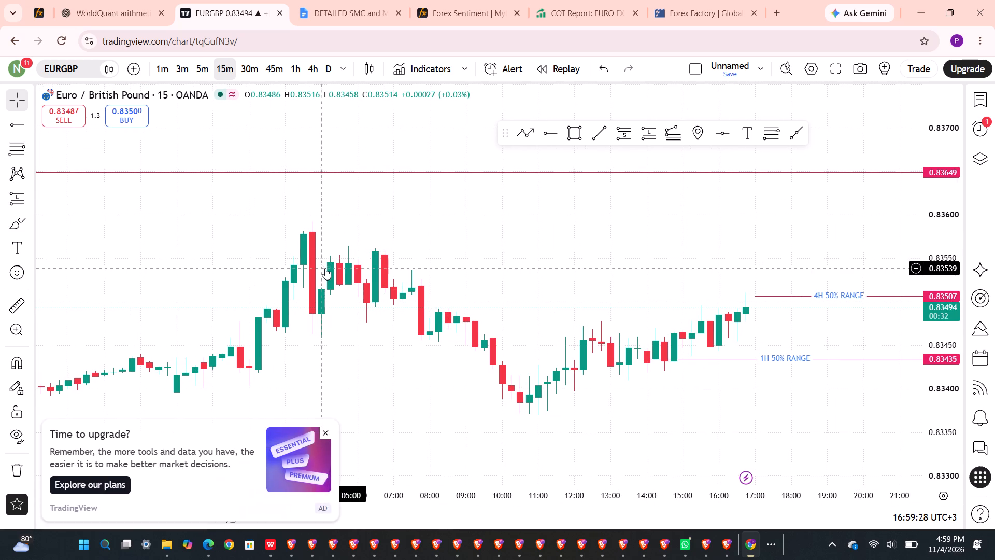
{"action": "scroll", "coordinate": [325, 268], "scroll_direction": "right", "scroll_amount": 3}
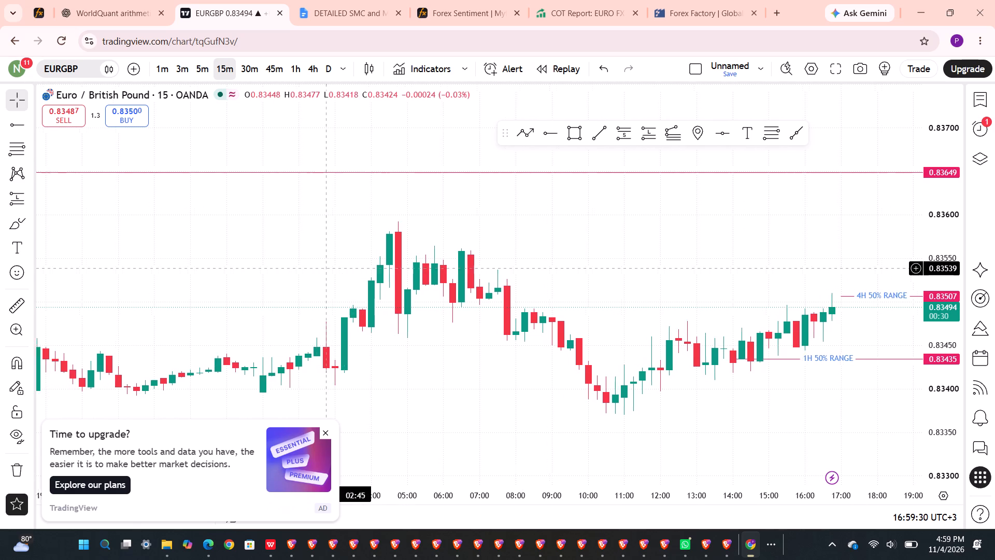
{"action": "scroll", "coordinate": [325, 268], "scroll_direction": "right", "scroll_amount": 1}
{"action": "scroll", "coordinate": [325, 268], "scroll_direction": "up", "scroll_amount": 1}
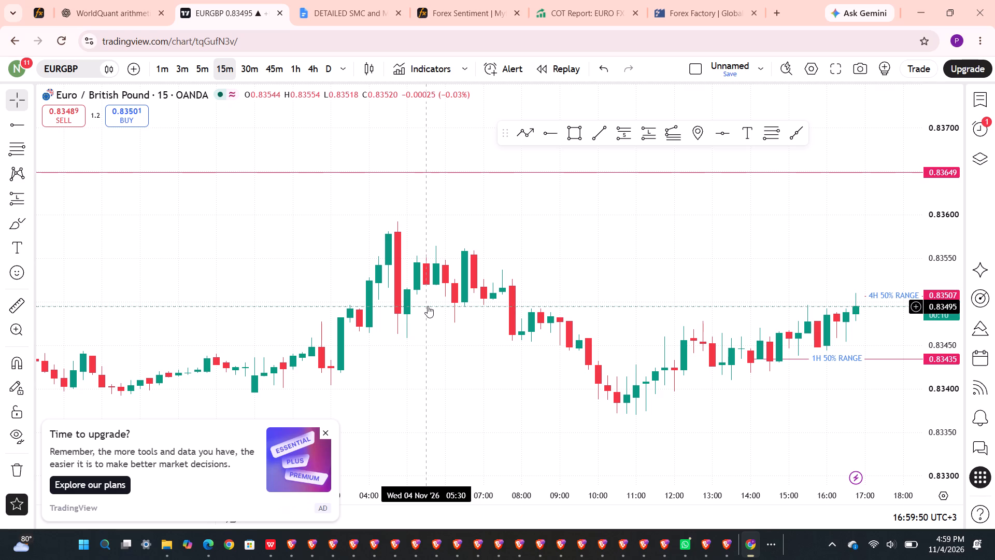
{"action": "scroll", "coordinate": [428, 306], "scroll_direction": "down", "scroll_amount": 2}
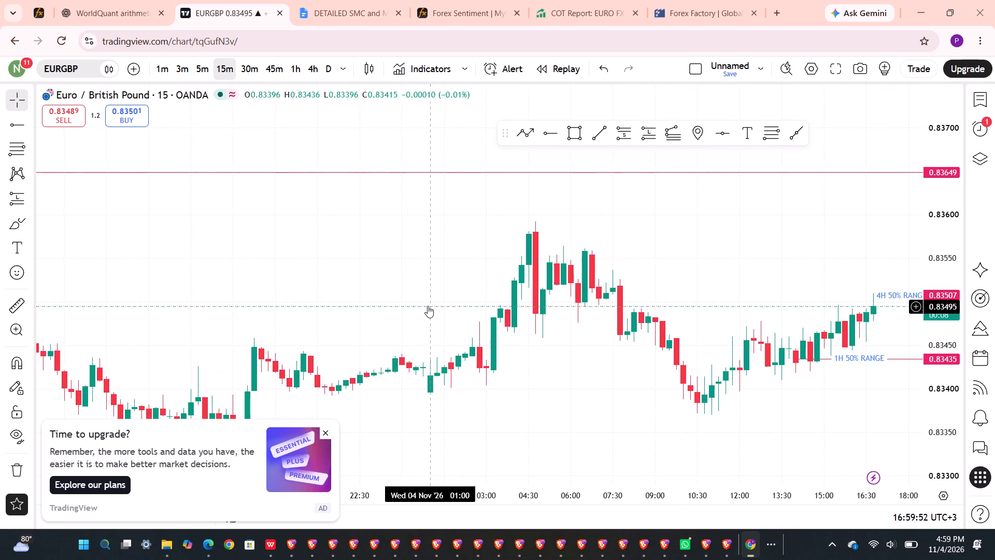
{"action": "scroll", "coordinate": [428, 306], "scroll_direction": "down", "scroll_amount": 2}
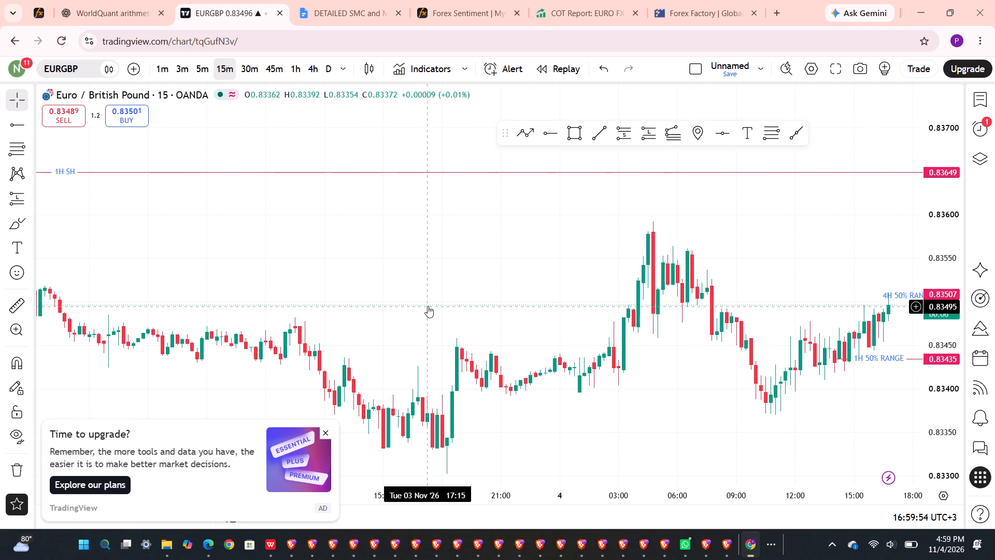
{"action": "right_click", "coordinate": [428, 306]}
{"action": "scroll", "coordinate": [428, 306], "scroll_direction": "left", "scroll_amount": 4}
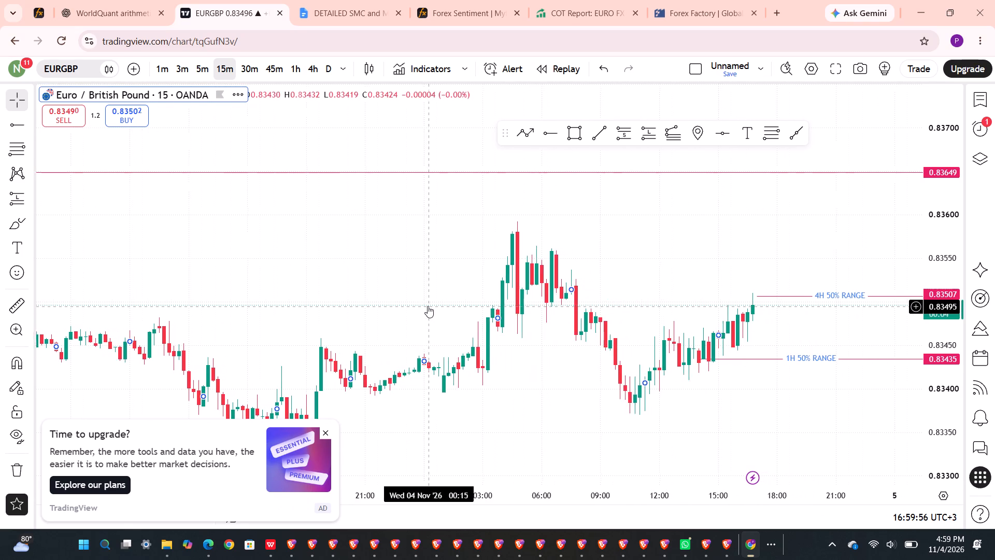
{"action": "scroll", "coordinate": [428, 306], "scroll_direction": "left", "scroll_amount": 1}
{"action": "left_click", "coordinate": [393, 301]}
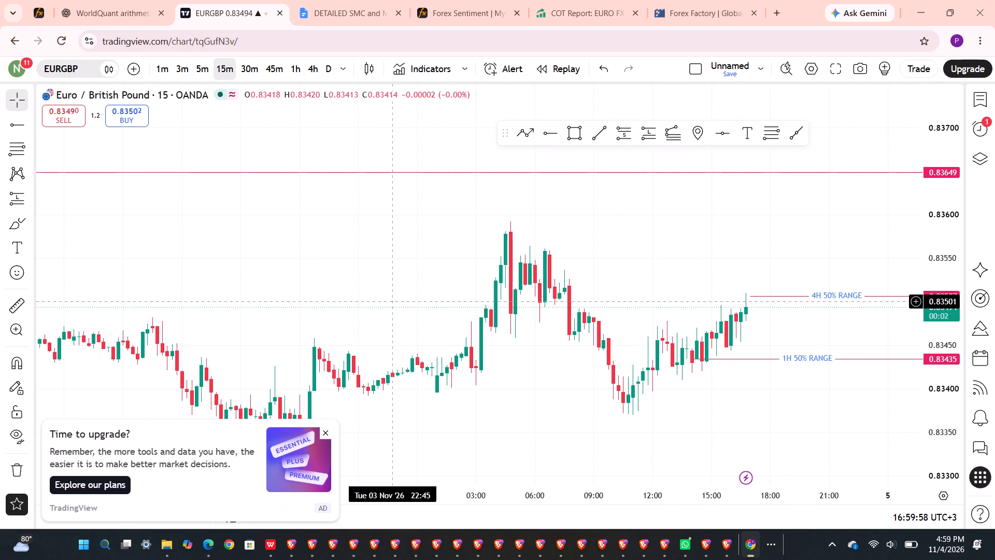
{"action": "scroll", "coordinate": [578, 308], "scroll_direction": "left", "scroll_amount": 1}
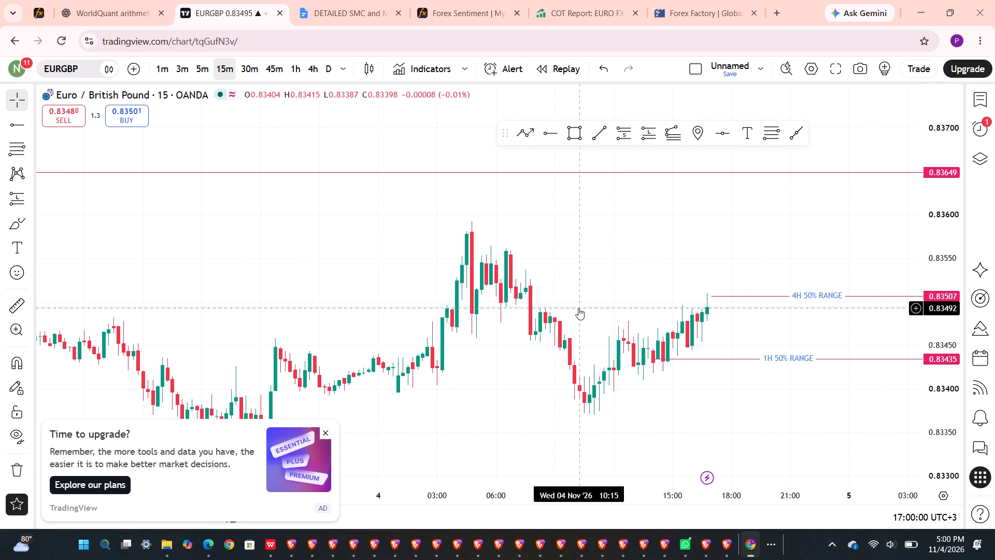
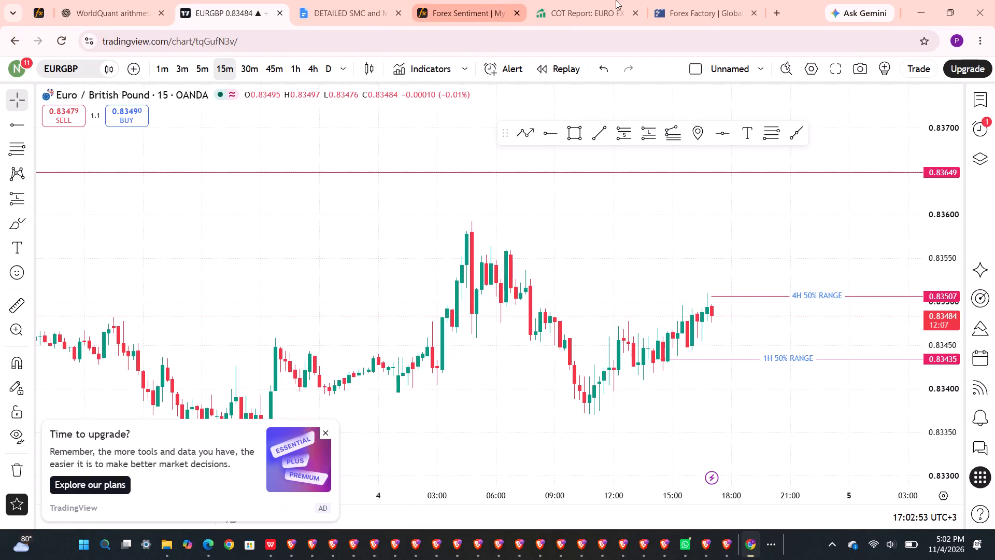
Review steps 3 to 8 of the SMC strategy checklist document, through the bulk forex orders and orderbook checks.
{"action": "left_click", "coordinate": [590, 9]}
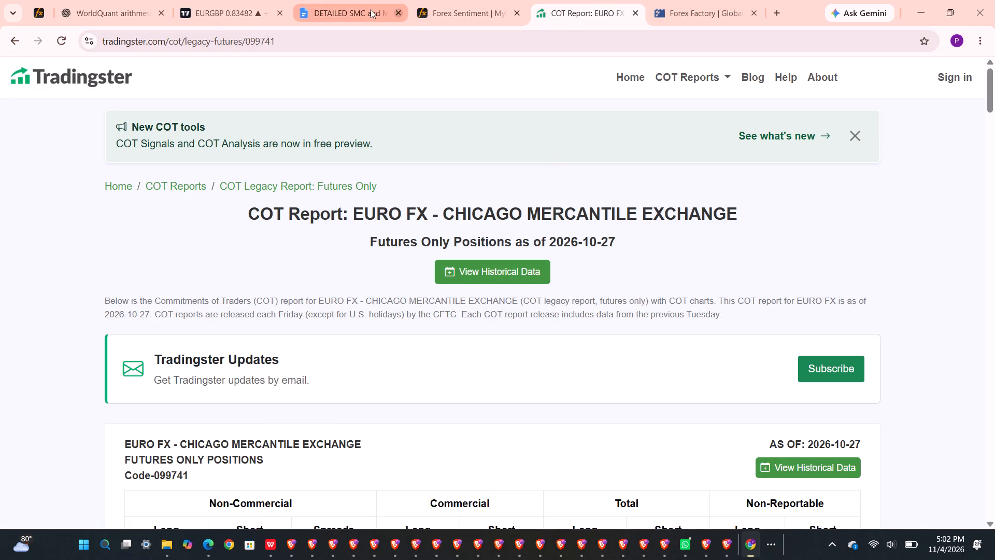
{"action": "left_click", "coordinate": [368, 9]}
{"action": "scroll", "coordinate": [446, 277], "scroll_direction": "down", "scroll_amount": 2}
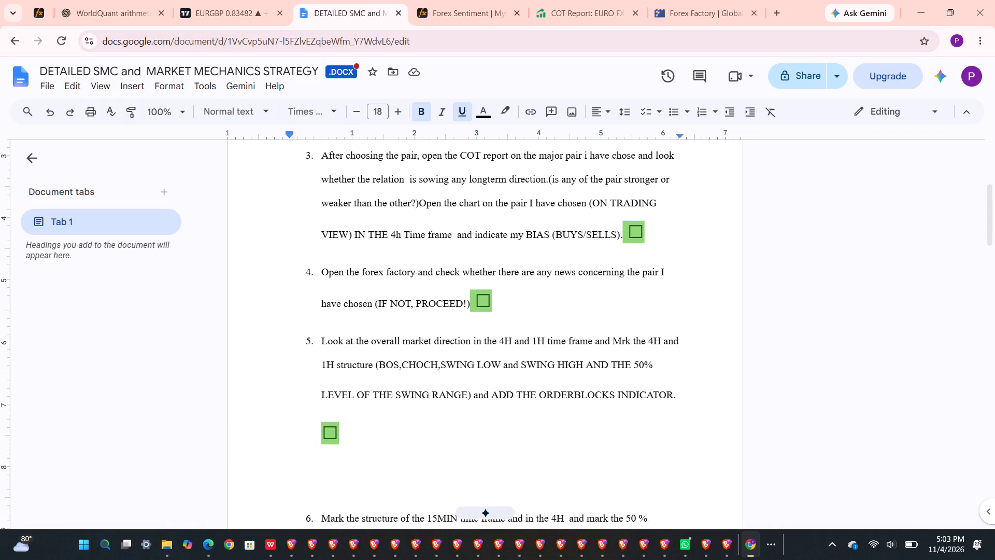
{"action": "scroll", "coordinate": [446, 277], "scroll_direction": "down", "scroll_amount": 1}
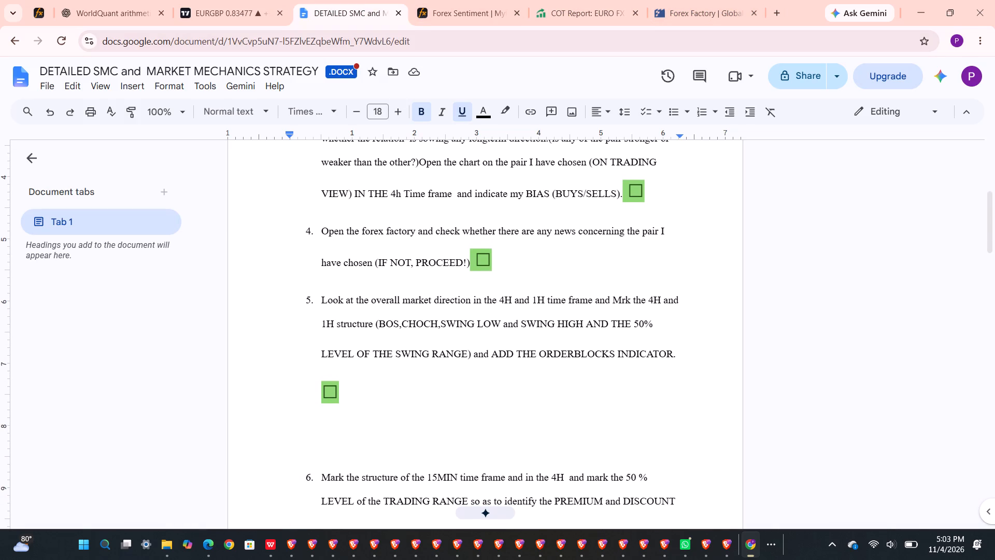
{"action": "scroll", "coordinate": [479, 329], "scroll_direction": "down", "scroll_amount": 1}
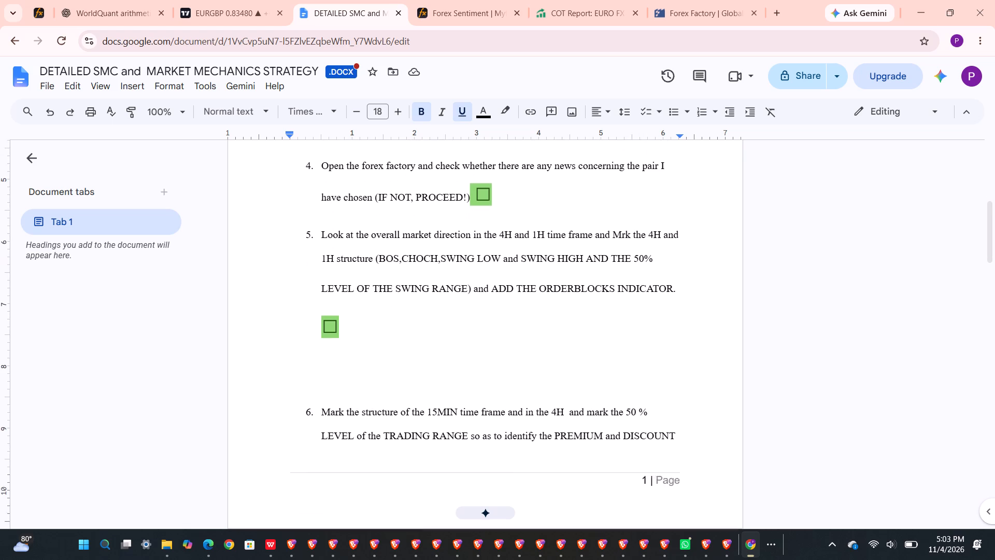
{"action": "scroll", "coordinate": [479, 329], "scroll_direction": "down", "scroll_amount": 4}
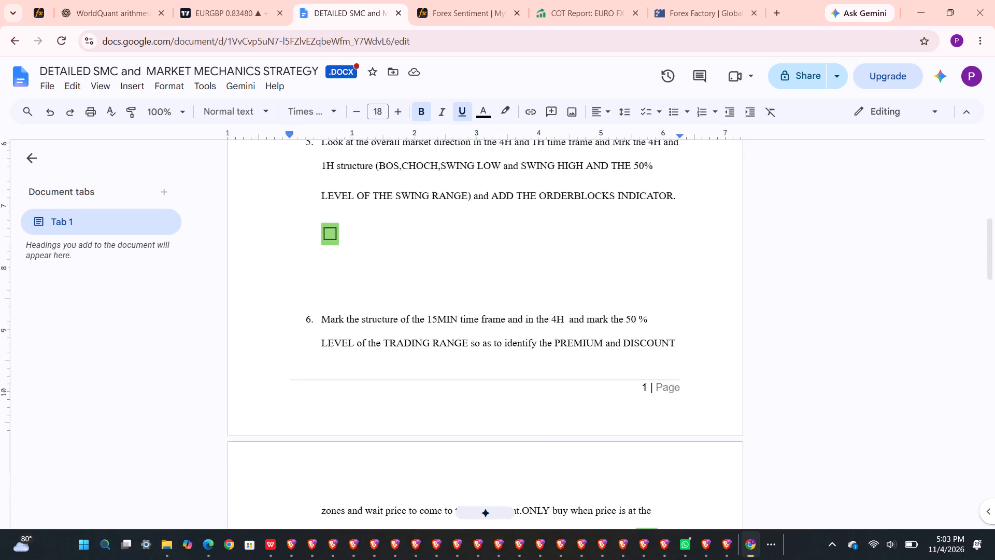
{"action": "scroll", "coordinate": [479, 329], "scroll_direction": "down", "scroll_amount": 2}
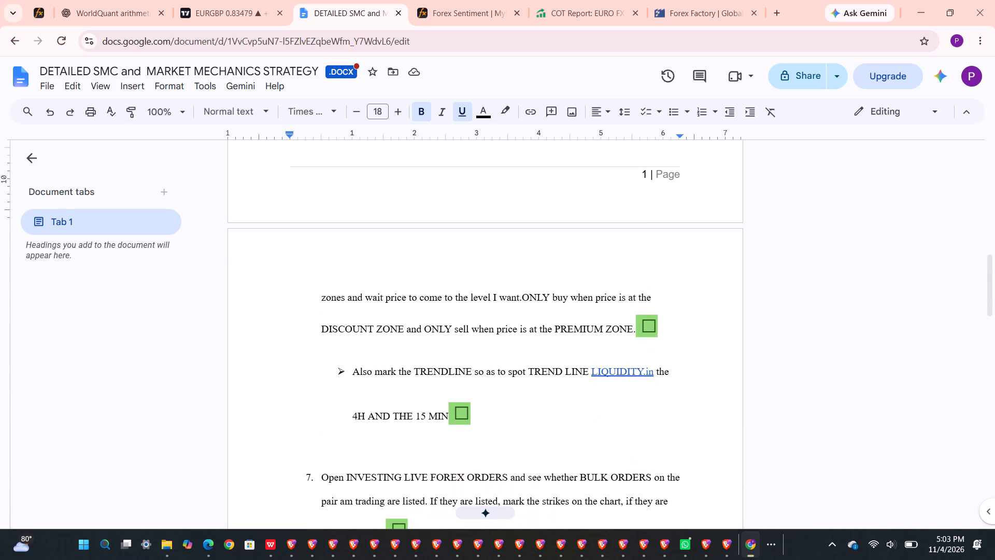
{"action": "scroll", "coordinate": [479, 329], "scroll_direction": "down", "scroll_amount": 3}
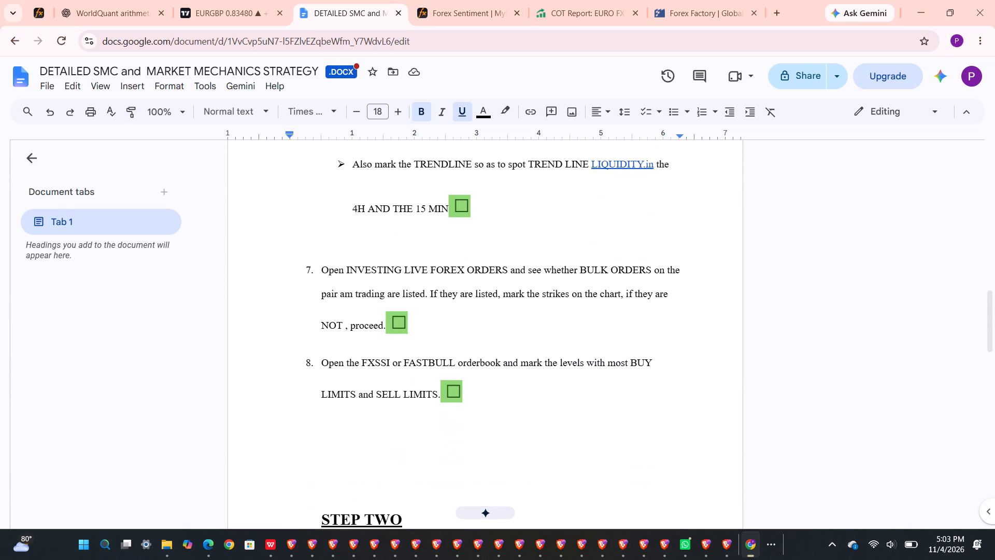
Search the web for "investing live forex orders" and open investingLive's Daily FX Option Expiries & Orders page, dismissing the cookie notice.
{"action": "left_click", "coordinate": [776, 12]}
{"action": "type", "text": "INVESTING LIVE FORE"}
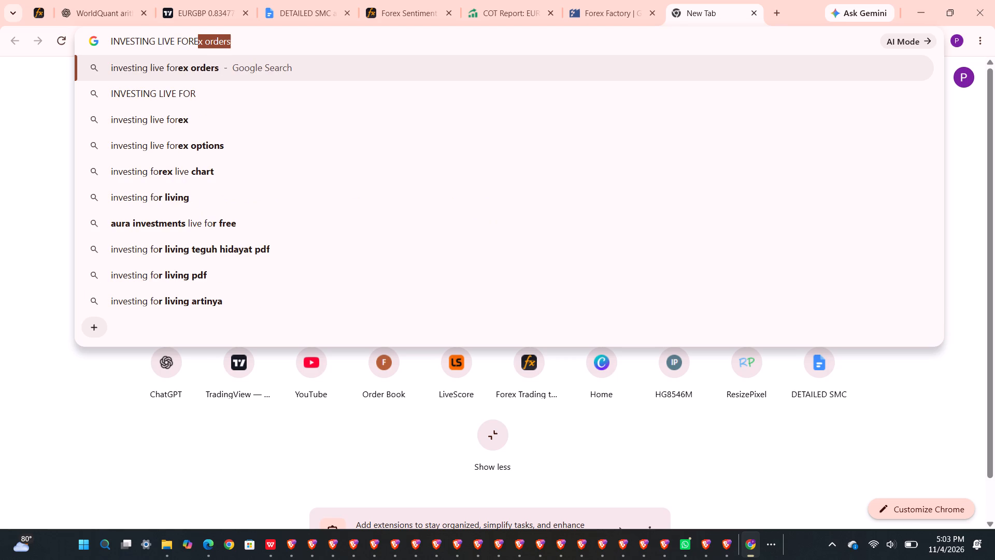
{"action": "key", "text": "Return"}
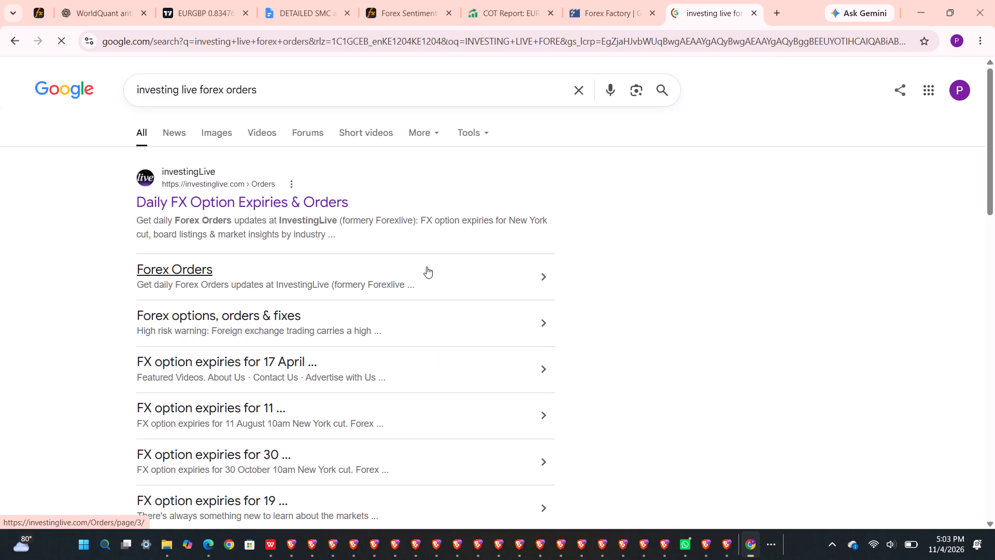
{"action": "left_click", "coordinate": [262, 205]}
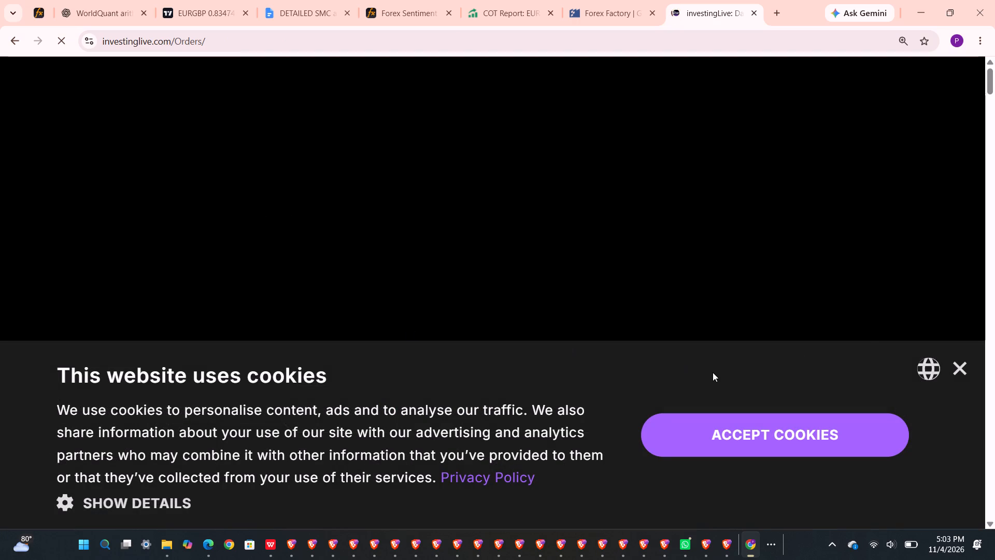
{"action": "left_click", "coordinate": [963, 373]}
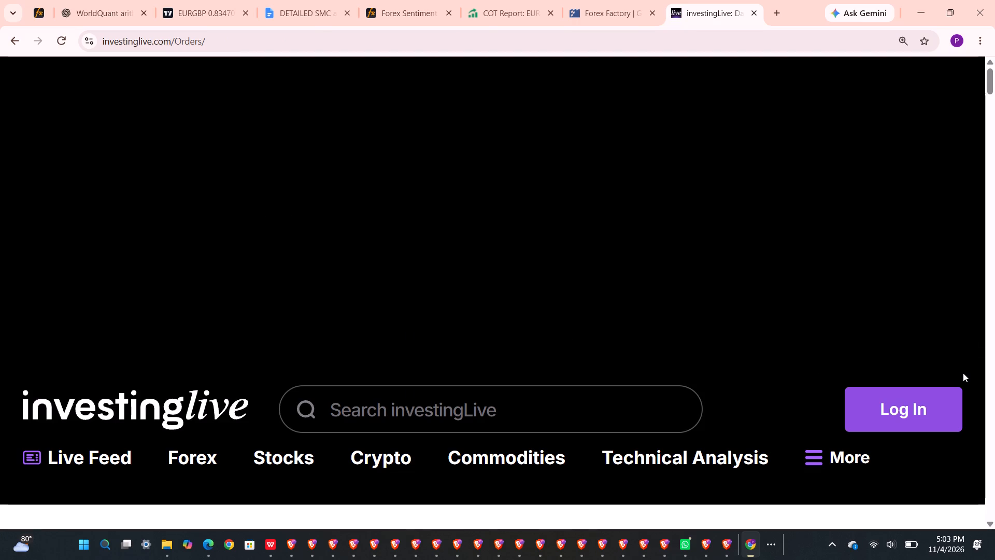
Find the "FX option expiries for 4 November 10am New York cut" post under Forex Orders and expand it.
{"action": "scroll", "coordinate": [756, 344], "scroll_direction": "down", "scroll_amount": 4}
{"action": "scroll", "coordinate": [756, 344], "scroll_direction": "up", "scroll_amount": 1}
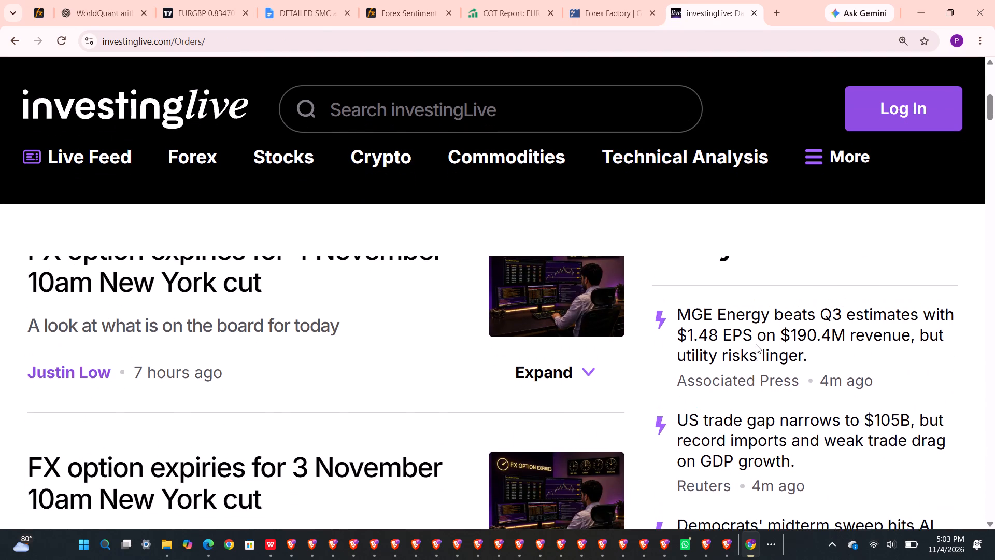
{"action": "scroll", "coordinate": [756, 344], "scroll_direction": "up", "scroll_amount": 2}
{"action": "scroll", "coordinate": [628, 359], "scroll_direction": "down", "scroll_amount": 1}
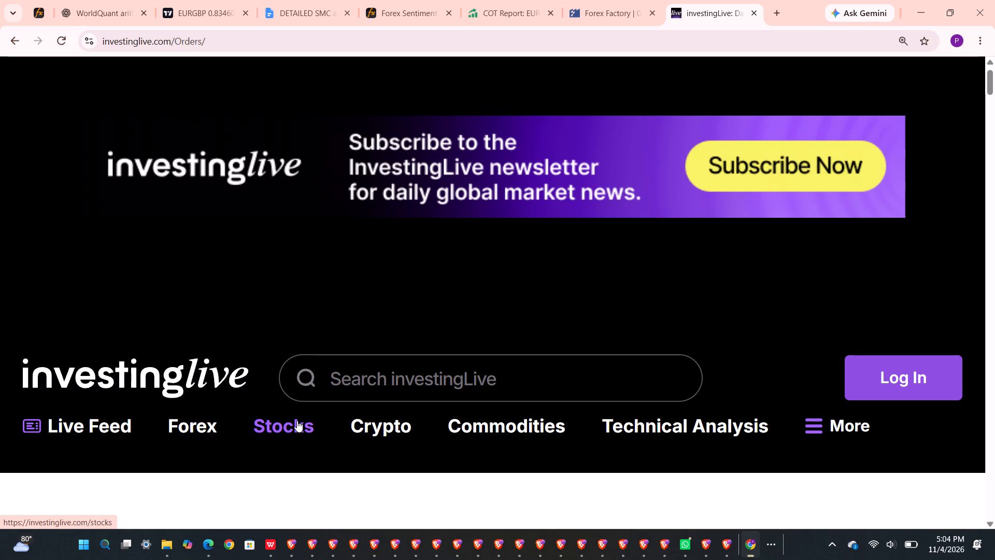
{"action": "scroll", "coordinate": [319, 439], "scroll_direction": "down", "scroll_amount": 3}
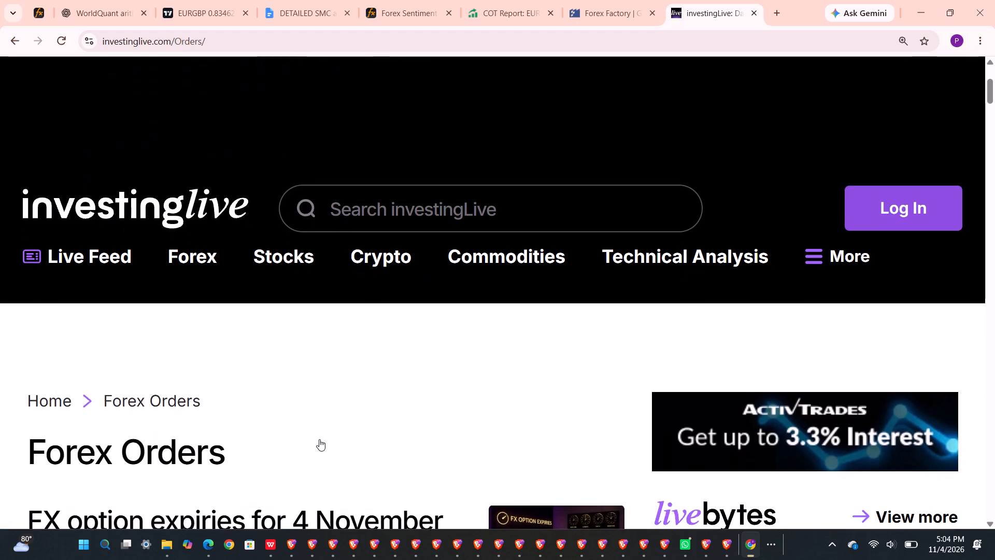
{"action": "scroll", "coordinate": [319, 439], "scroll_direction": "down", "scroll_amount": 3}
{"action": "scroll", "coordinate": [319, 439], "scroll_direction": "up", "scroll_amount": 1}
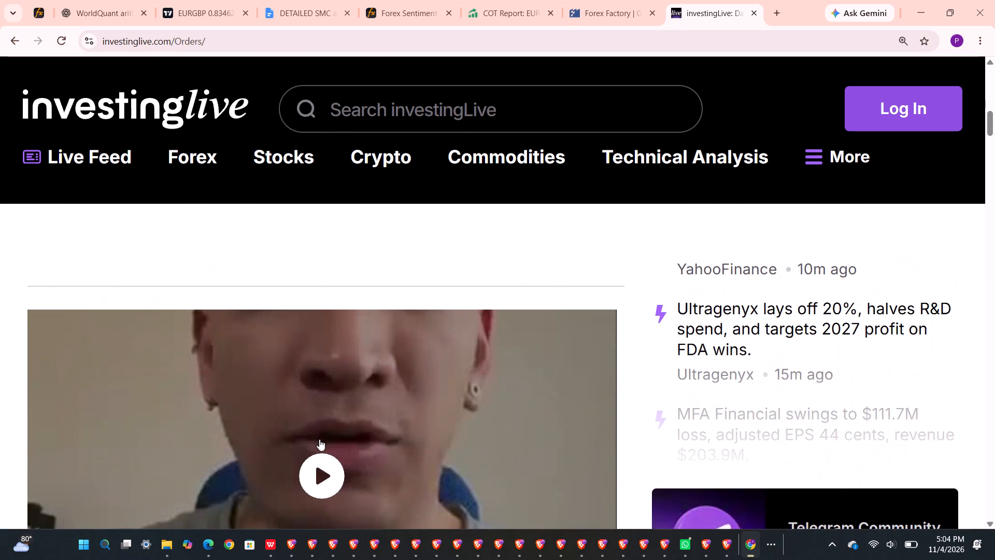
{"action": "scroll", "coordinate": [319, 439], "scroll_direction": "up", "scroll_amount": 1}
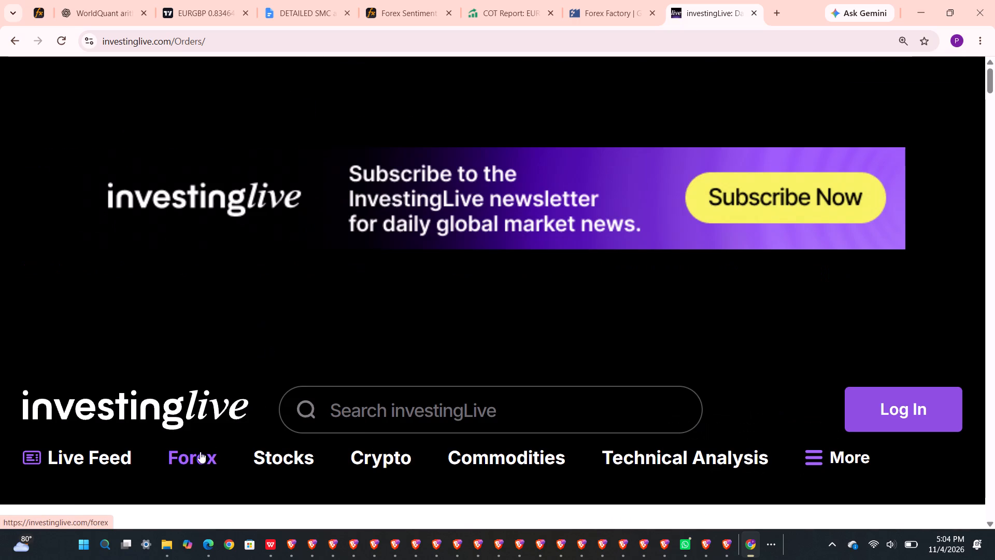
{"action": "scroll", "coordinate": [200, 452], "scroll_direction": "down", "scroll_amount": 5}
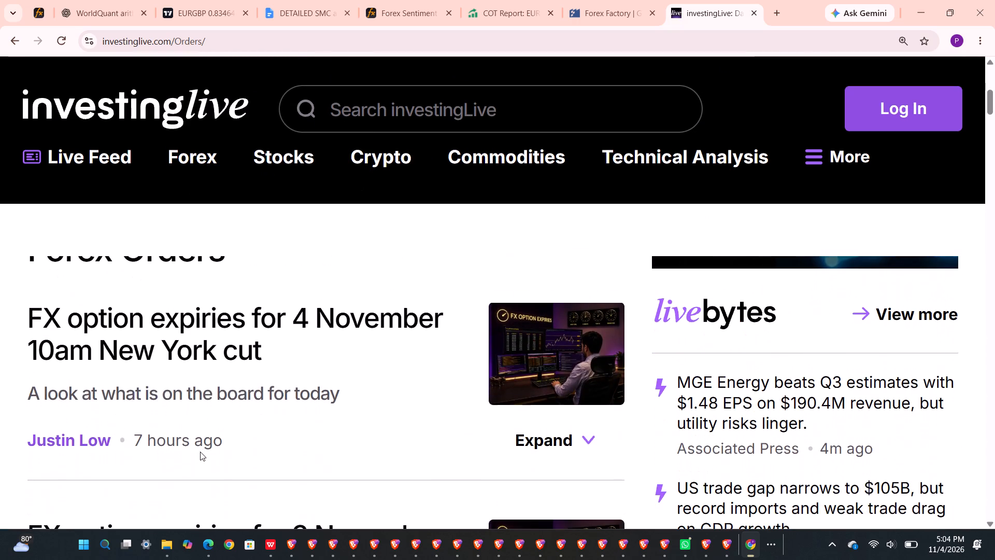
{"action": "left_click_drag", "start_coordinate": [560, 453], "coordinate": [558, 441]}
{"action": "left_click", "coordinate": [558, 441]}
Examine the expiry table in the 4 November post, enlarged for reading, checking the EUR/GBP column for listed orders.
{"action": "scroll", "coordinate": [472, 456], "scroll_direction": "down", "scroll_amount": 2}
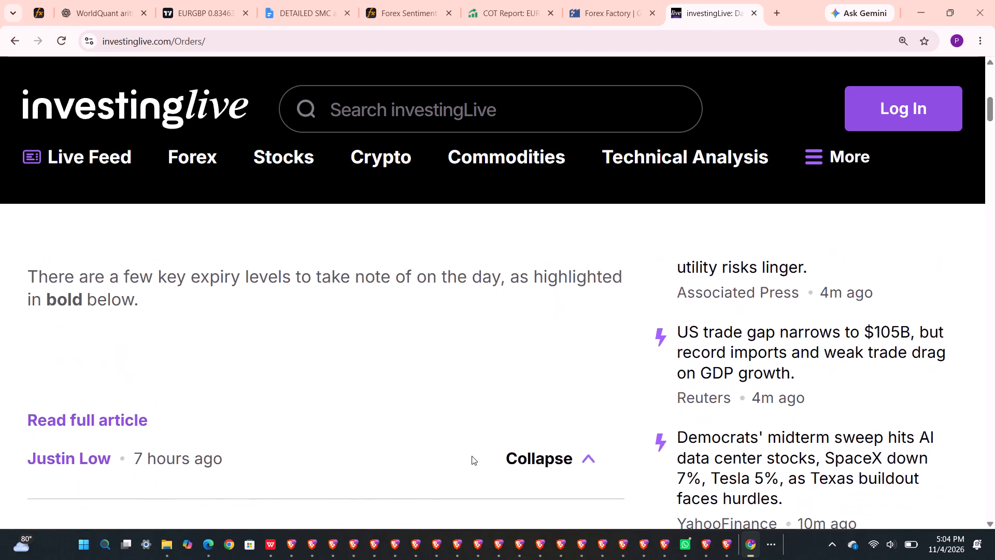
{"action": "scroll", "coordinate": [472, 456], "scroll_direction": "down", "scroll_amount": 3}
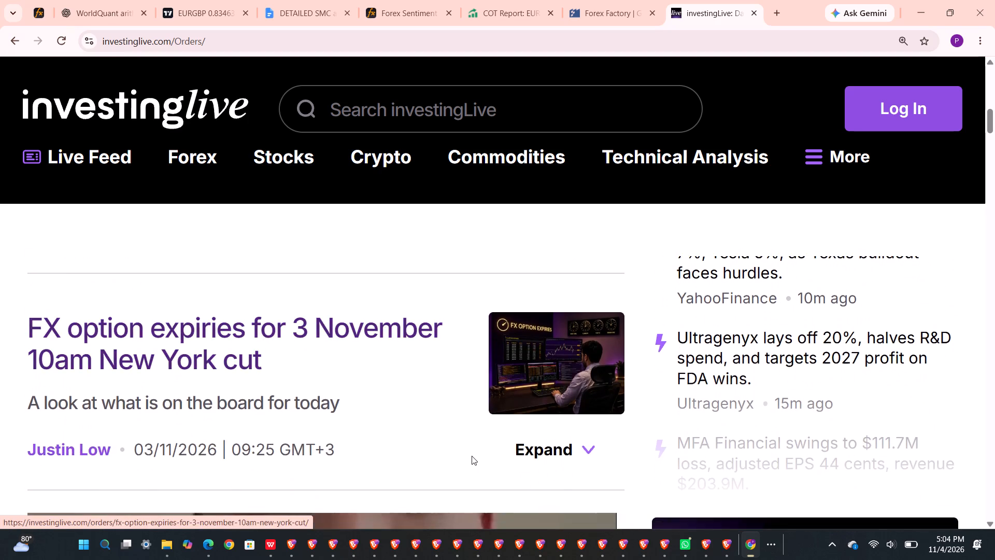
{"action": "scroll", "coordinate": [472, 456], "scroll_direction": "up", "scroll_amount": 2}
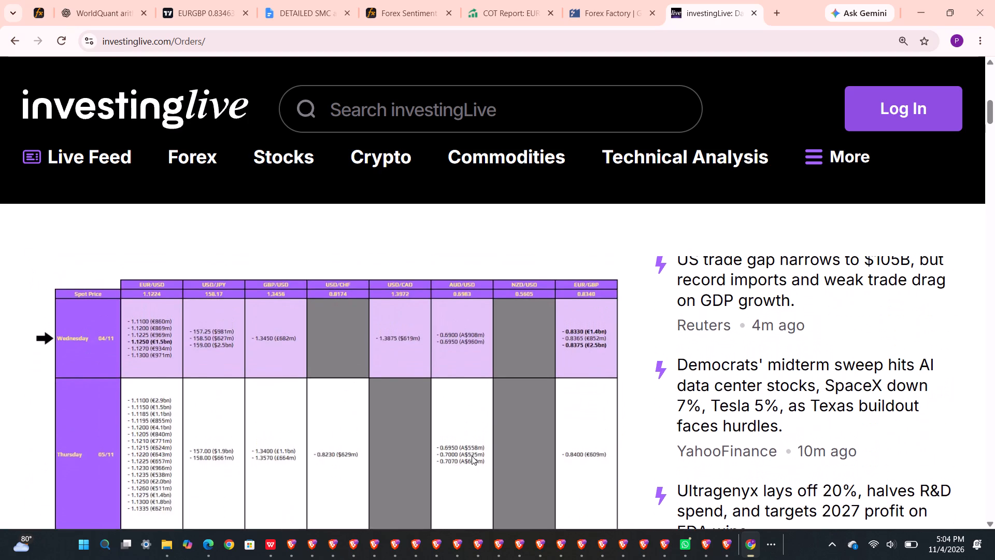
{"action": "scroll", "coordinate": [472, 456], "scroll_direction": "down", "scroll_amount": 1}
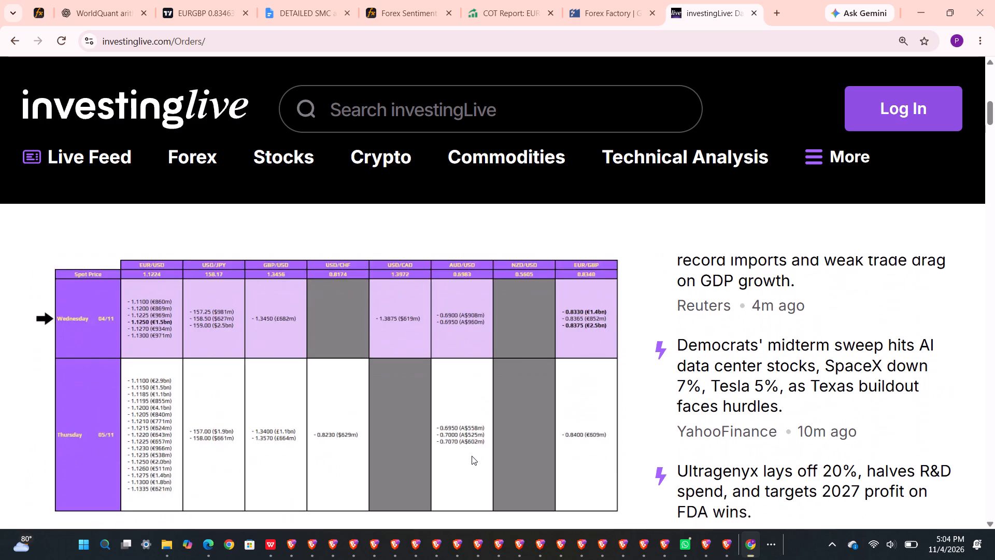
{"action": "scroll", "coordinate": [472, 456], "scroll_direction": "down", "scroll_amount": 1}
{"action": "scroll", "coordinate": [472, 456], "scroll_direction": "up", "scroll_amount": 1}
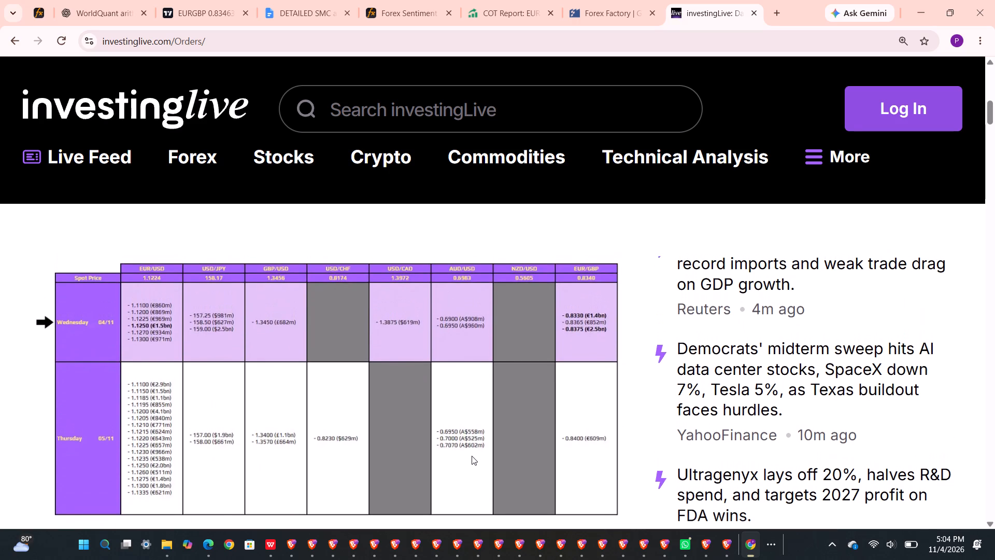
{"action": "left_click_drag", "start_coordinate": [289, 445], "coordinate": [379, 442]}
{"action": "left_click_drag", "start_coordinate": [246, 373], "coordinate": [329, 379]}
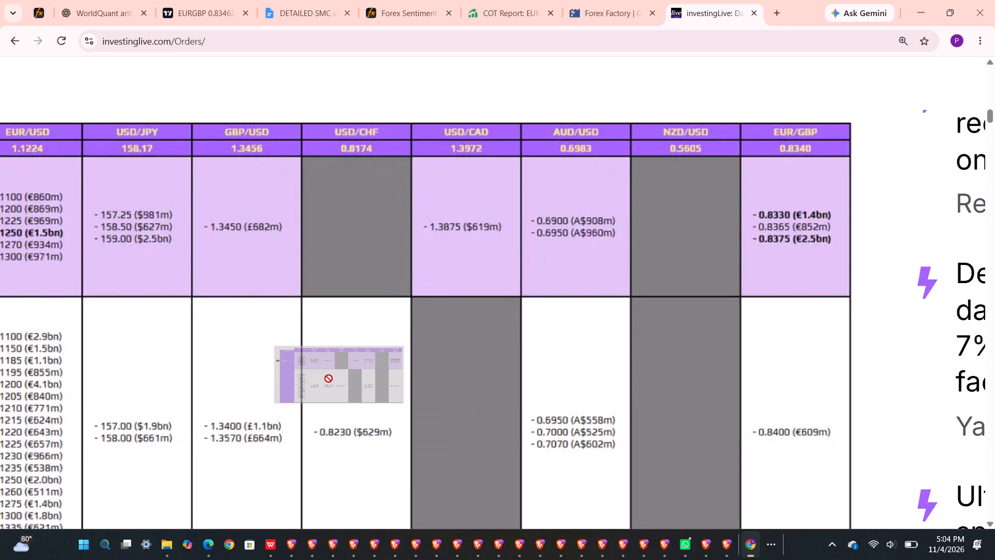
{"action": "left_click_drag", "start_coordinate": [329, 379], "coordinate": [264, 370]}
{"action": "scroll", "coordinate": [264, 370], "scroll_direction": "right", "scroll_amount": 2}
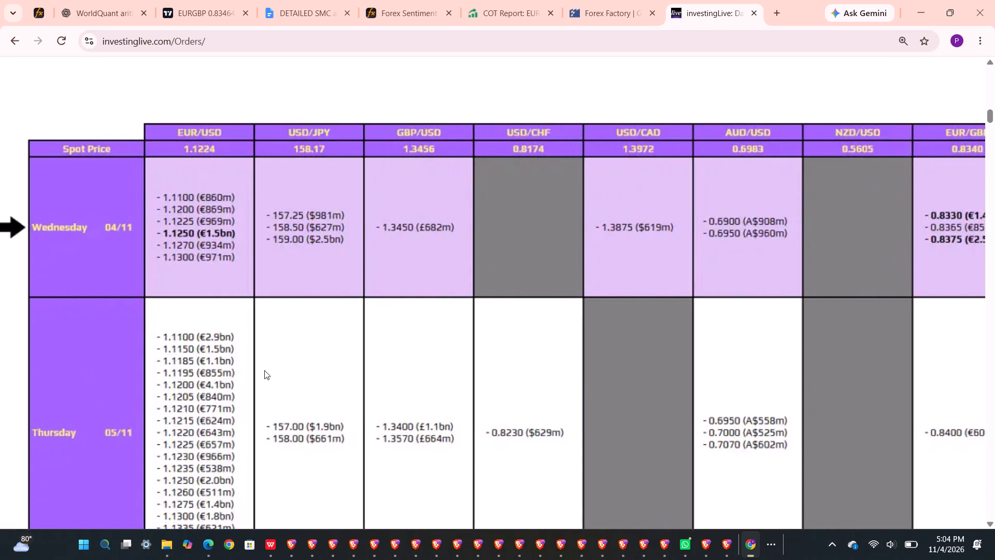
{"action": "scroll", "coordinate": [264, 370], "scroll_direction": "right", "scroll_amount": 1}
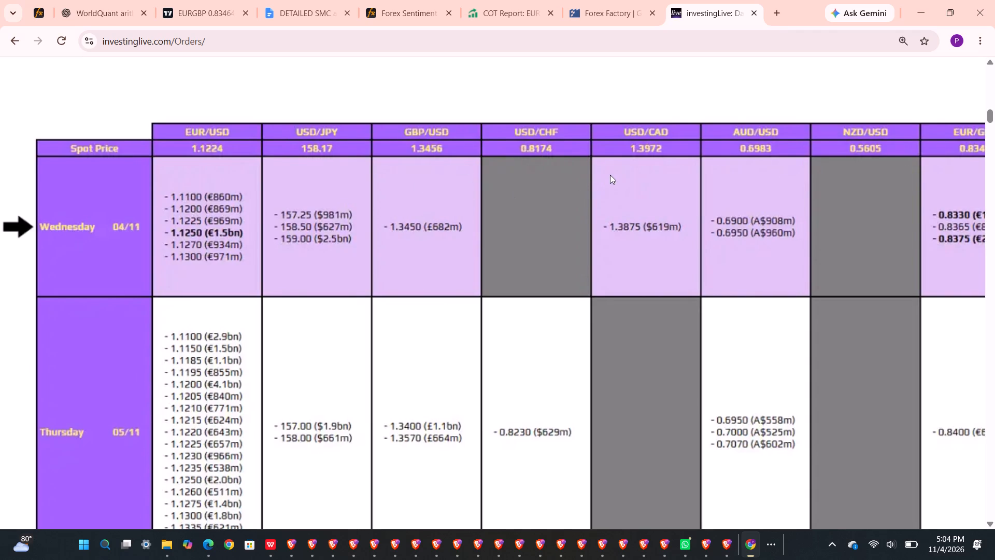
{"action": "scroll", "coordinate": [648, 214], "scroll_direction": "left", "scroll_amount": 1}
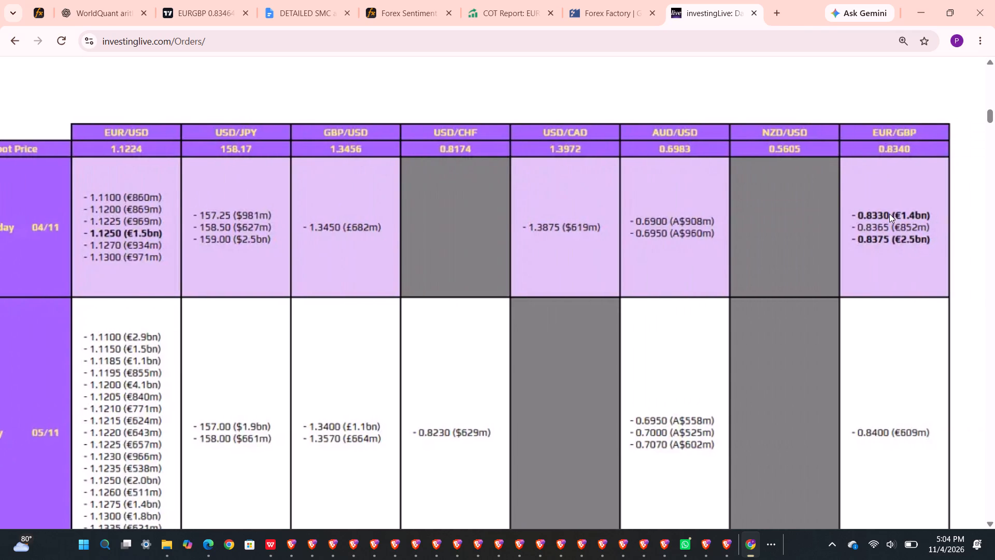
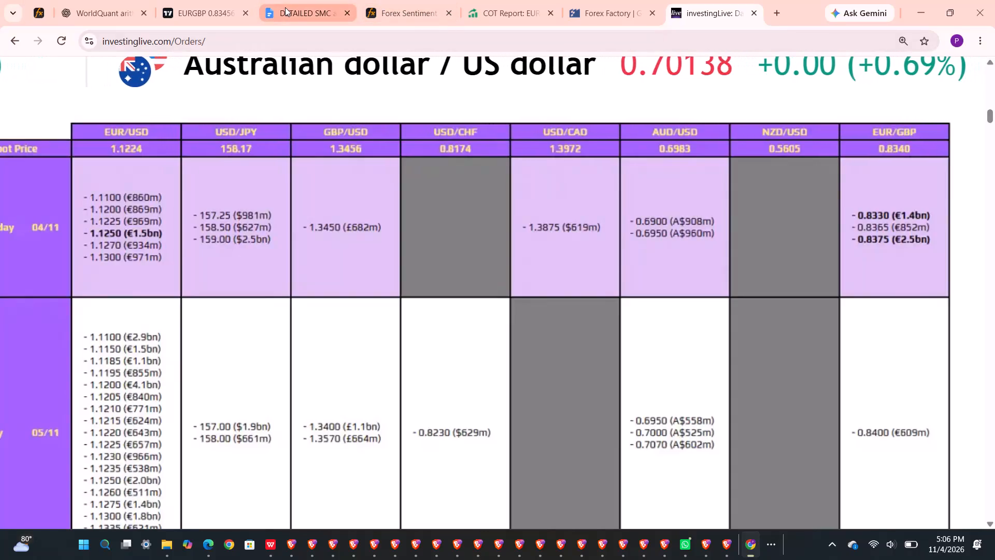
Review steps 7 to 10 of the SMC strategy checklist document, covering the orderbook check, trader entry levels and the confirmation step.
{"action": "left_click", "coordinate": [285, 7]}
{"action": "scroll", "coordinate": [397, 174], "scroll_direction": "up", "scroll_amount": 1}
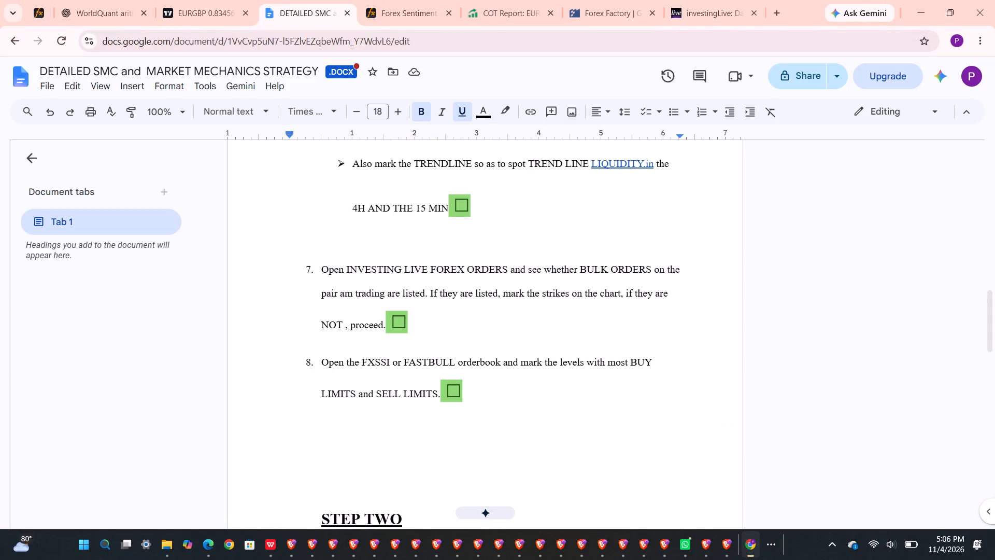
{"action": "scroll", "coordinate": [397, 174], "scroll_direction": "up", "scroll_amount": 1}
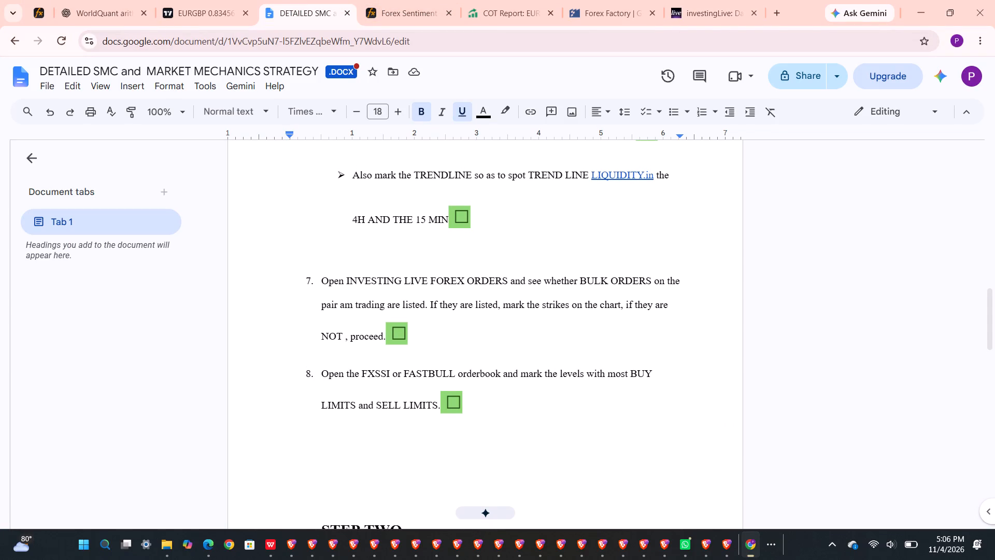
{"action": "scroll", "coordinate": [390, 365], "scroll_direction": "down", "scroll_amount": 3}
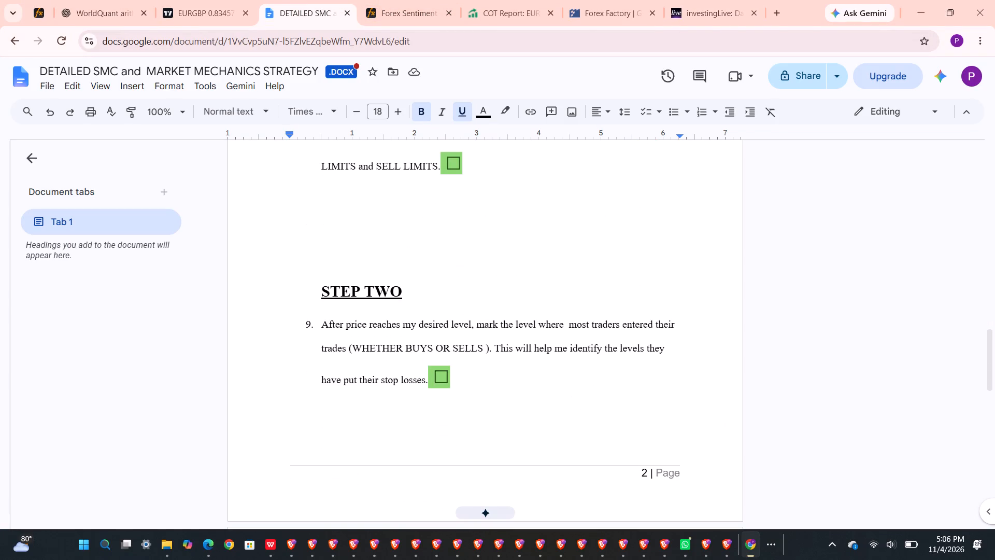
{"action": "scroll", "coordinate": [390, 365], "scroll_direction": "down", "scroll_amount": 1}
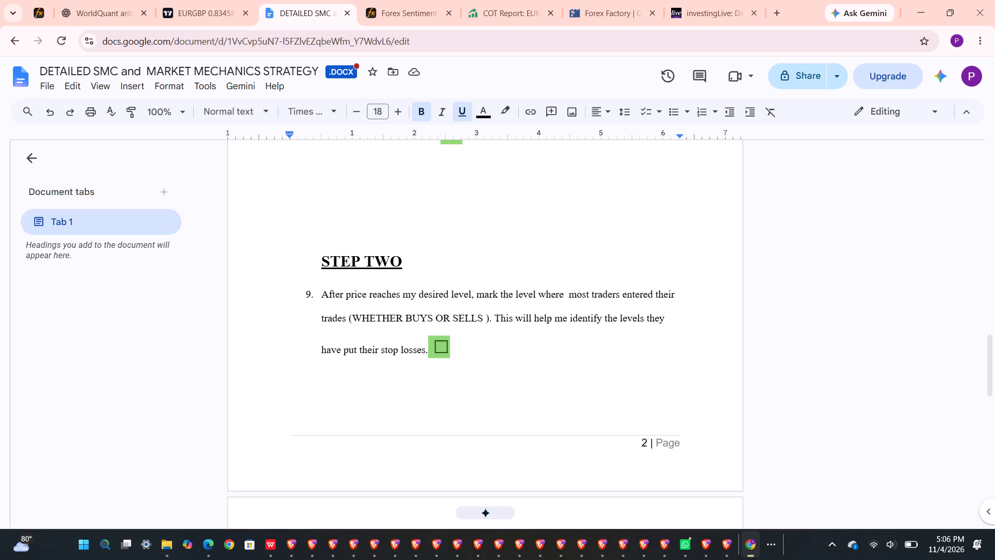
{"action": "scroll", "coordinate": [390, 365], "scroll_direction": "down", "scroll_amount": 2}
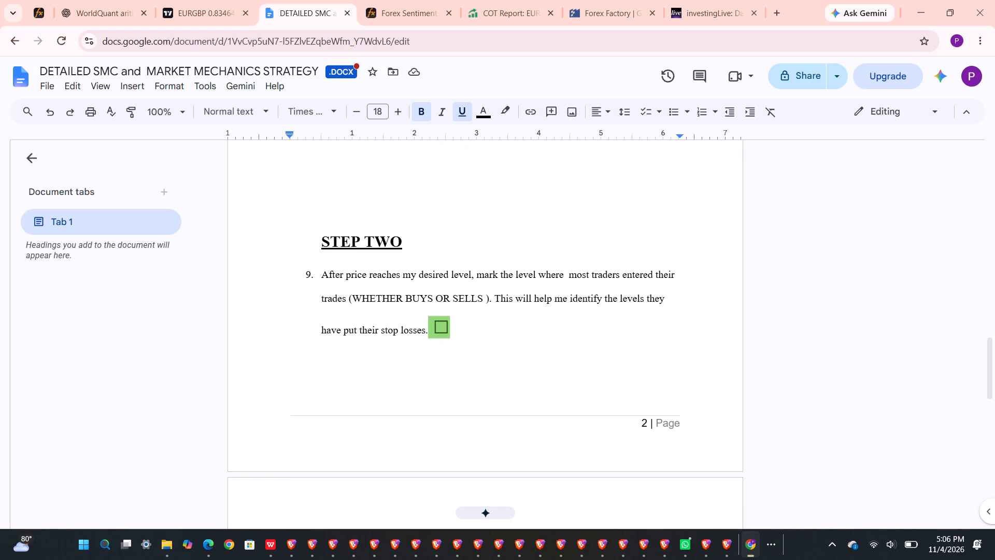
{"action": "scroll", "coordinate": [390, 365], "scroll_direction": "down", "scroll_amount": 2}
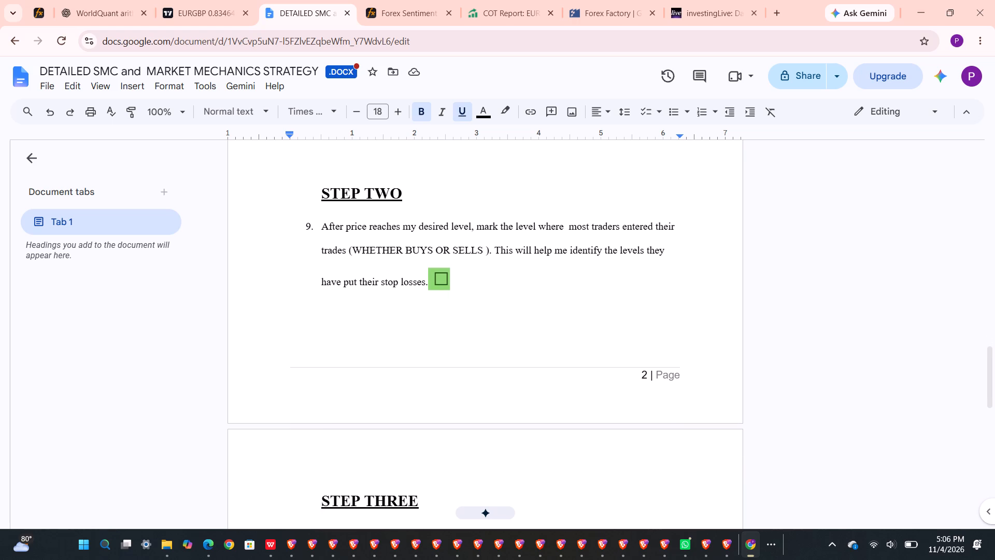
{"action": "scroll", "coordinate": [390, 356], "scroll_direction": "down", "scroll_amount": 3}
{"action": "scroll", "coordinate": [390, 356], "scroll_direction": "up", "scroll_amount": 2}
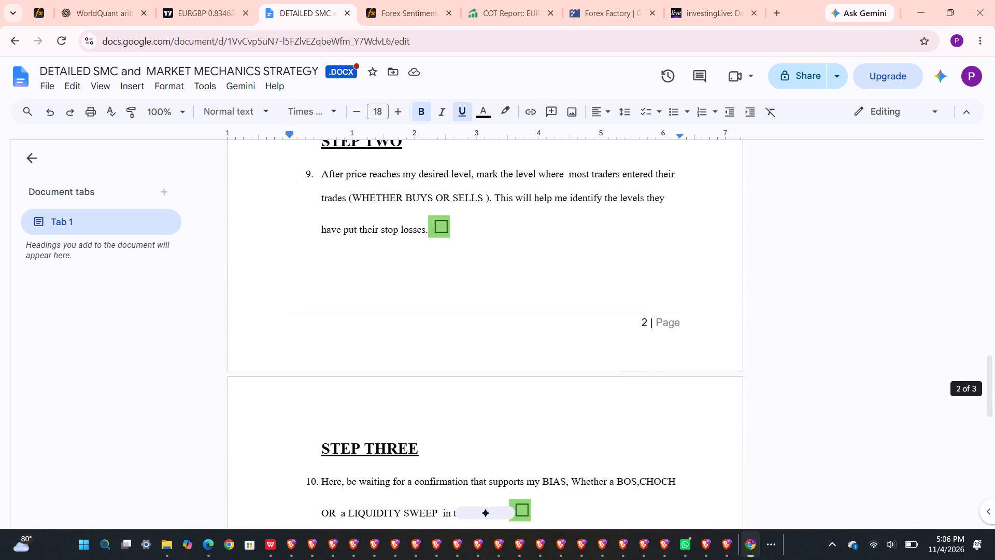
{"action": "scroll", "coordinate": [390, 356], "scroll_direction": "up", "scroll_amount": 1}
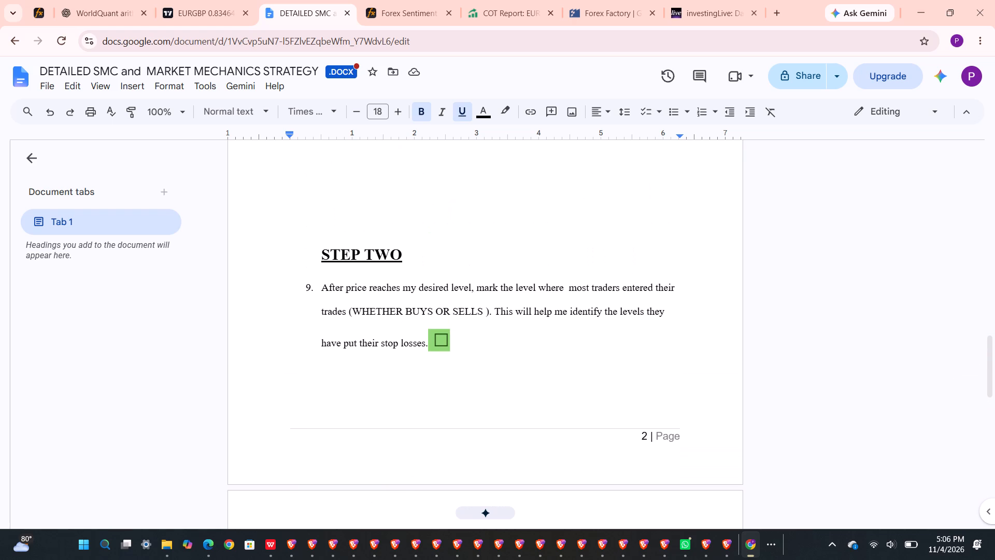
Search the web for "fastbull order book" in a new tab and open FastBull's Order Book page.
{"action": "left_click", "coordinate": [776, 11]}
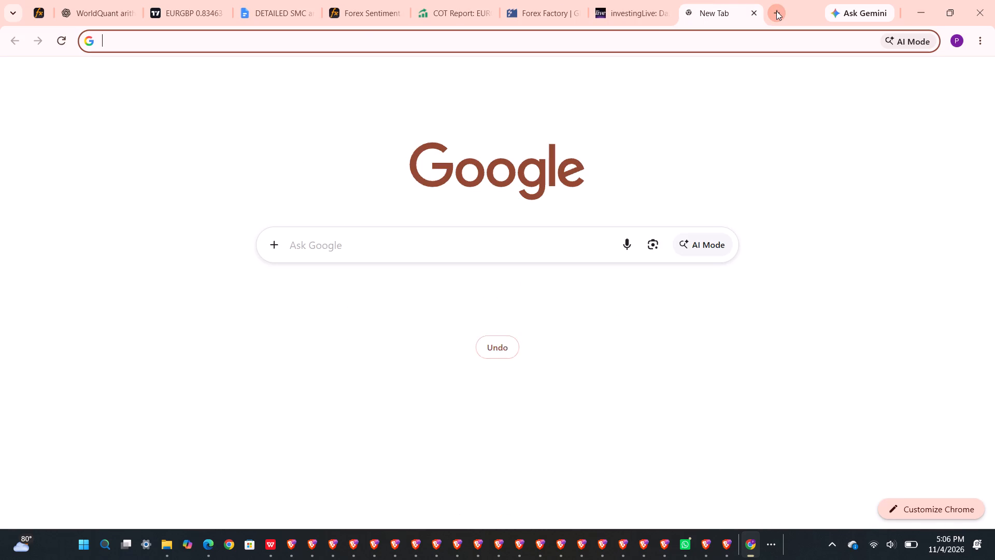
{"action": "type", "text": "FASTBUL"}
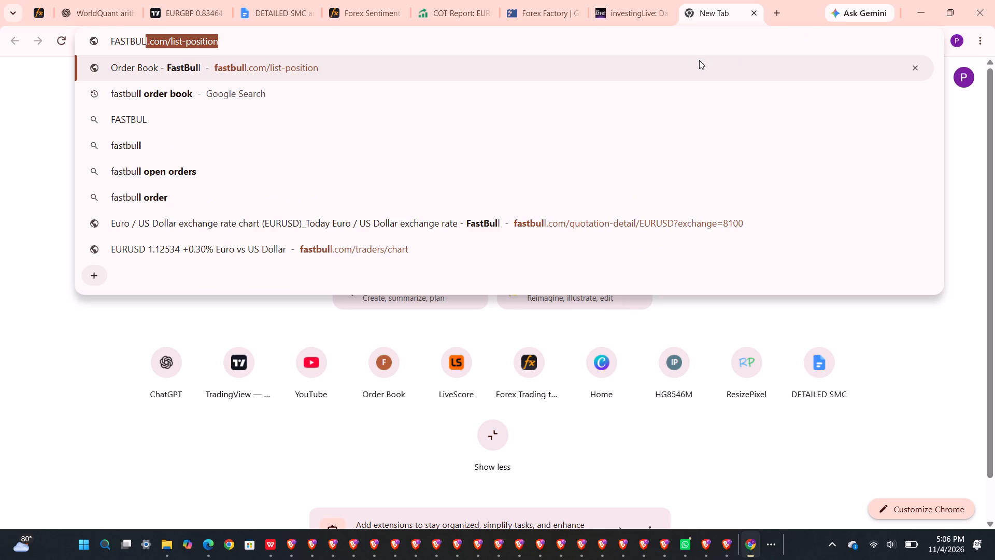
{"action": "left_click", "coordinate": [433, 103]}
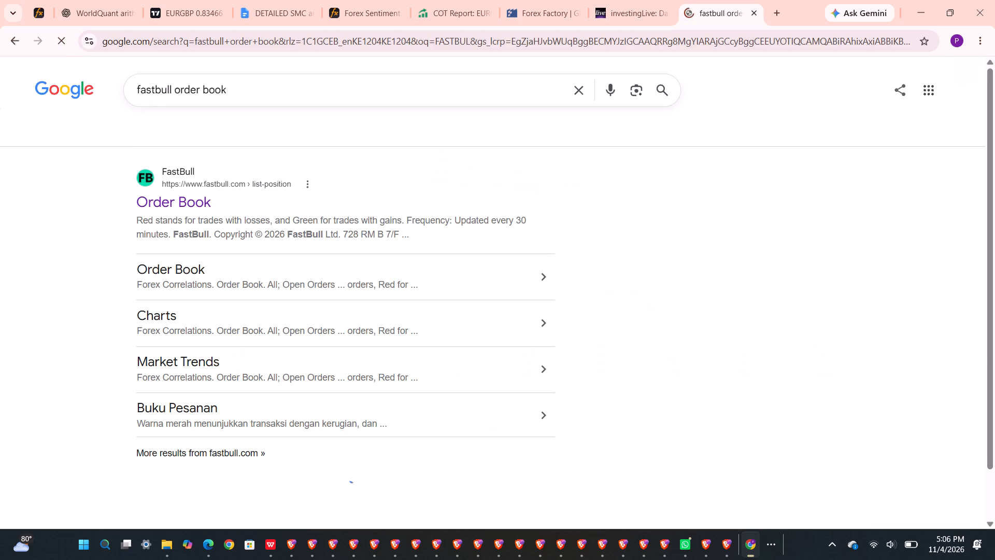
{"action": "left_click", "coordinate": [202, 206]}
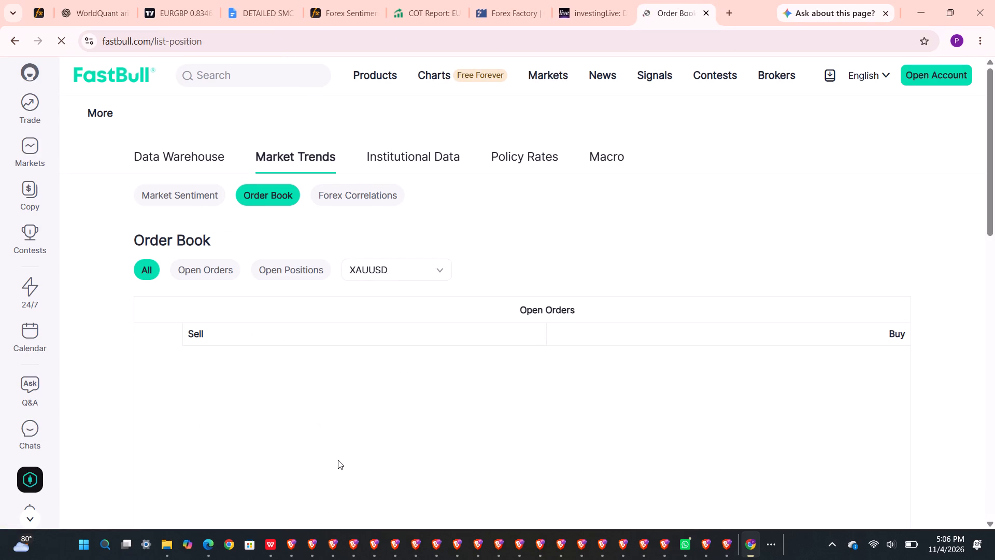
Look through the available symbols on FastBull's Order Book for the EURGBP pair.
{"action": "left_click", "coordinate": [378, 269]}
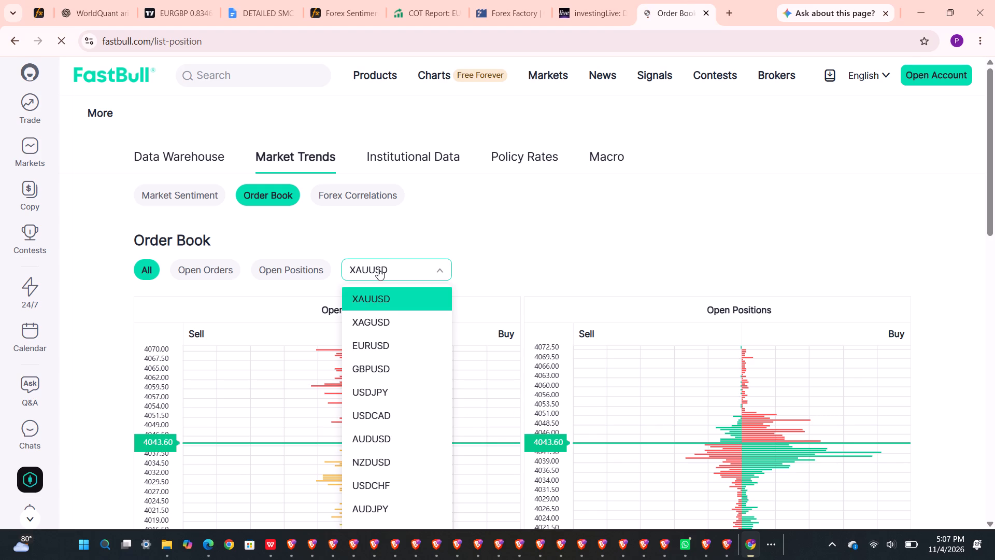
{"action": "scroll", "coordinate": [378, 366], "scroll_direction": "down", "scroll_amount": 3}
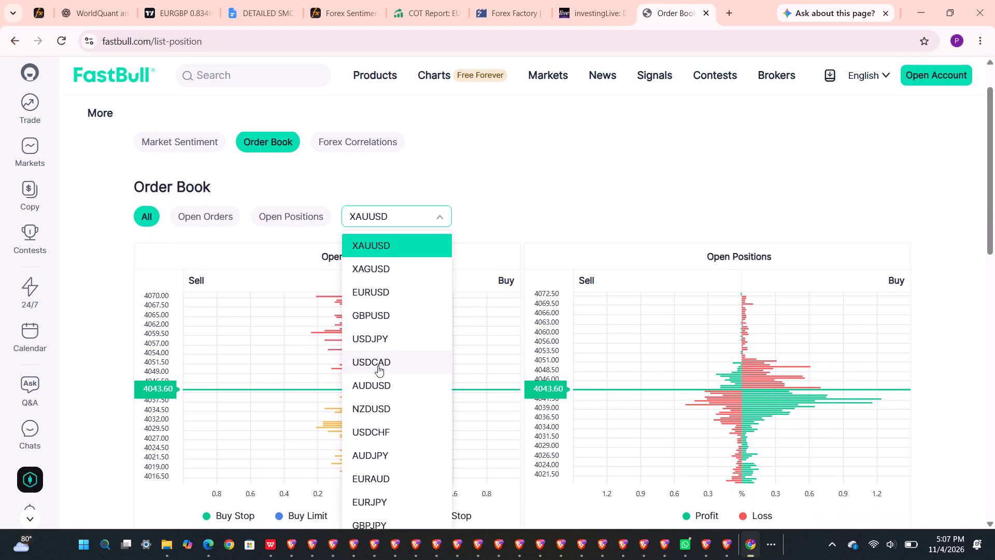
{"action": "scroll", "coordinate": [378, 366], "scroll_direction": "down", "scroll_amount": 3}
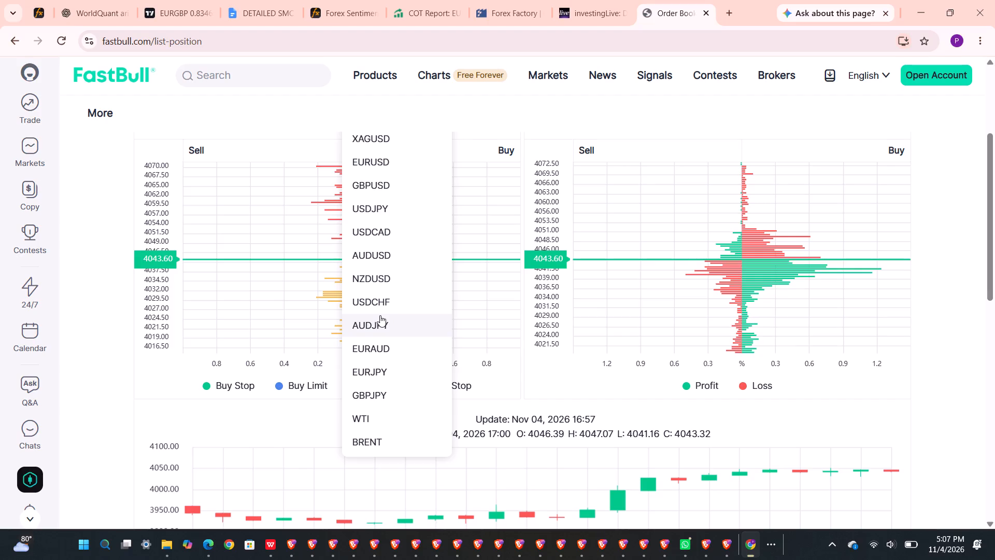
{"action": "scroll", "coordinate": [380, 315], "scroll_direction": "up", "scroll_amount": 2}
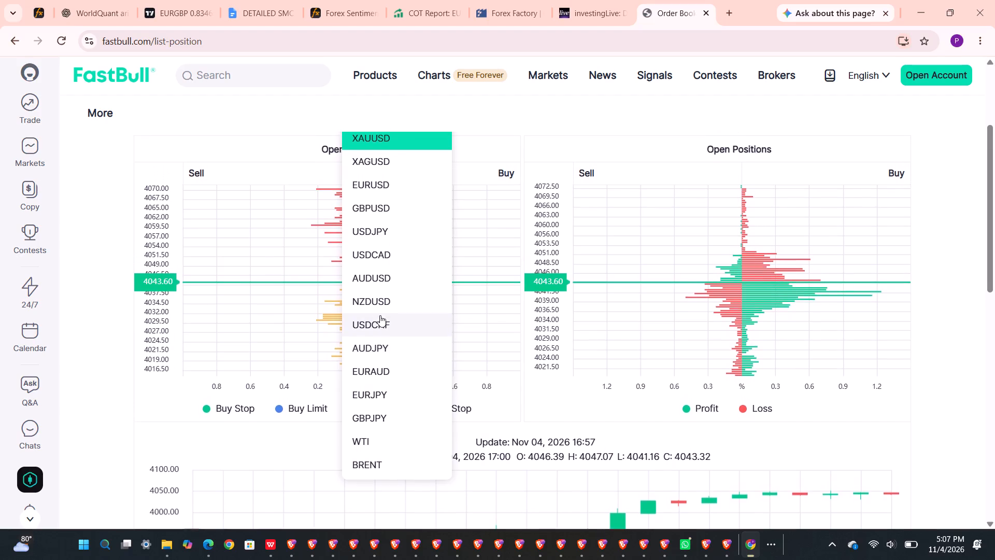
{"action": "scroll", "coordinate": [380, 315], "scroll_direction": "up", "scroll_amount": 2}
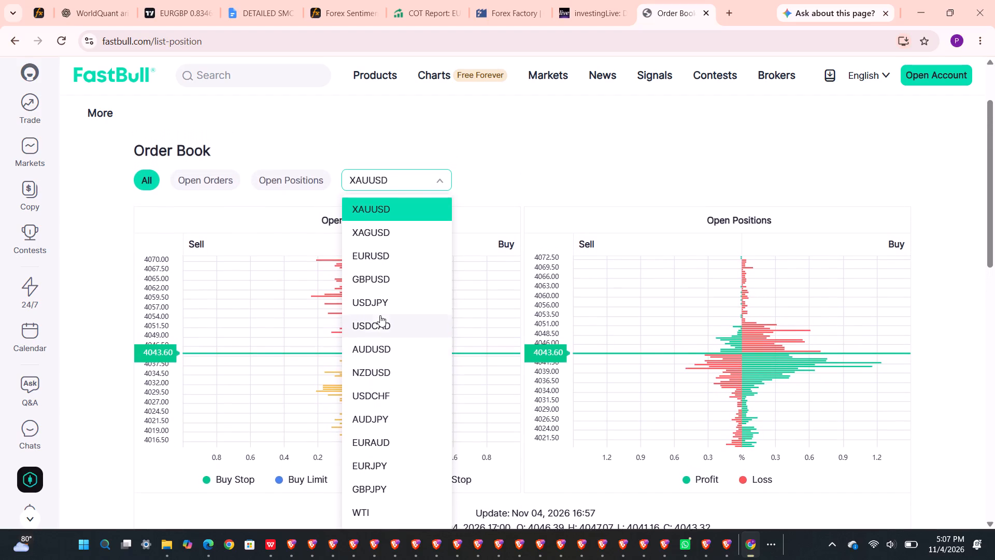
{"action": "scroll", "coordinate": [380, 315], "scroll_direction": "up", "scroll_amount": 1}
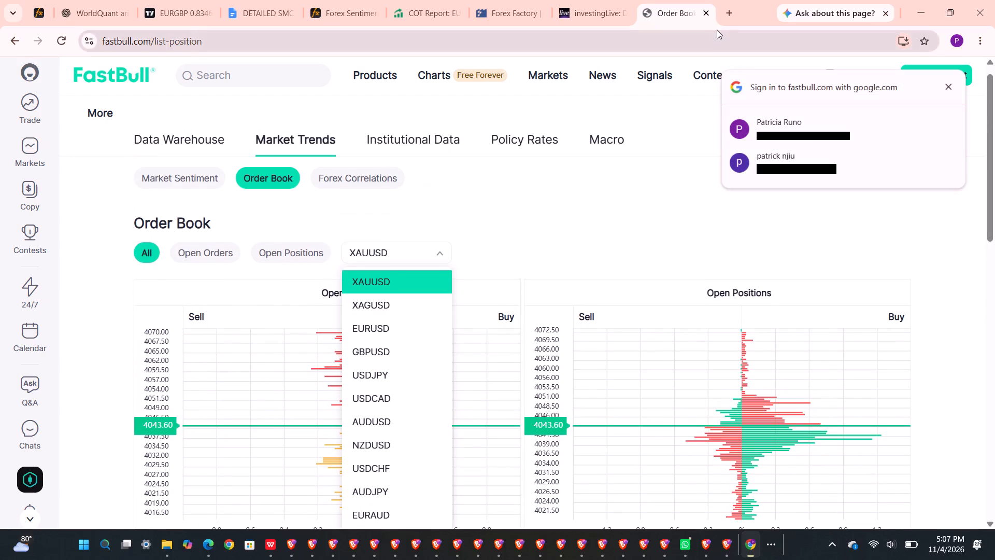
Search the web for "fxssi order book" in a new tab and open FXSSI's Order Book Live page.
{"action": "left_click", "coordinate": [725, 18]}
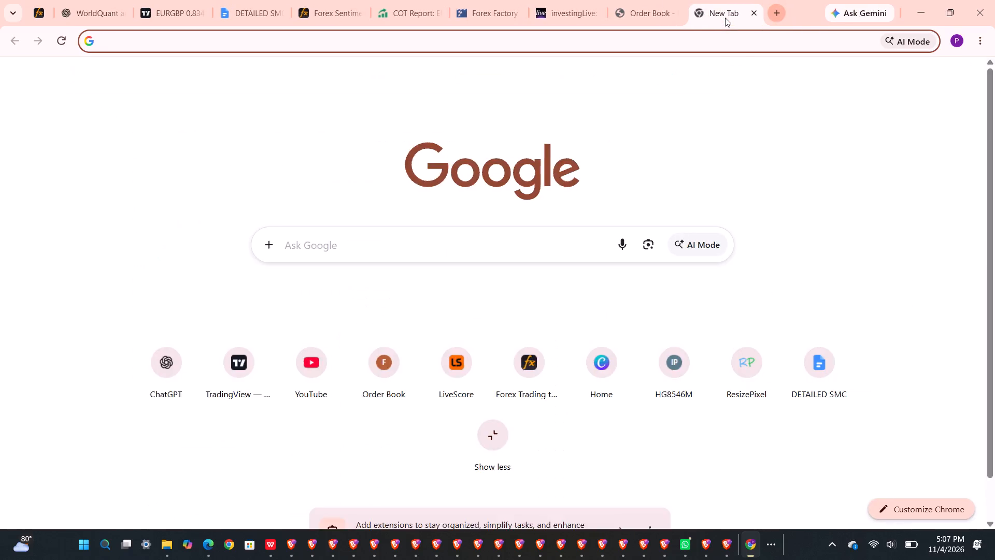
{"action": "type", "text": "FXX"}
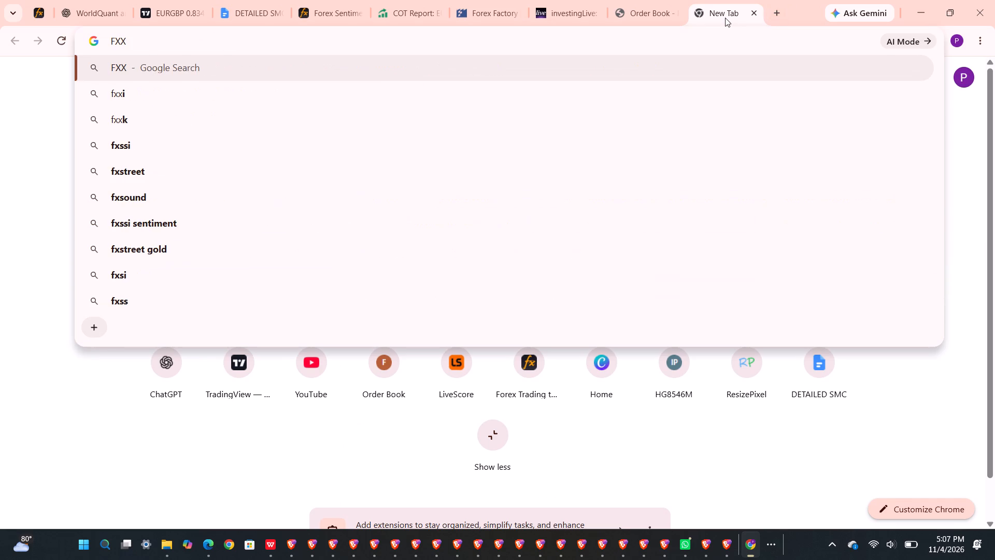
{"action": "key", "text": "i"}
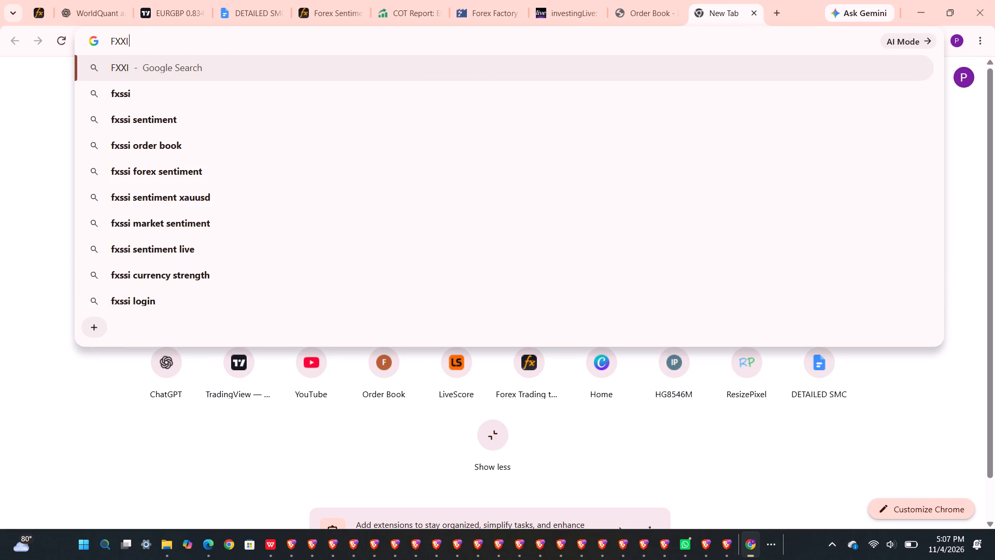
{"action": "left_click", "coordinate": [169, 144]}
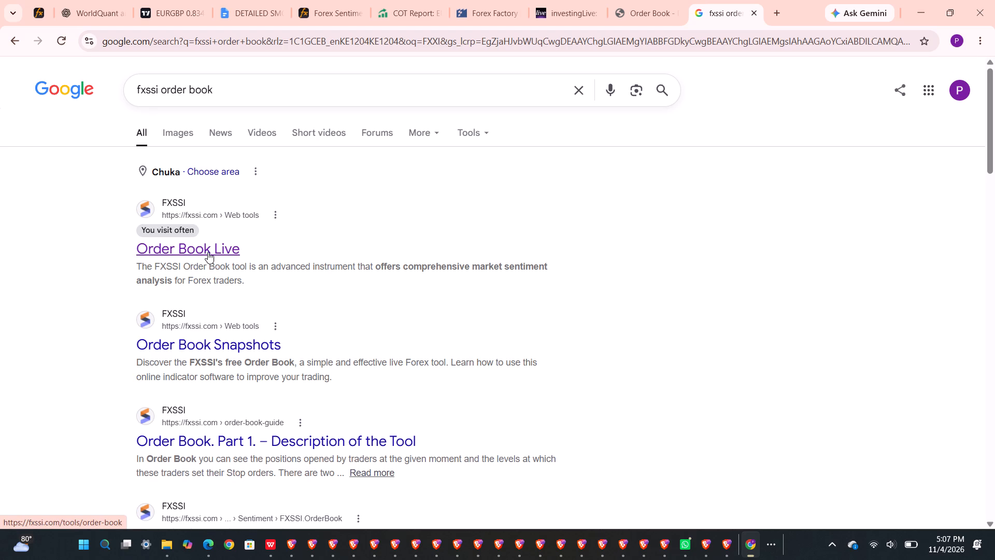
{"action": "scroll", "coordinate": [208, 252], "scroll_direction": "down", "scroll_amount": 1}
{"action": "scroll", "coordinate": [208, 252], "scroll_direction": "up", "scroll_amount": 1}
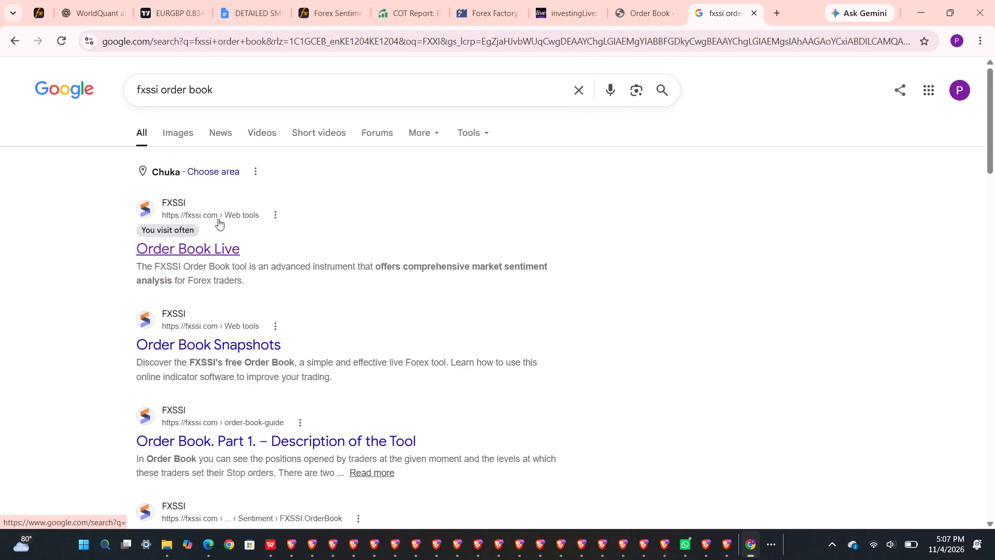
{"action": "left_click", "coordinate": [201, 247]}
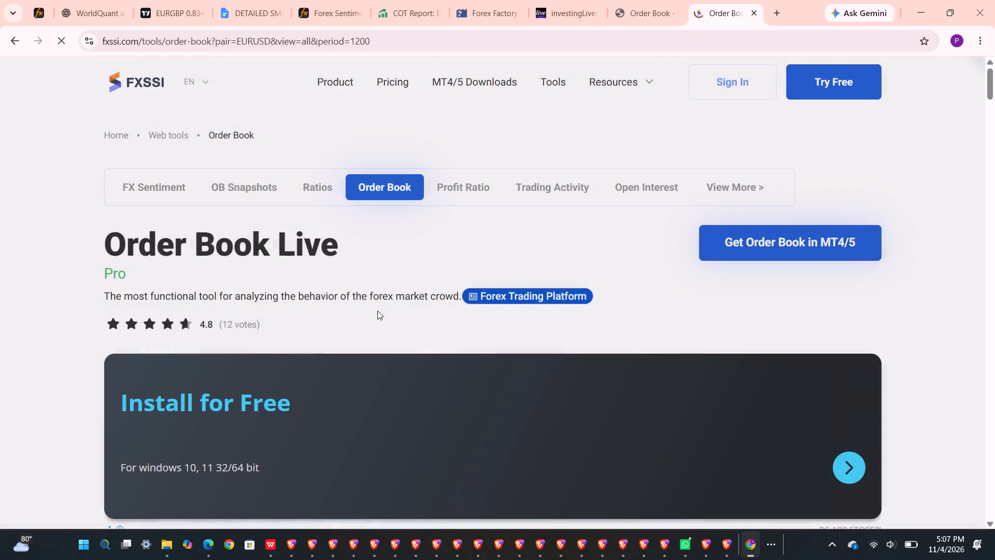
Dismiss the full-page advertisement on FXSSI and display the order book for EURGBP.
{"action": "scroll", "coordinate": [377, 311], "scroll_direction": "down", "scroll_amount": 3}
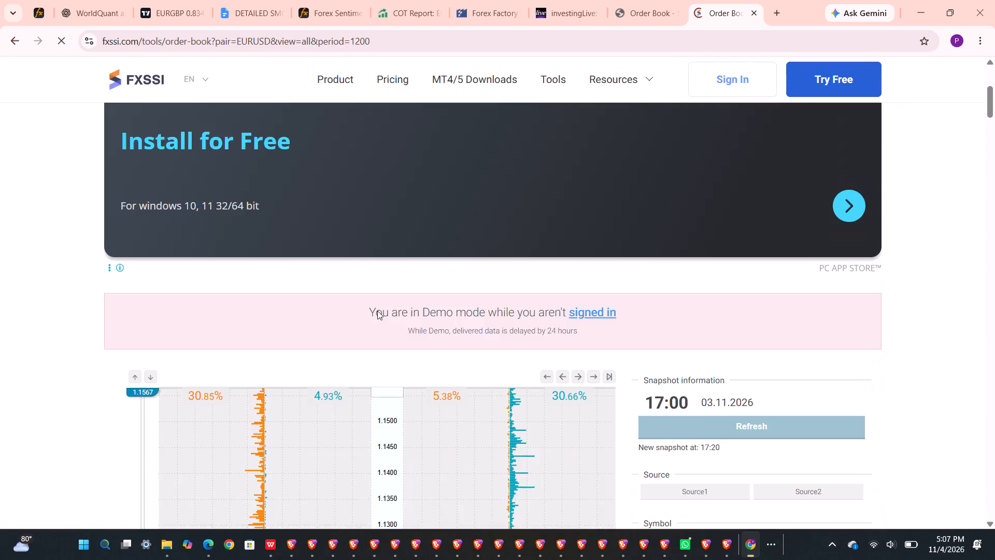
{"action": "scroll", "coordinate": [377, 311], "scroll_direction": "right", "scroll_amount": 1}
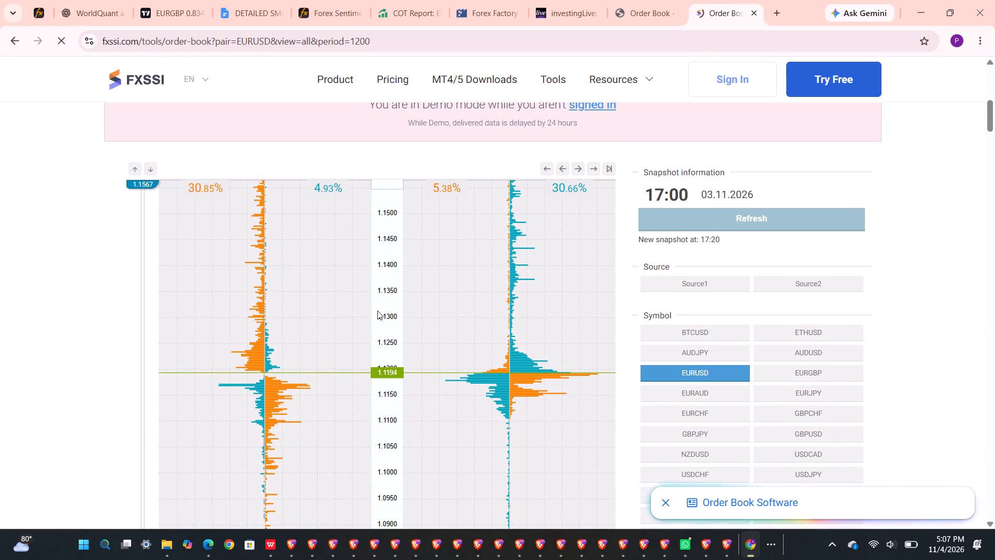
{"action": "scroll", "coordinate": [377, 311], "scroll_direction": "right", "scroll_amount": 1}
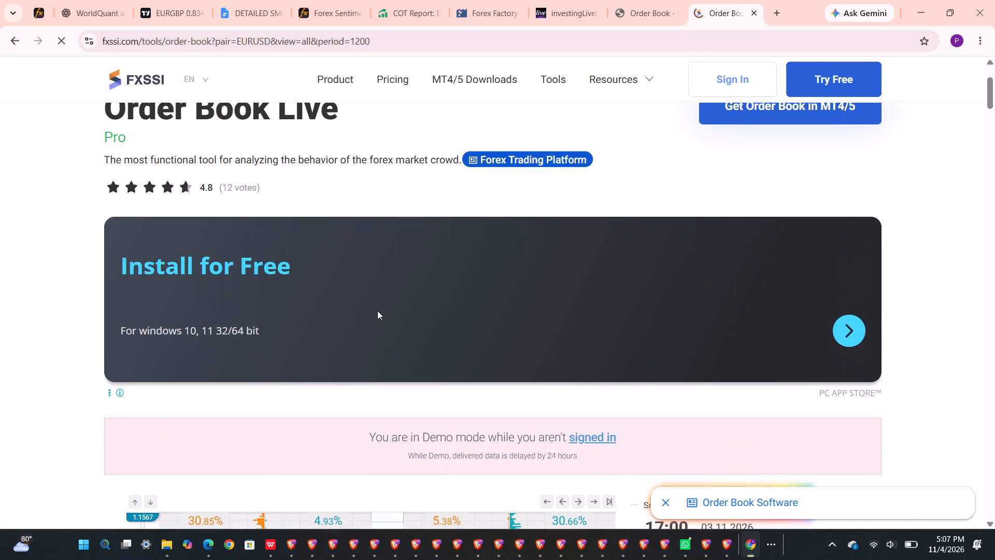
{"action": "scroll", "coordinate": [377, 311], "scroll_direction": "right", "scroll_amount": 1}
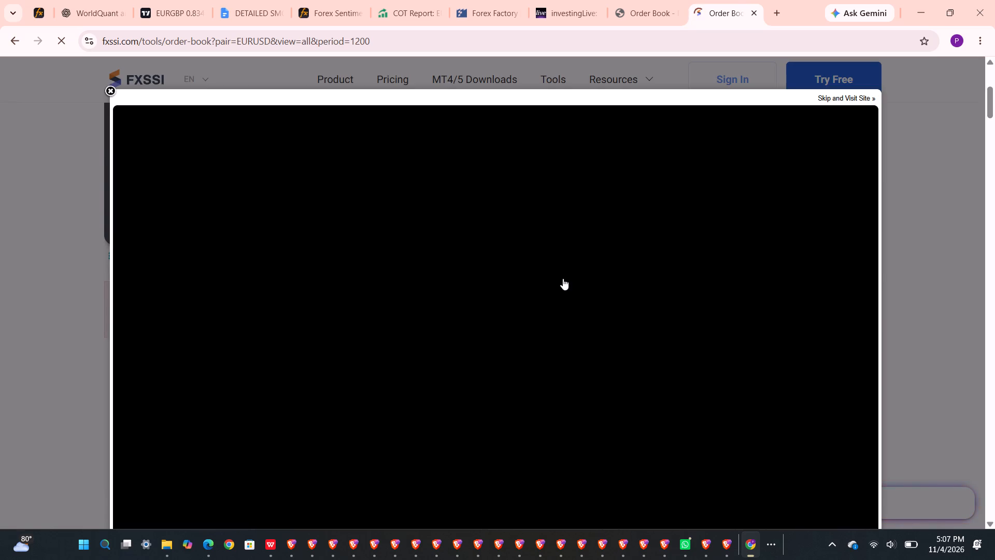
{"action": "scroll", "coordinate": [742, 174], "scroll_direction": "down", "scroll_amount": 1}
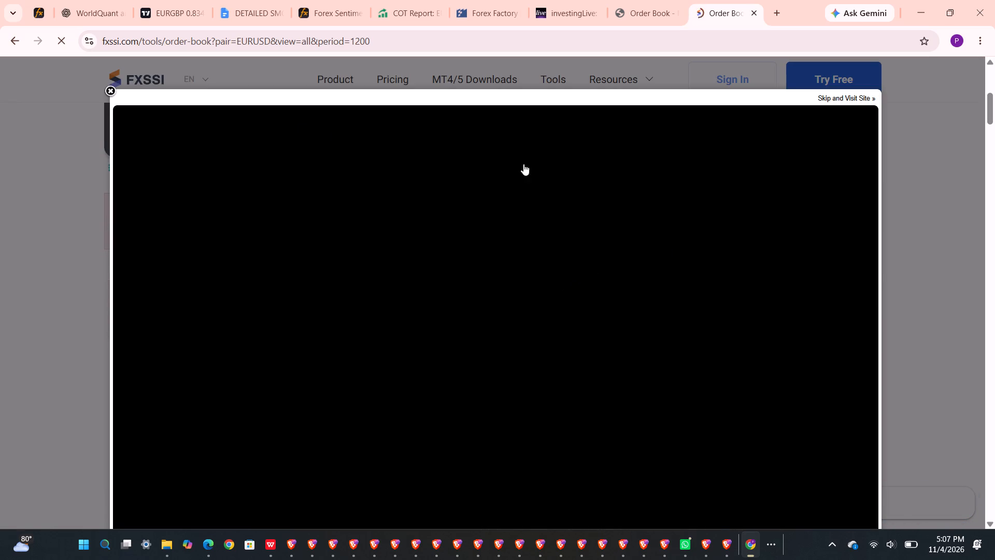
{"action": "left_click", "coordinate": [112, 91]}
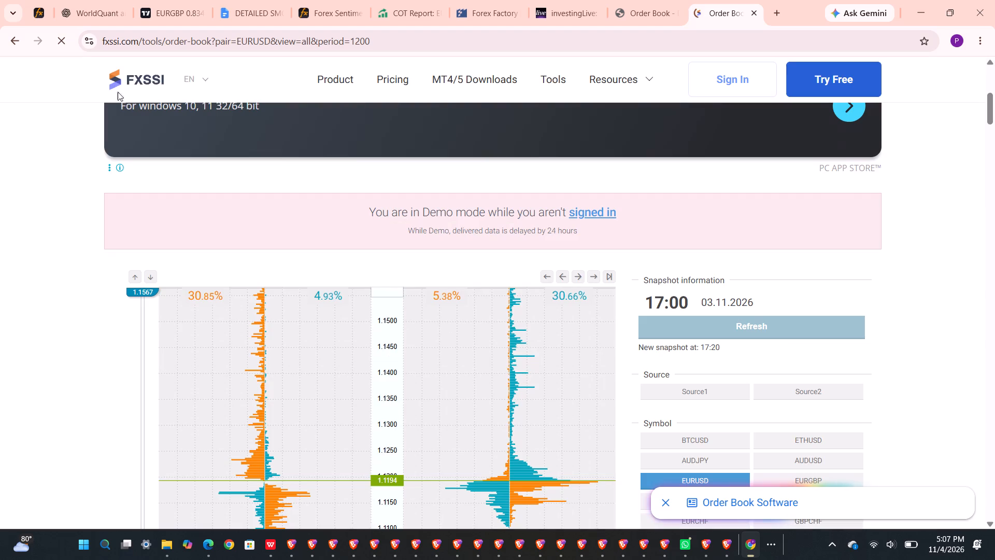
{"action": "scroll", "coordinate": [576, 291], "scroll_direction": "down", "scroll_amount": 2}
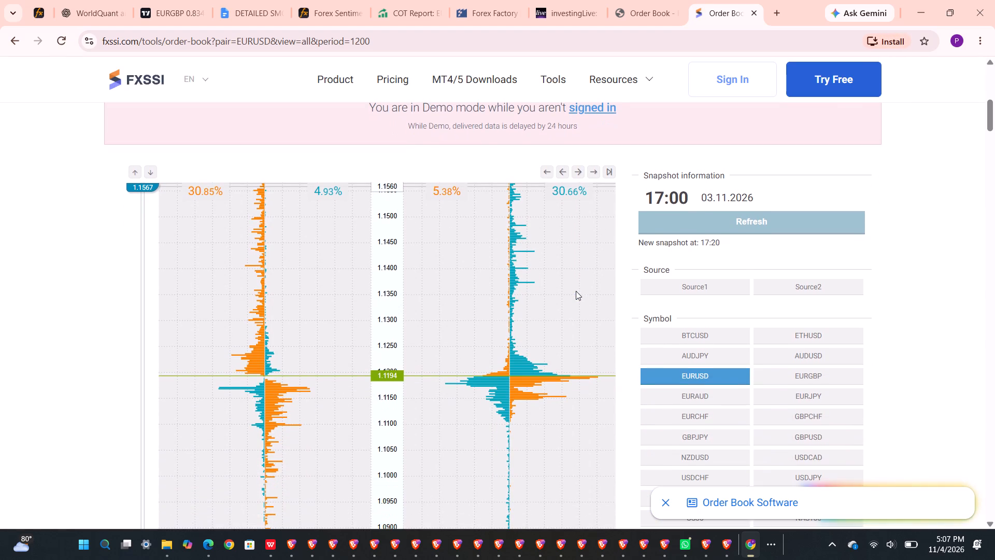
{"action": "scroll", "coordinate": [698, 339], "scroll_direction": "down", "scroll_amount": 2}
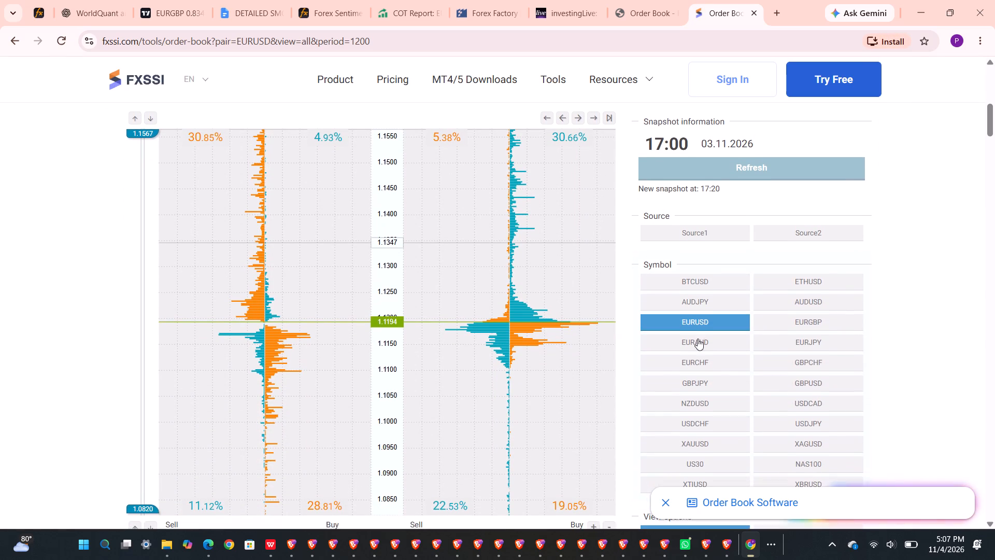
{"action": "scroll", "coordinate": [698, 339], "scroll_direction": "down", "scroll_amount": 2}
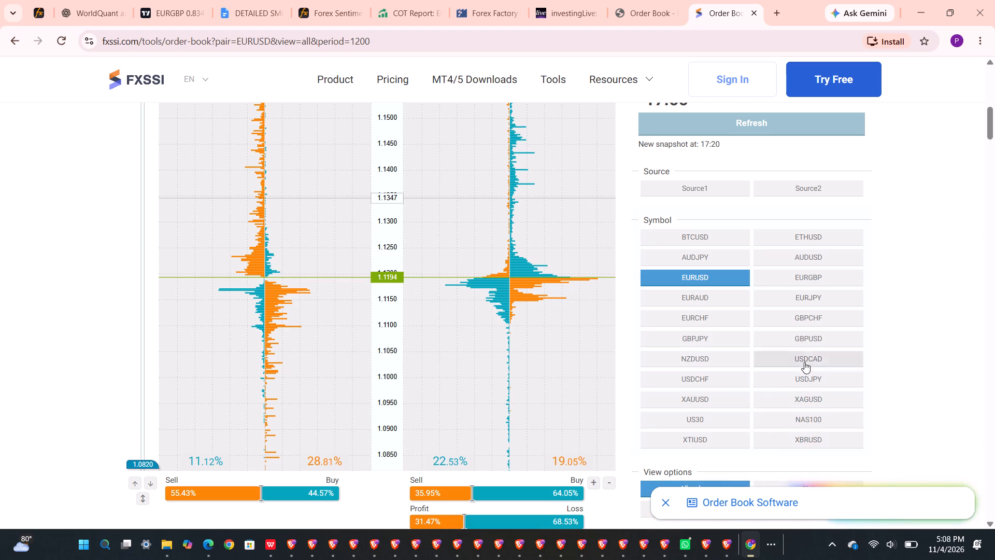
{"action": "left_click", "coordinate": [809, 279]}
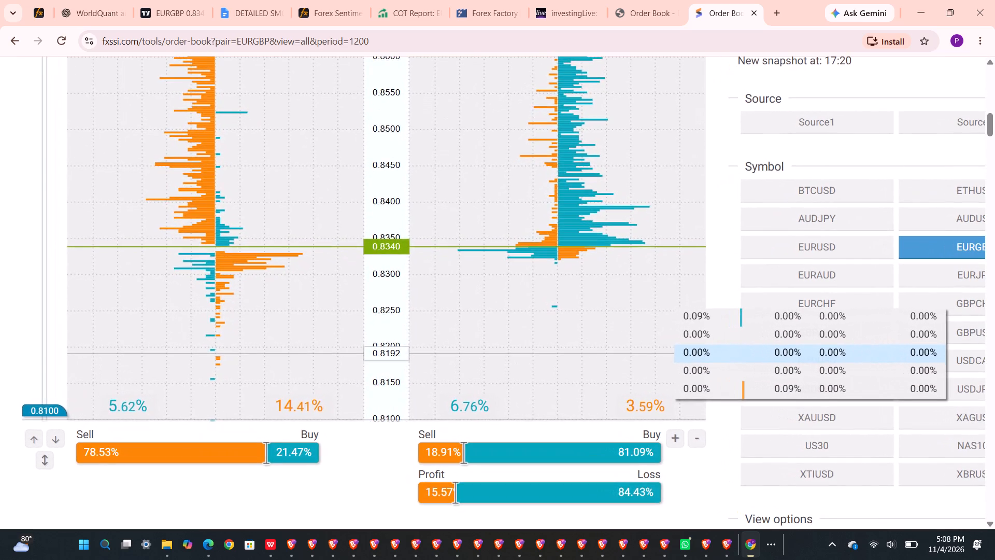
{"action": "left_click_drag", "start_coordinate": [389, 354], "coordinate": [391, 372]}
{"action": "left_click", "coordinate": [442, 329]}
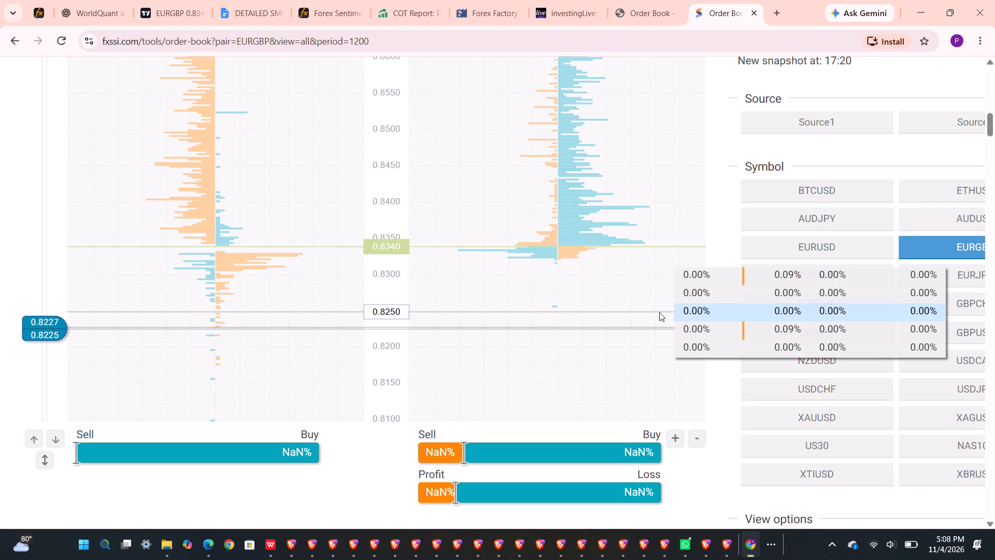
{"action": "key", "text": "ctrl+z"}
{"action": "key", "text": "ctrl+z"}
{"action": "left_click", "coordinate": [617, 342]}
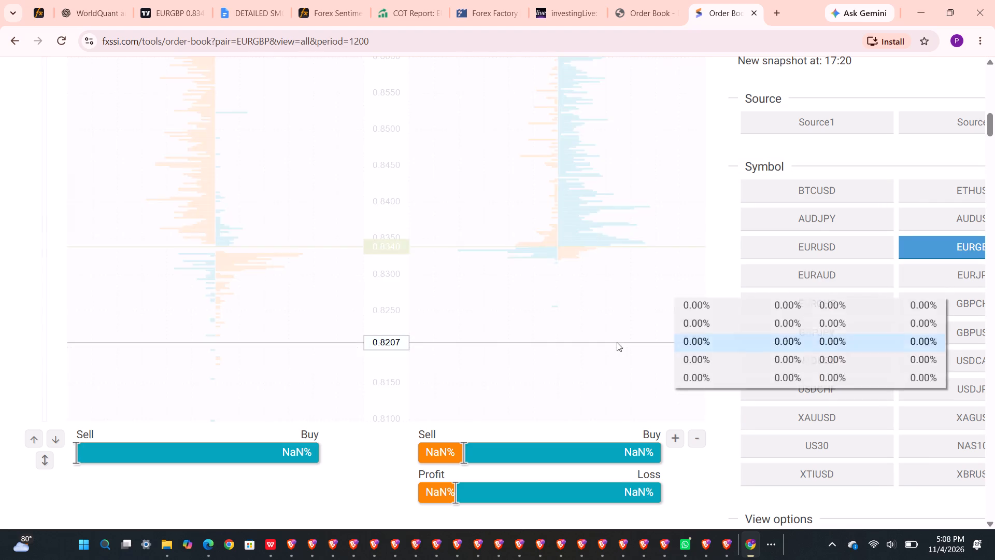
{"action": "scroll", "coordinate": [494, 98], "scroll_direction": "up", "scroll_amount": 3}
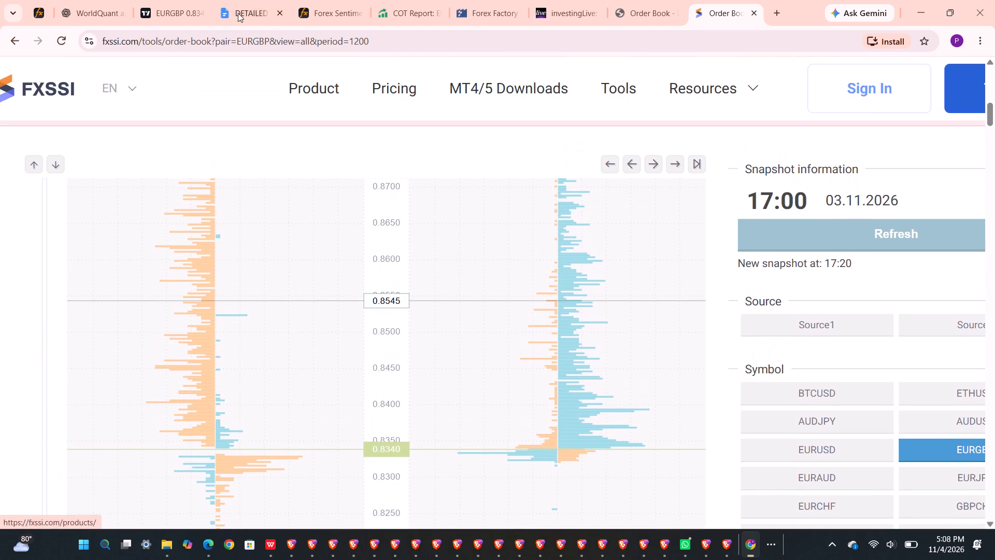
Reload the FXSSI order book page to clear the price-range selection from its chart.
{"action": "left_click", "coordinate": [62, 44]}
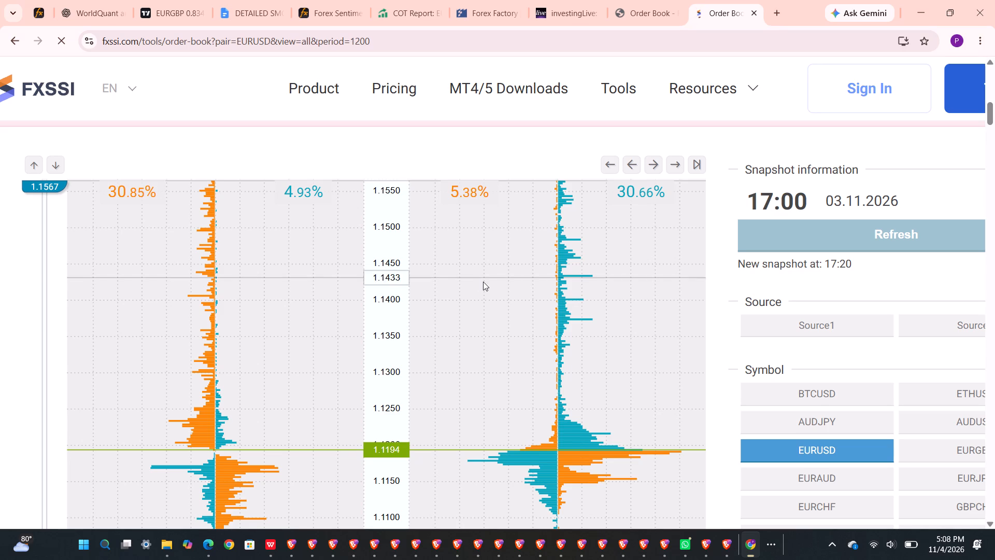
{"action": "scroll", "coordinate": [720, 281], "scroll_direction": "down", "scroll_amount": 1}
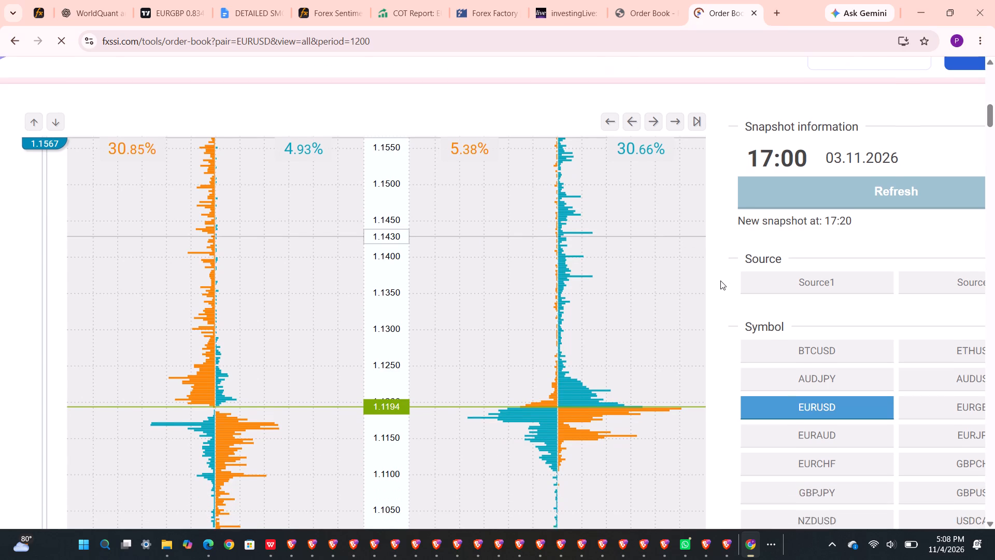
{"action": "scroll", "coordinate": [720, 281], "scroll_direction": "down", "scroll_amount": 1}
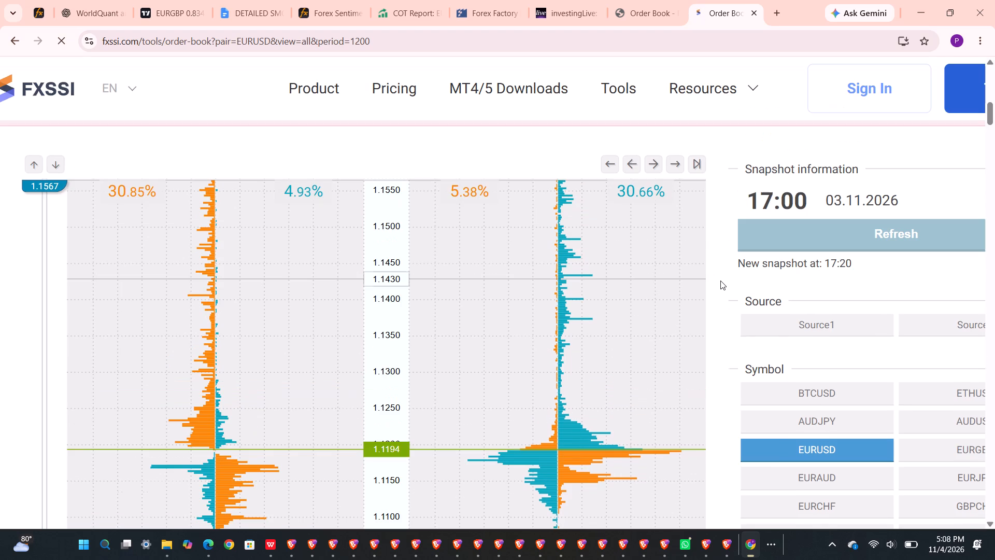
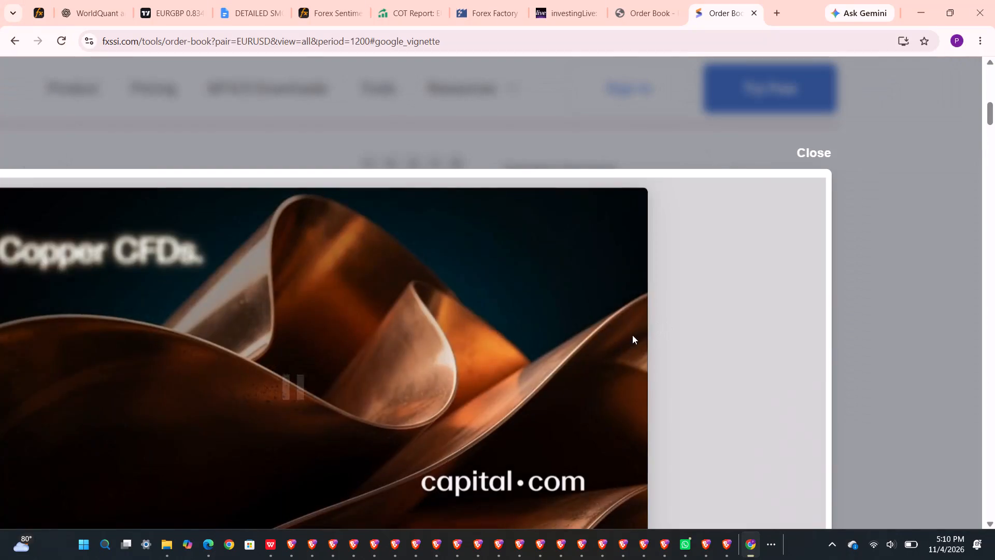
Close the full-page advertisement covering the FXSSI order book.
{"action": "left_click", "coordinate": [813, 151]}
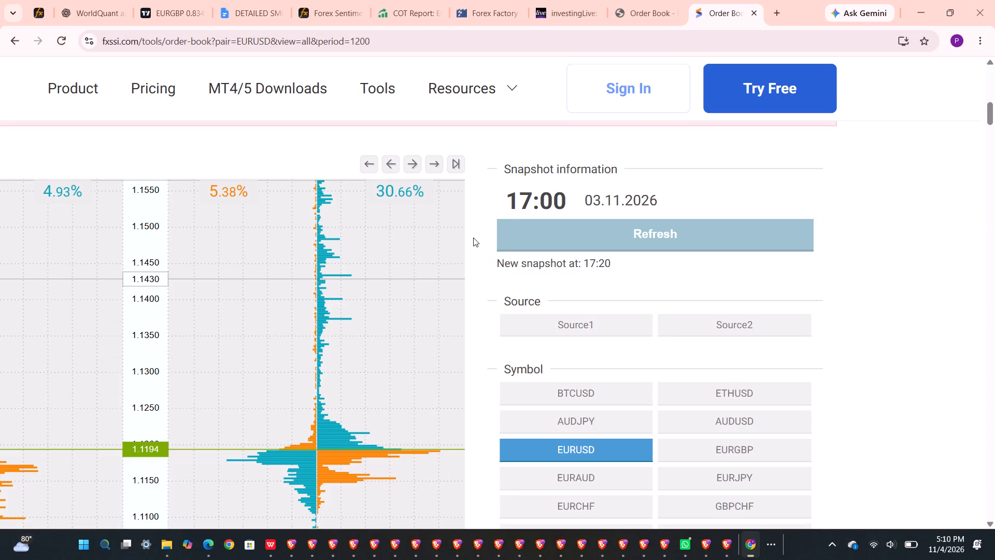
Look over the EURUSD order book's histograms, sell/buy ratio bars and list of available symbols.
{"action": "scroll", "coordinate": [473, 237], "scroll_direction": "down", "scroll_amount": 2}
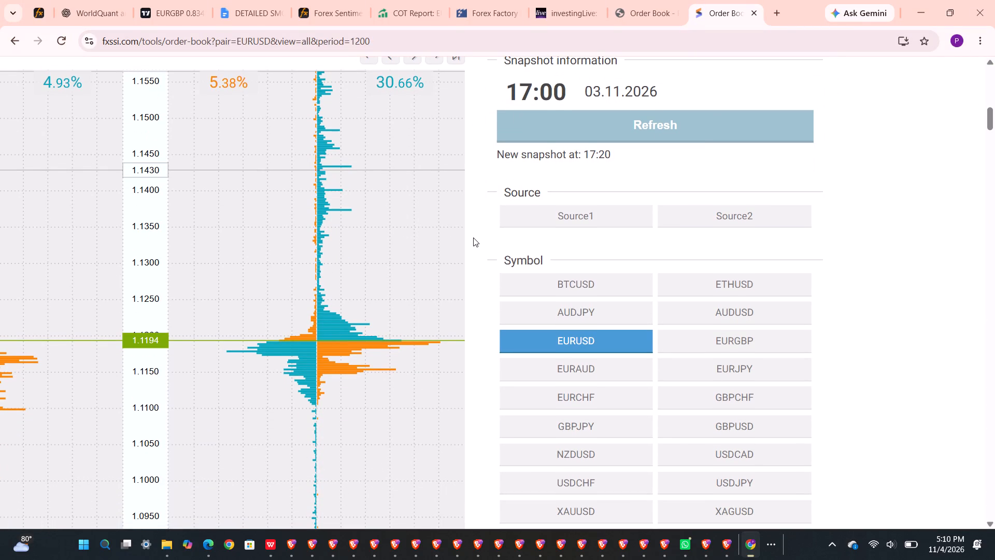
{"action": "double_click", "coordinate": [473, 237]}
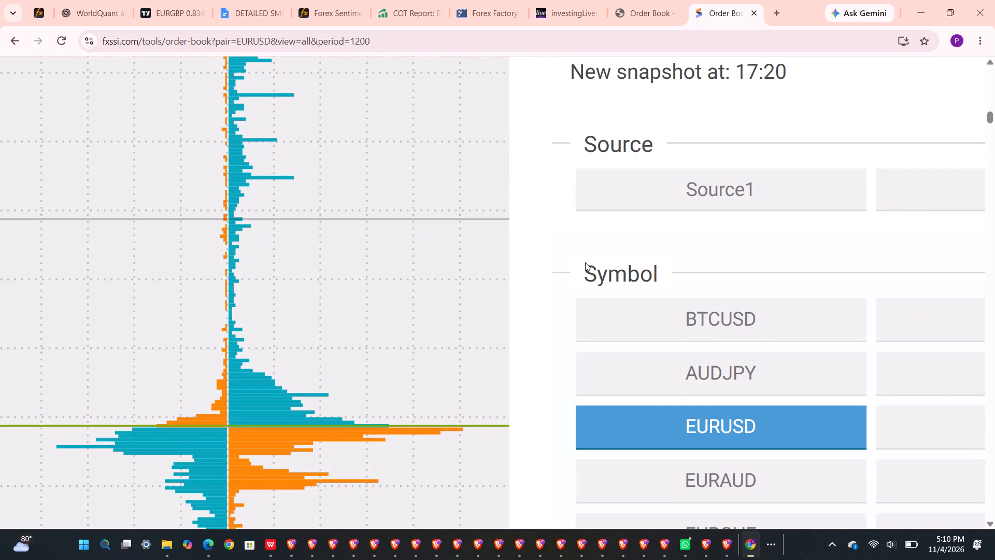
{"action": "left_click_drag", "start_coordinate": [542, 319], "coordinate": [535, 365]}
{"action": "left_click_drag", "start_coordinate": [535, 365], "coordinate": [545, 319]}
{"action": "left_click_drag", "start_coordinate": [545, 319], "coordinate": [551, 285]}
{"action": "scroll", "coordinate": [576, 390], "scroll_direction": "down", "scroll_amount": 2}
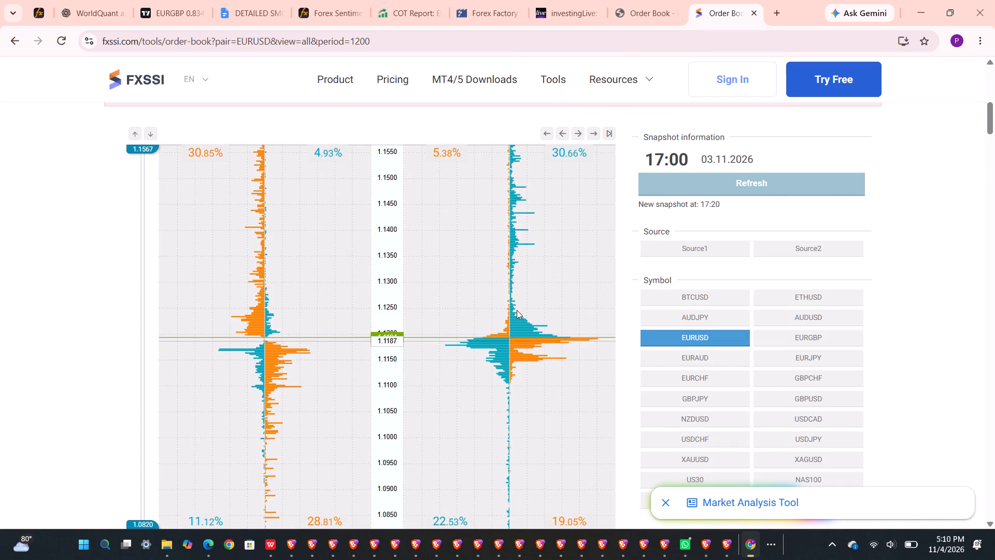
{"action": "scroll", "coordinate": [609, 328], "scroll_direction": "down", "scroll_amount": 2}
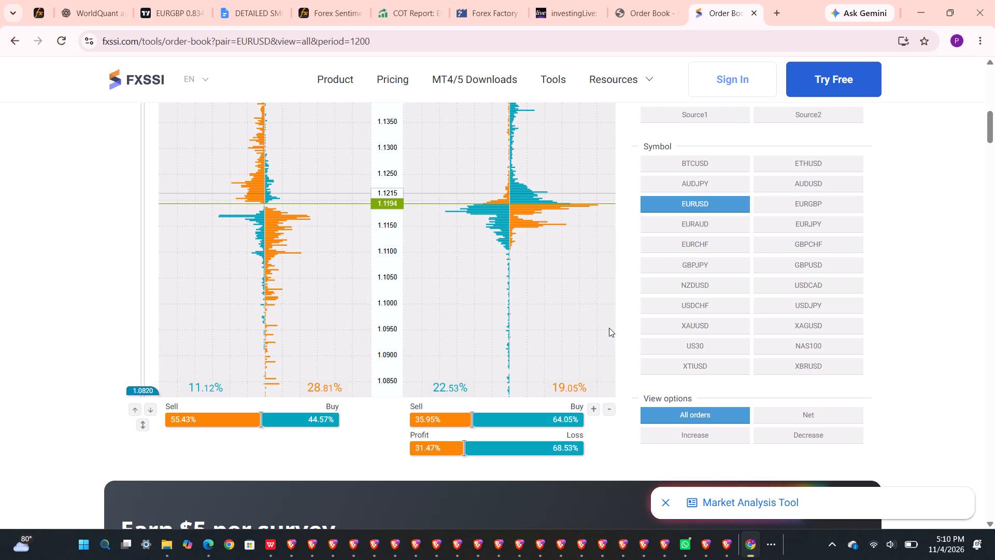
{"action": "scroll", "coordinate": [609, 328], "scroll_direction": "up", "scroll_amount": 1}
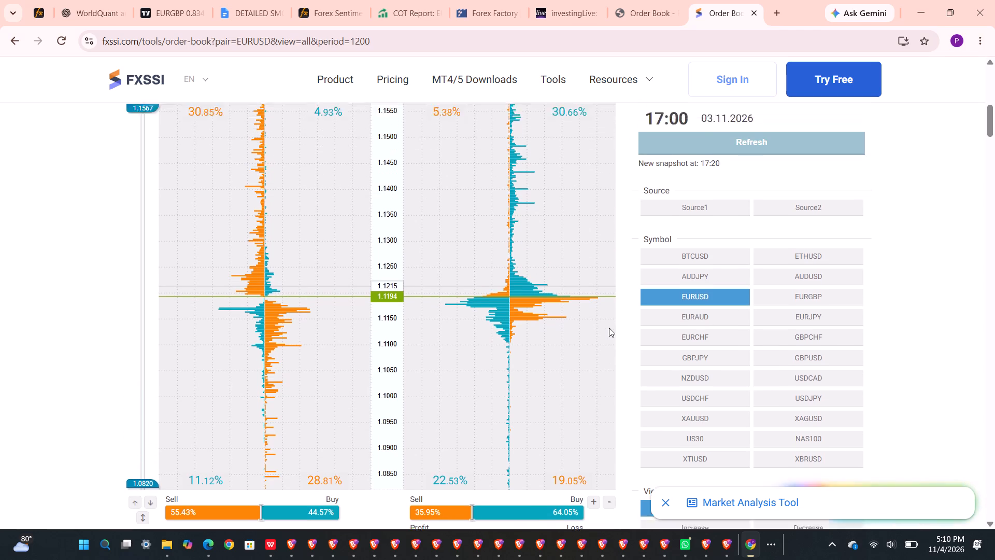
{"action": "scroll", "coordinate": [609, 328], "scroll_direction": "up", "scroll_amount": 1}
{"action": "scroll", "coordinate": [609, 328], "scroll_direction": "right", "scroll_amount": 2}
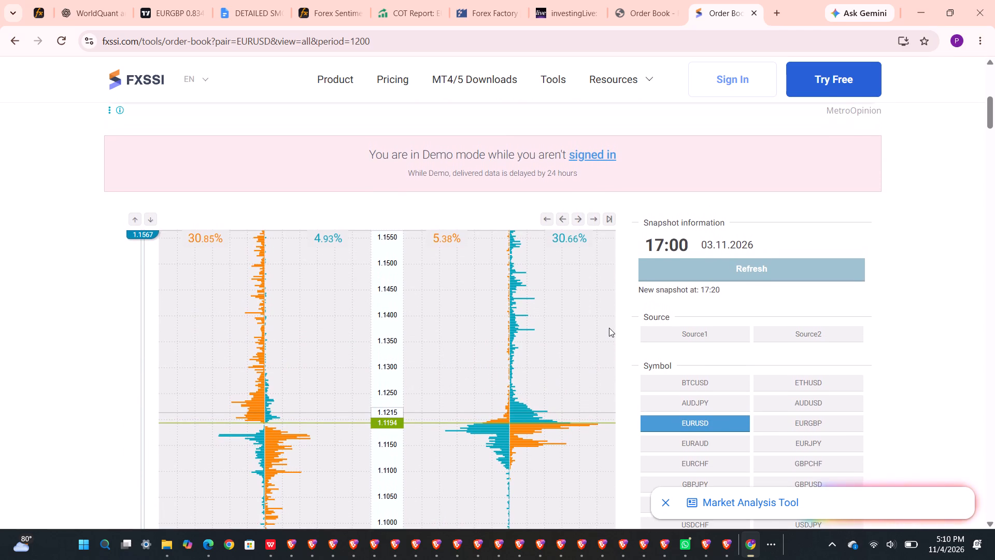
{"action": "scroll", "coordinate": [609, 328], "scroll_direction": "right", "scroll_amount": 1}
{"action": "scroll", "coordinate": [609, 328], "scroll_direction": "down", "scroll_amount": 1}
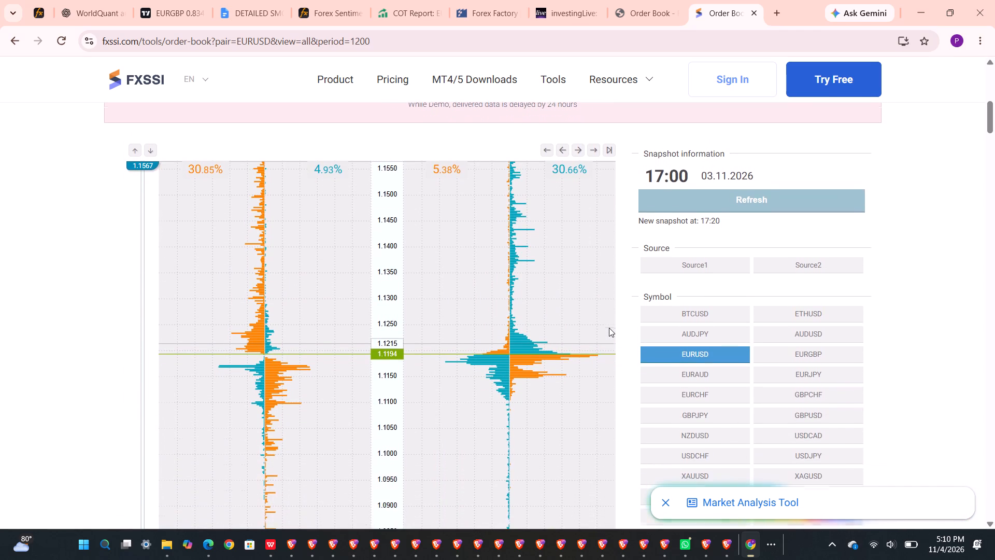
{"action": "scroll", "coordinate": [609, 328], "scroll_direction": "down", "scroll_amount": 3}
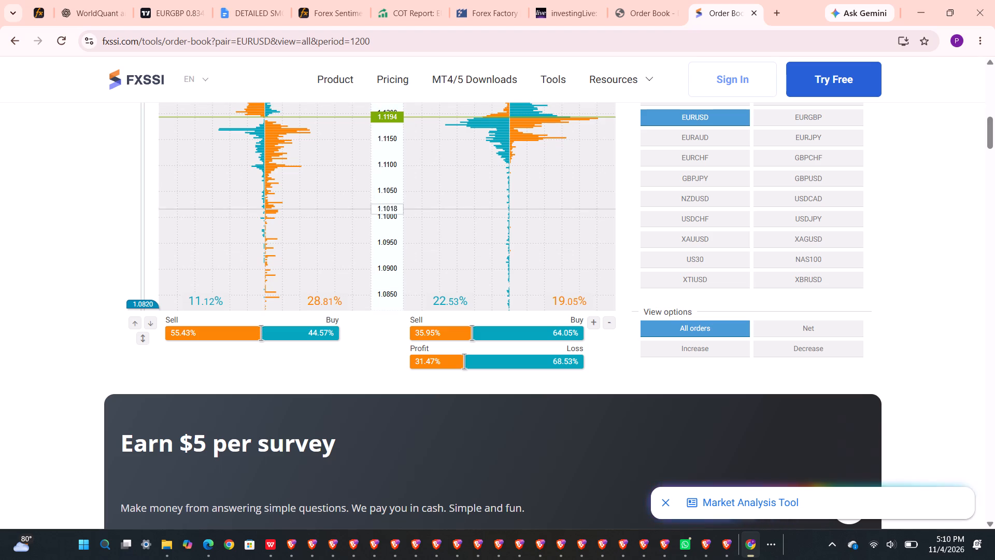
{"action": "scroll", "coordinate": [517, 193], "scroll_direction": "up", "scroll_amount": 2}
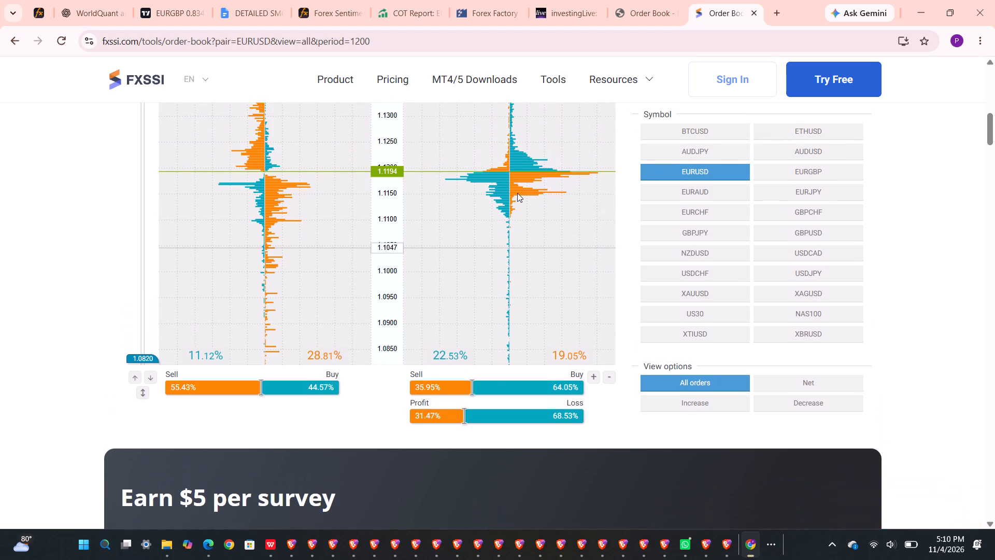
{"action": "scroll", "coordinate": [517, 193], "scroll_direction": "up", "scroll_amount": 3}
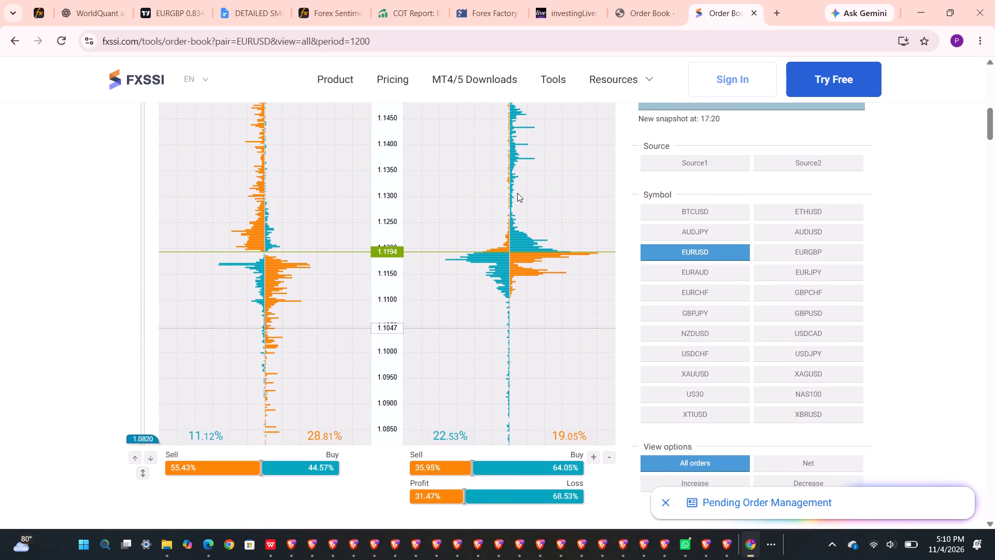
{"action": "scroll", "coordinate": [517, 193], "scroll_direction": "up", "scroll_amount": 2}
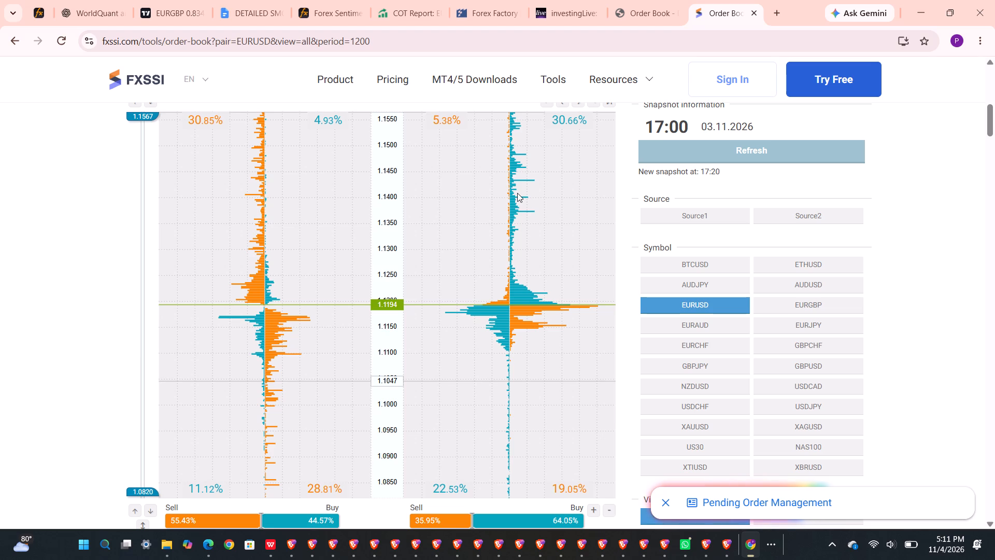
Display the EURGBP order book and examine the pending orders and open positions around the current price.
{"action": "left_click", "coordinate": [809, 301]}
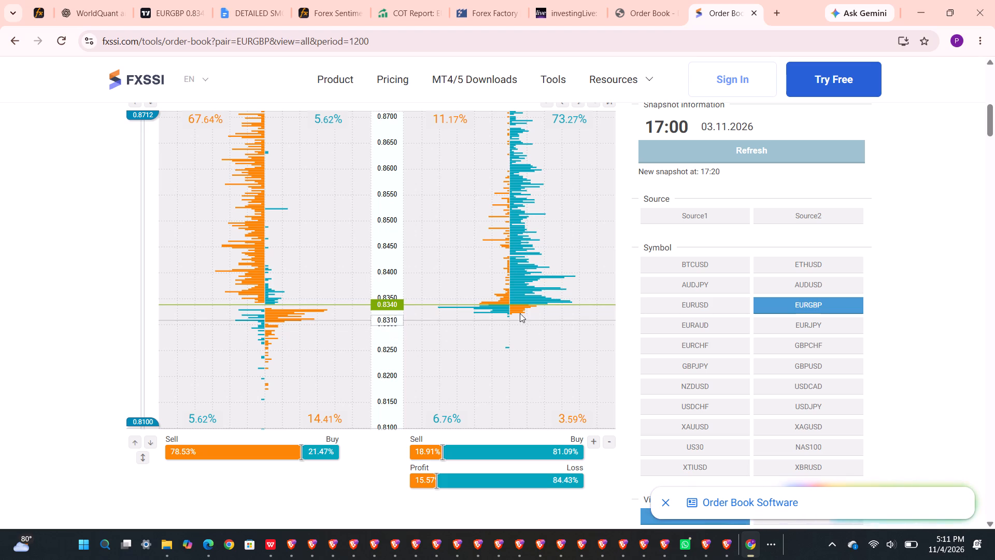
{"action": "scroll", "coordinate": [514, 306], "scroll_direction": "up", "scroll_amount": 1}
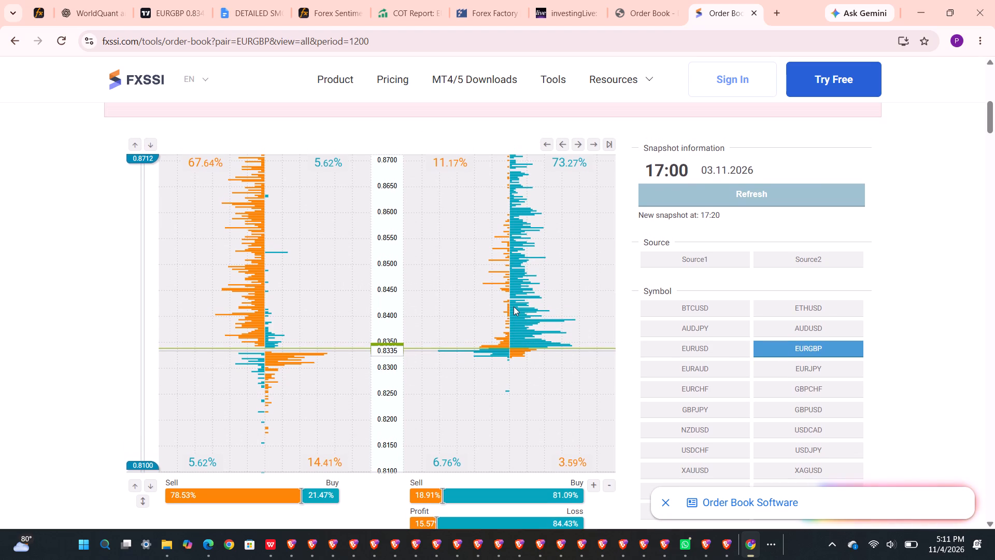
{"action": "scroll", "coordinate": [514, 306], "scroll_direction": "up", "scroll_amount": 2}
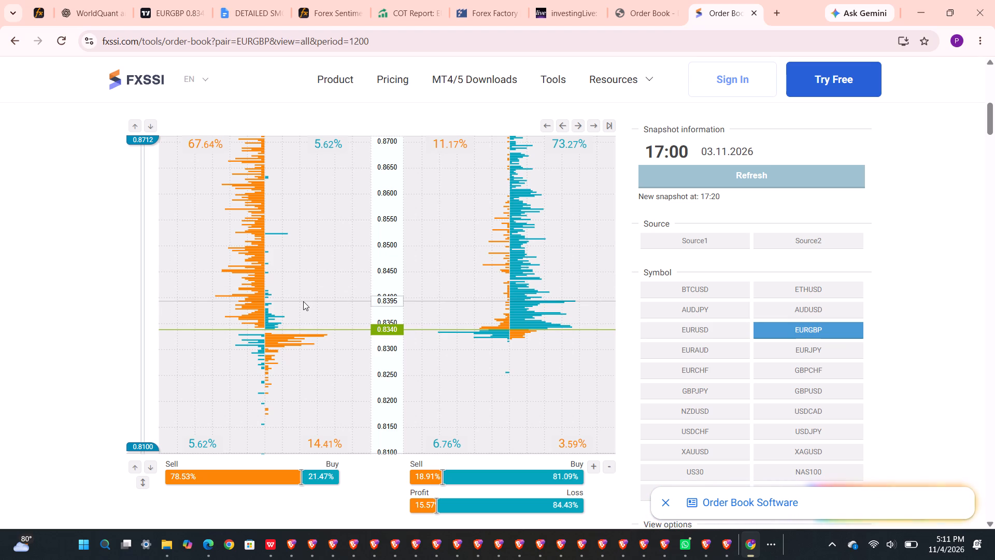
{"action": "scroll", "coordinate": [303, 301], "scroll_direction": "up", "scroll_amount": 1}
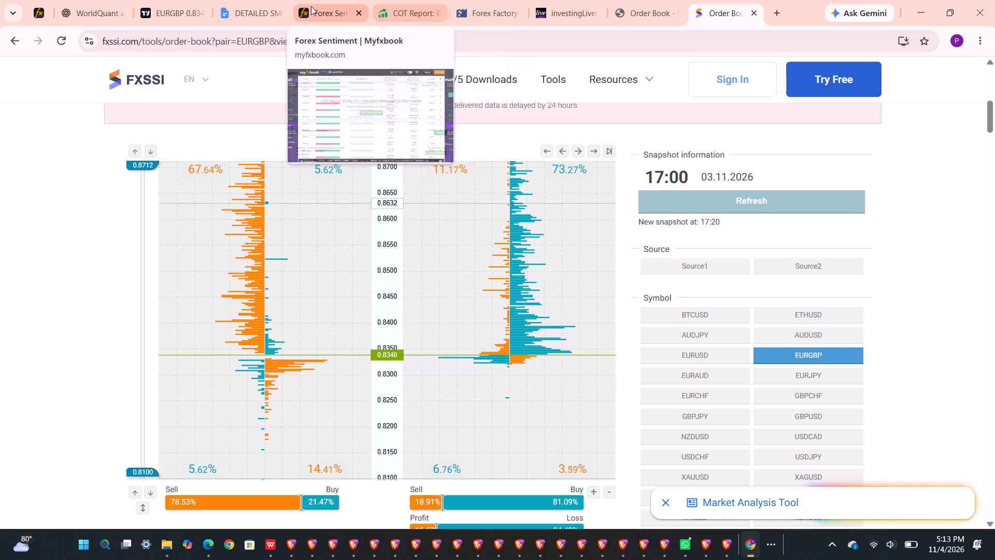
Switch to the EURGBP 15-minute chart on TradingView and examine price around the 4H and 1H 50% range lines.
{"action": "left_click", "coordinate": [190, 11]}
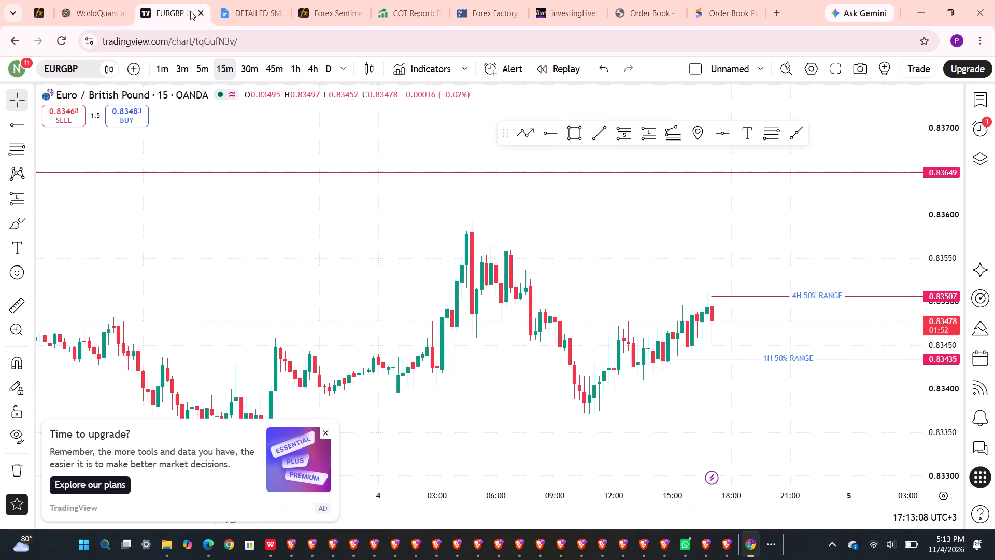
{"action": "scroll", "coordinate": [437, 276], "scroll_direction": "left", "scroll_amount": 1}
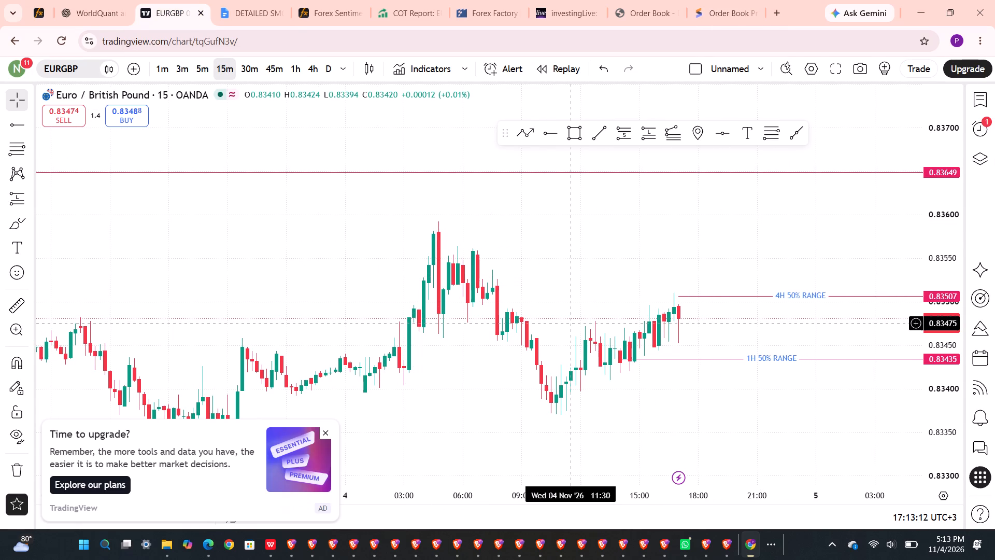
{"action": "scroll", "coordinate": [572, 323], "scroll_direction": "left", "scroll_amount": 2}
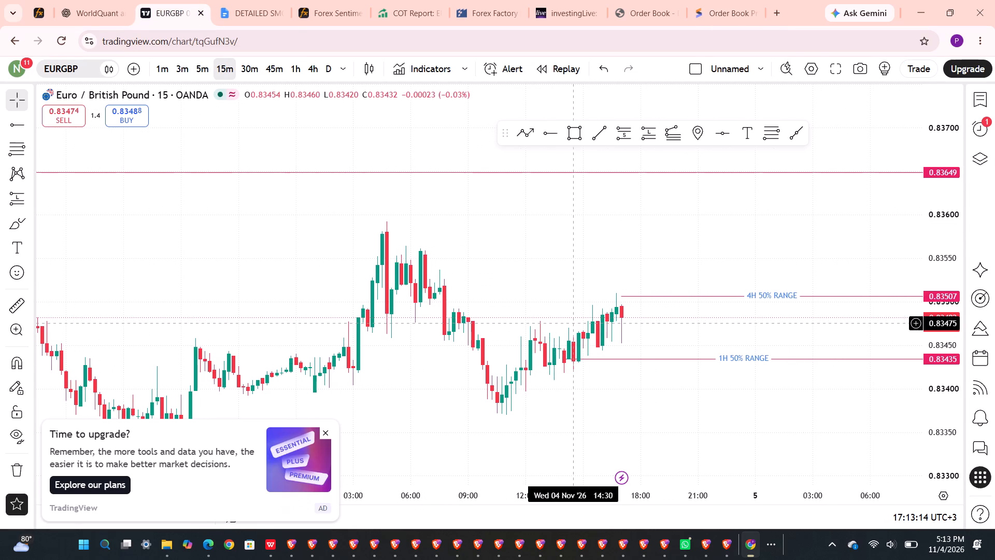
{"action": "left_click_drag", "start_coordinate": [572, 323], "coordinate": [478, 218]}
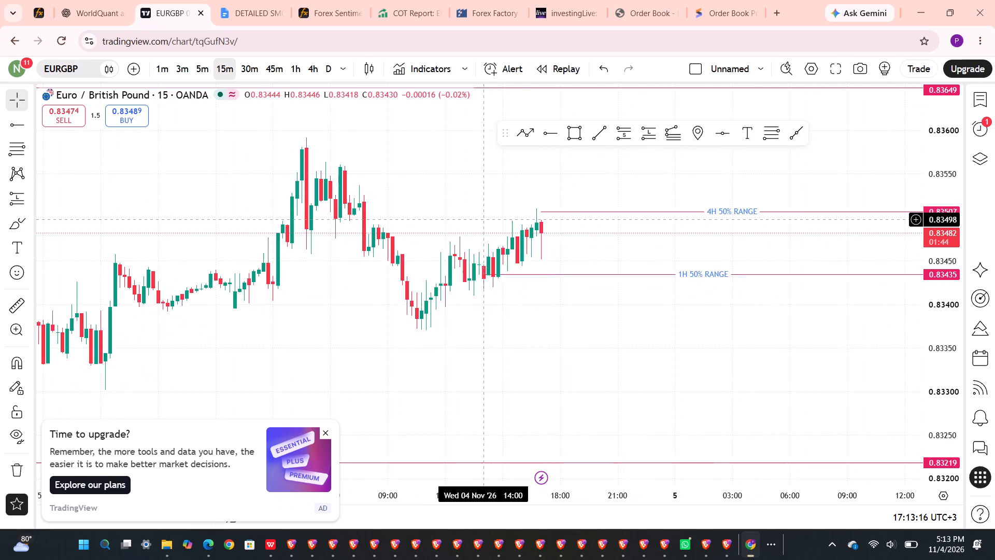
{"action": "left_click_drag", "start_coordinate": [478, 218], "coordinate": [450, 206]}
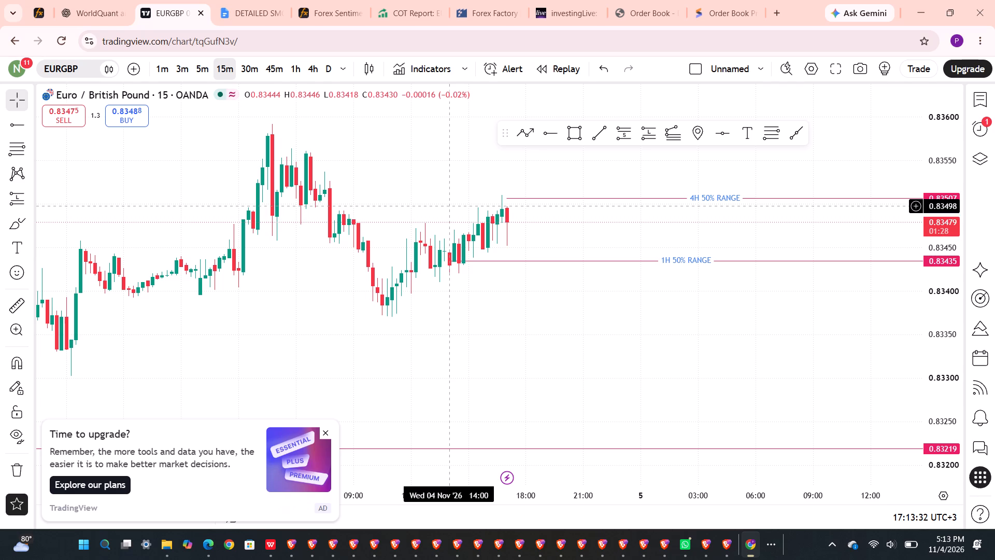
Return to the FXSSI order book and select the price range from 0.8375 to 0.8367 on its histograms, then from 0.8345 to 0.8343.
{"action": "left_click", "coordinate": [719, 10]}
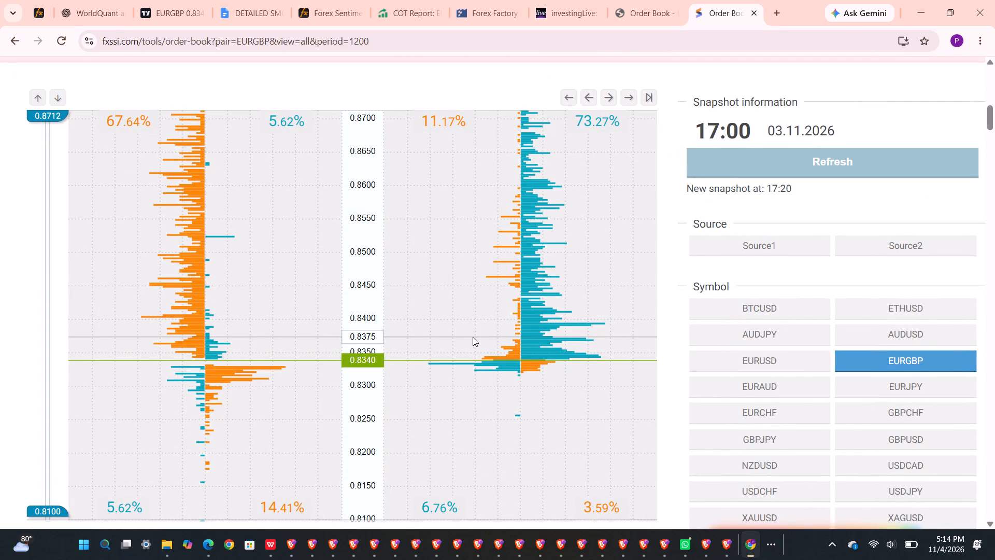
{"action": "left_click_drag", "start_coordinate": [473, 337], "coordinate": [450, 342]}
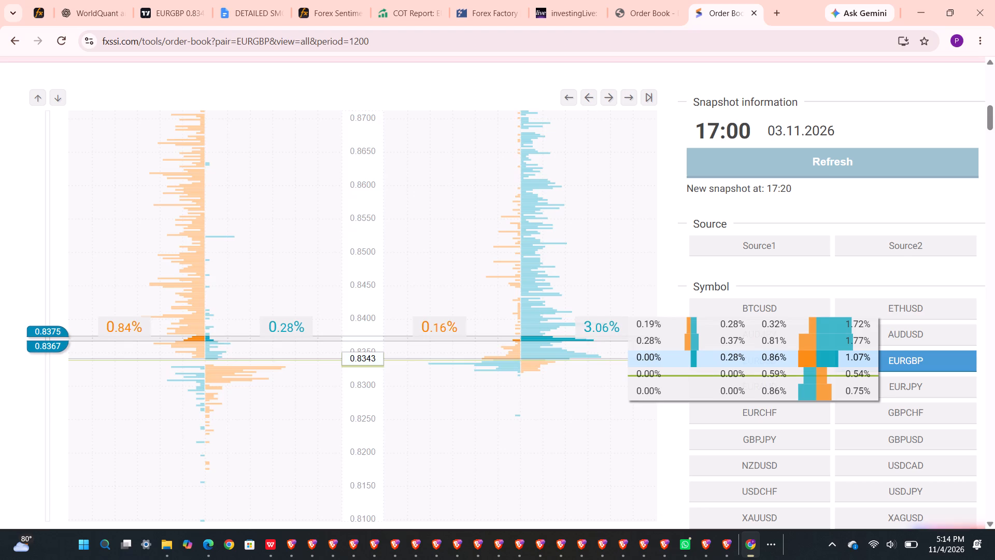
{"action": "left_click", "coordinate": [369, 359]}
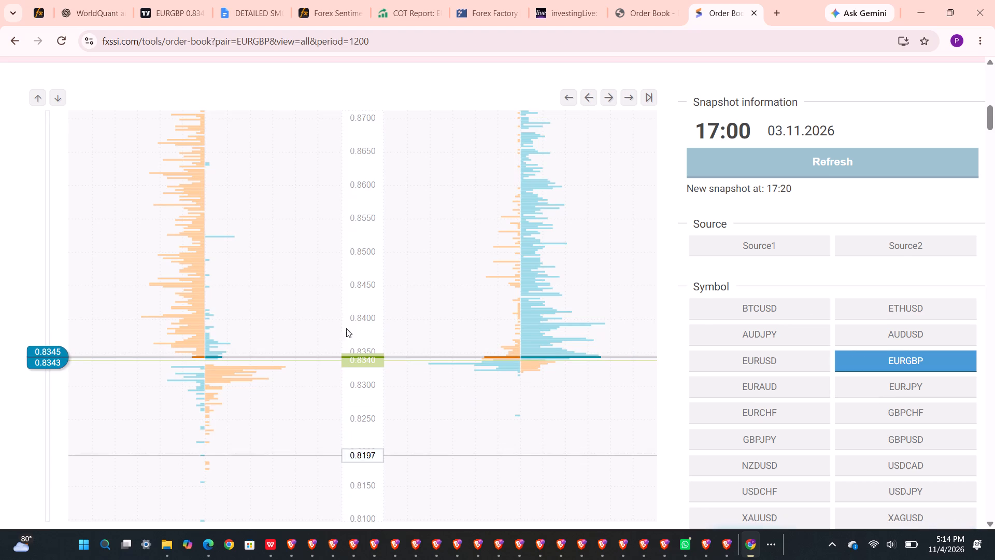
Reload the FXSSI order book page until the price-range selection and the full-page advertisement are cleared.
{"action": "left_click", "coordinate": [68, 40]}
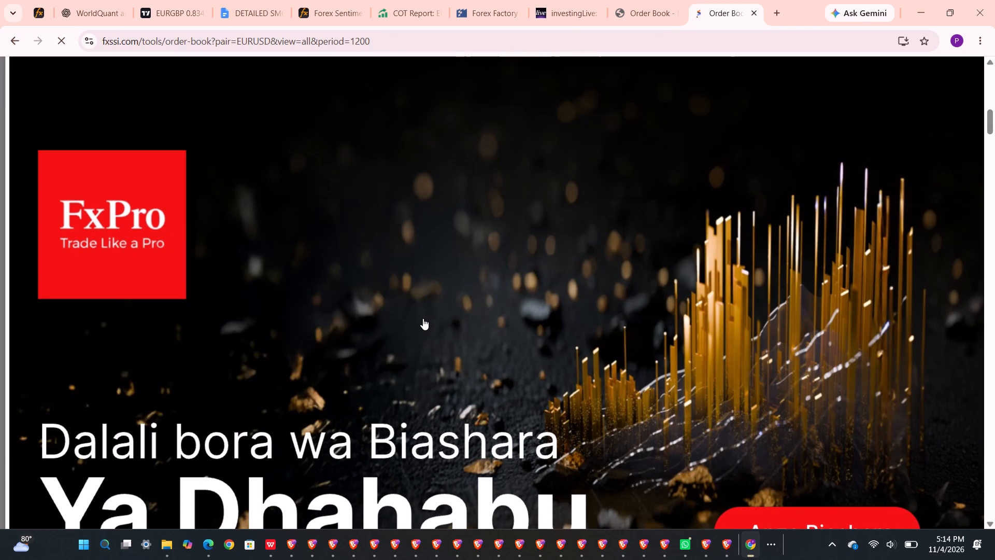
{"action": "scroll", "coordinate": [635, 272], "scroll_direction": "down", "scroll_amount": 2}
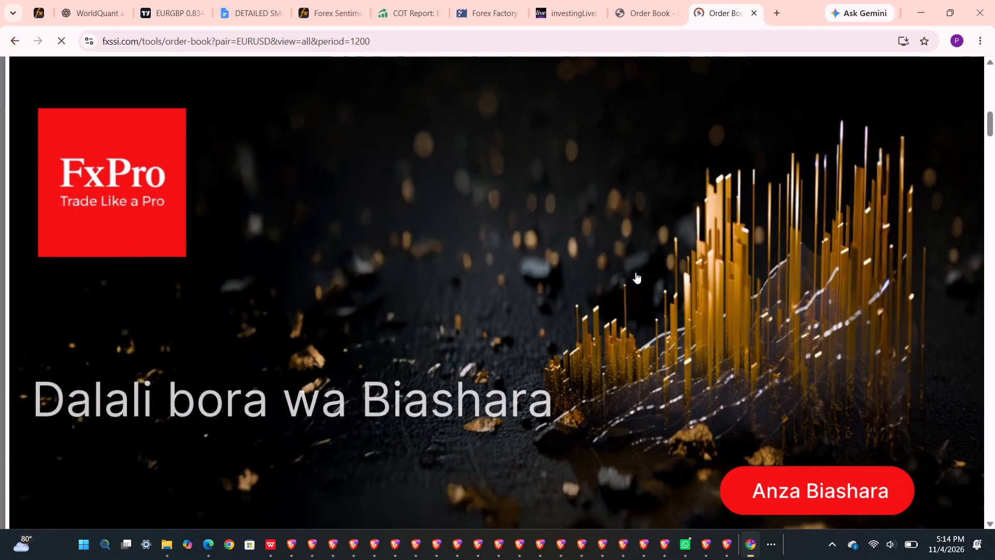
{"action": "scroll", "coordinate": [635, 272], "scroll_direction": "down", "scroll_amount": 3}
{"action": "scroll", "coordinate": [635, 272], "scroll_direction": "up", "scroll_amount": 2}
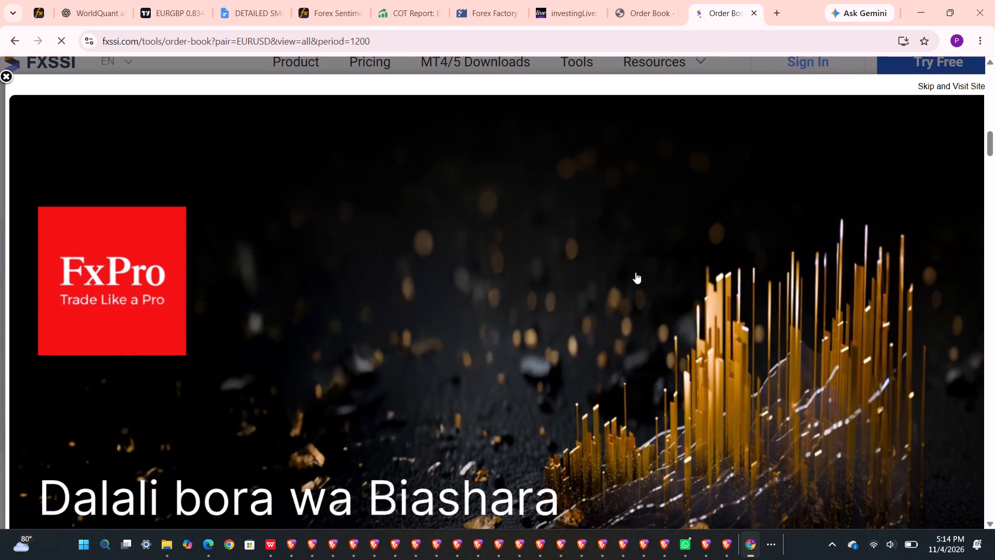
{"action": "scroll", "coordinate": [635, 272], "scroll_direction": "up", "scroll_amount": 1}
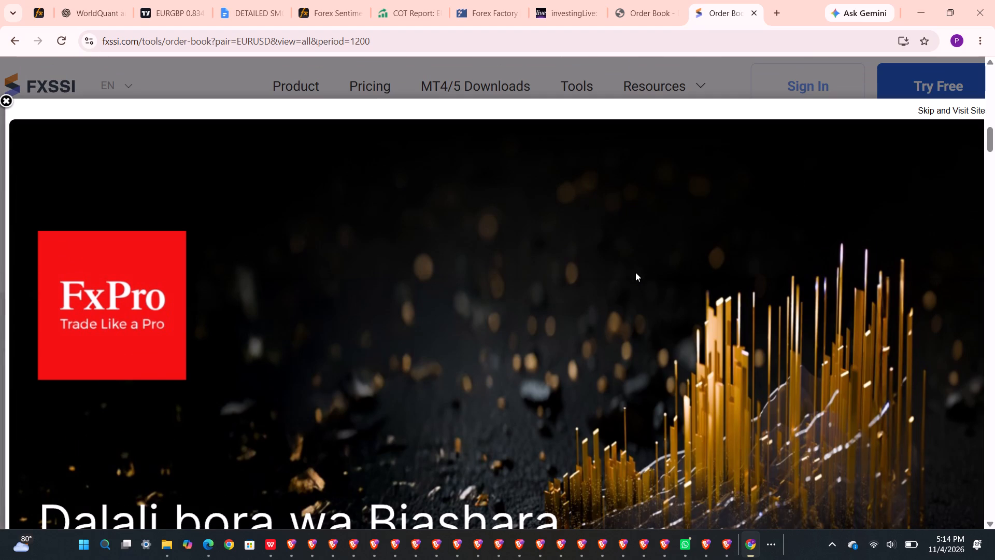
{"action": "scroll", "coordinate": [635, 272], "scroll_direction": "down", "scroll_amount": 5}
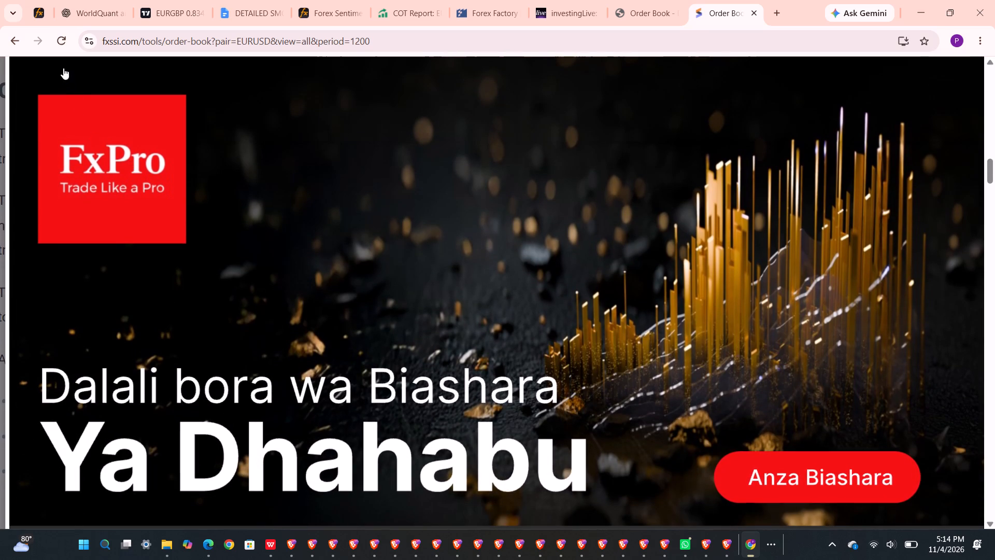
{"action": "left_click", "coordinate": [61, 46]}
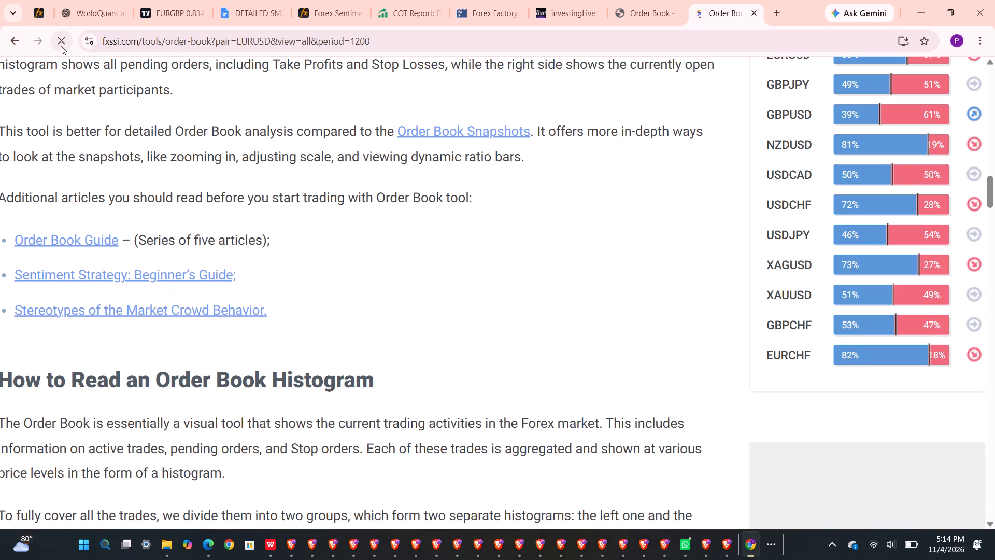
{"action": "scroll", "coordinate": [257, 152], "scroll_direction": "up", "scroll_amount": 8}
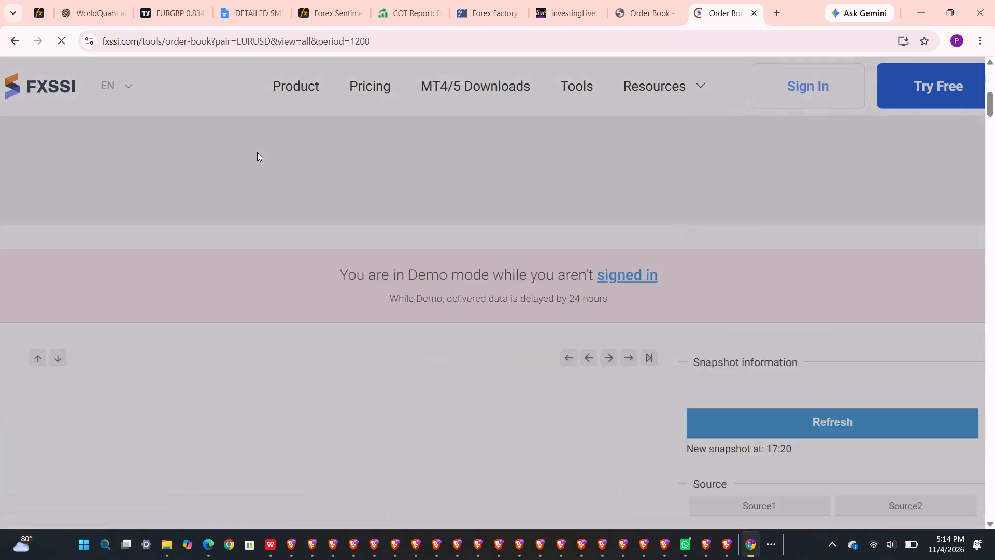
{"action": "scroll", "coordinate": [257, 152], "scroll_direction": "up", "scroll_amount": 1}
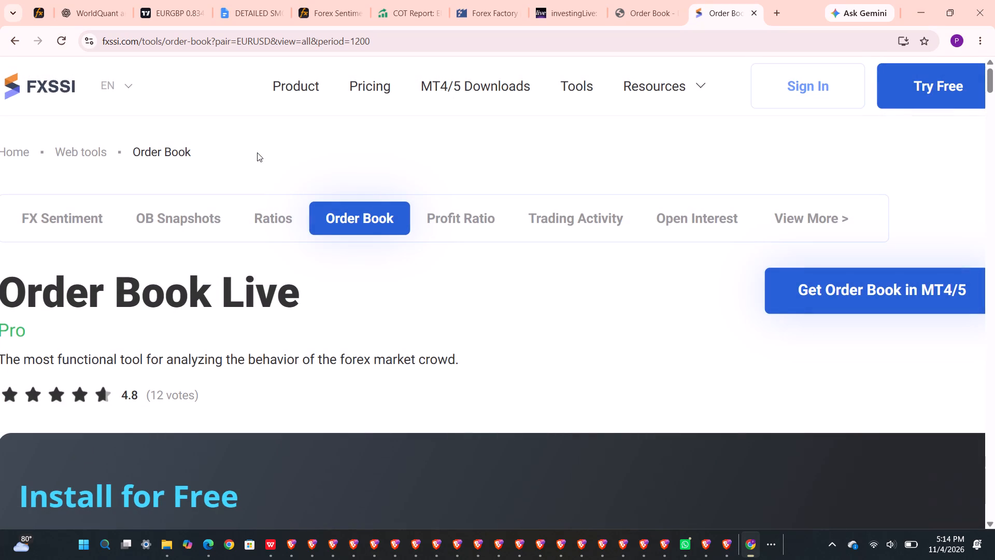
{"action": "scroll", "coordinate": [257, 152], "scroll_direction": "up", "scroll_amount": 1}
Display the order book for EURGBP again.
{"action": "scroll", "coordinate": [765, 25], "scroll_direction": "down", "scroll_amount": 2, "text": "ctrl"}
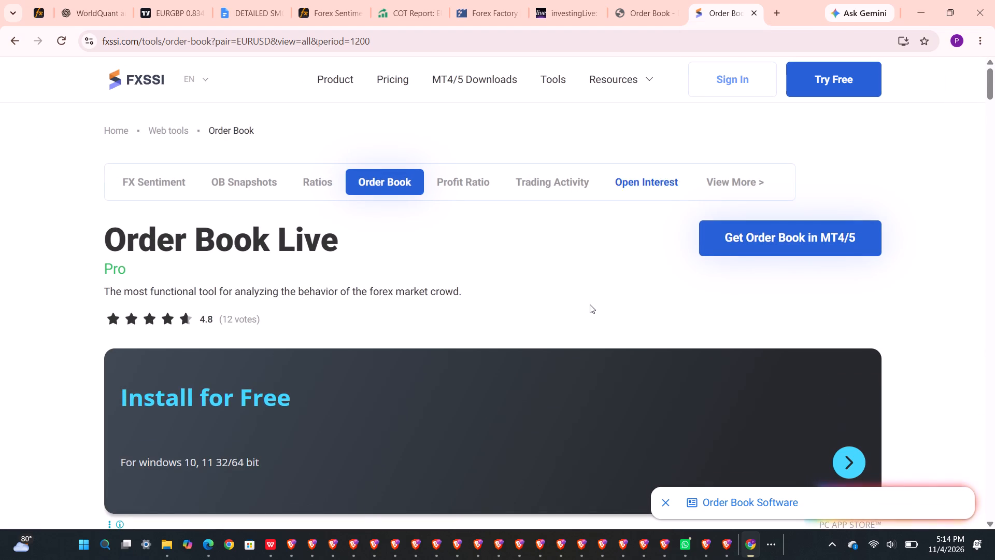
{"action": "scroll", "coordinate": [590, 304], "scroll_direction": "down", "scroll_amount": 5}
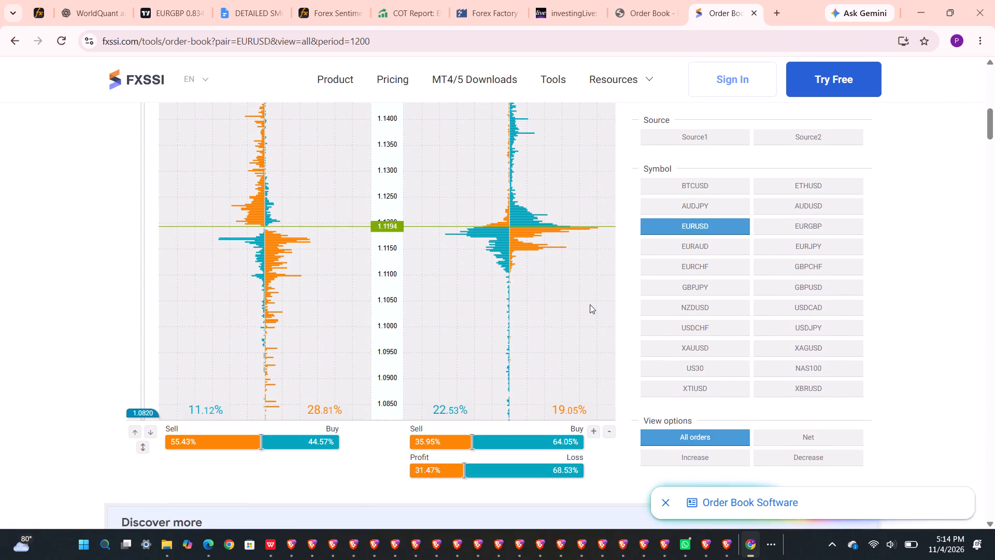
{"action": "left_click", "coordinate": [810, 219]}
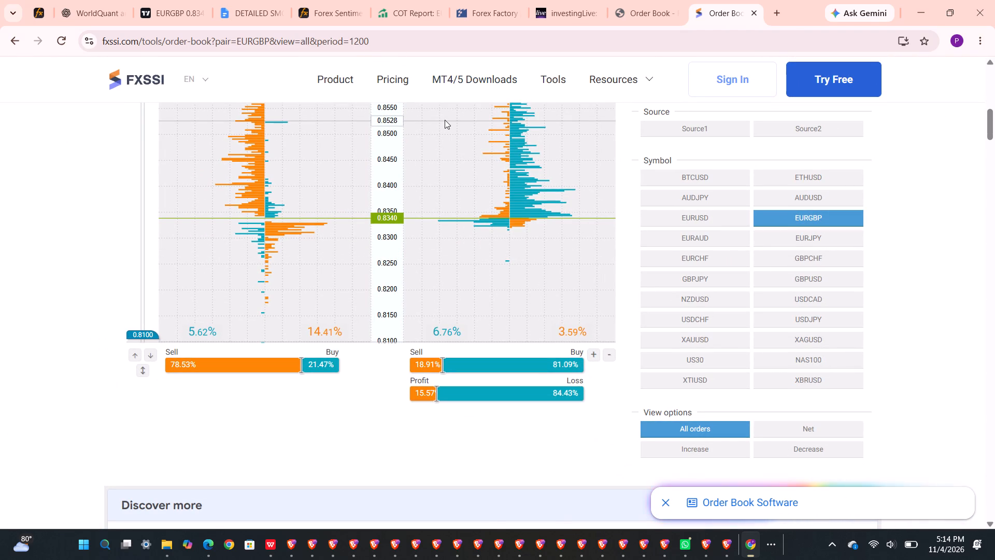
Select the 0.8365 price level on the EURGBP pending-orders histogram.
{"action": "left_click", "coordinate": [304, 204]}
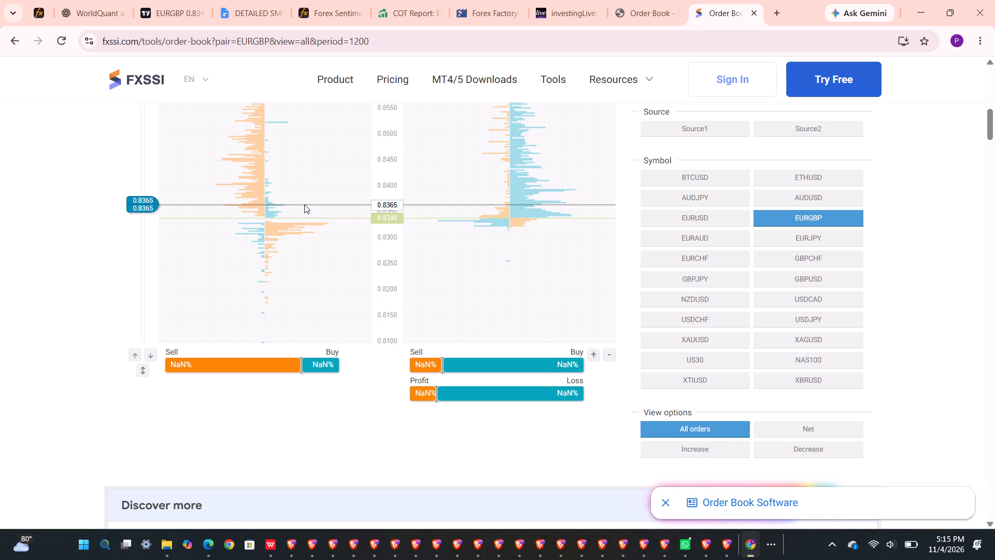
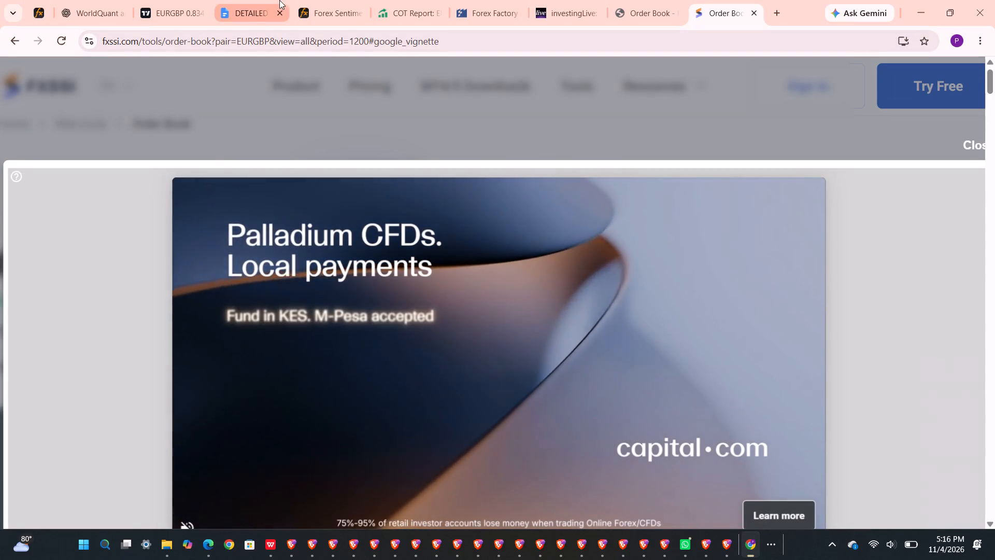
Re-read checklist item 8 on order-book limit levels in the strategy document, and go back to the EURGBP chart in TradingView.
{"action": "left_click", "coordinate": [271, 0]}
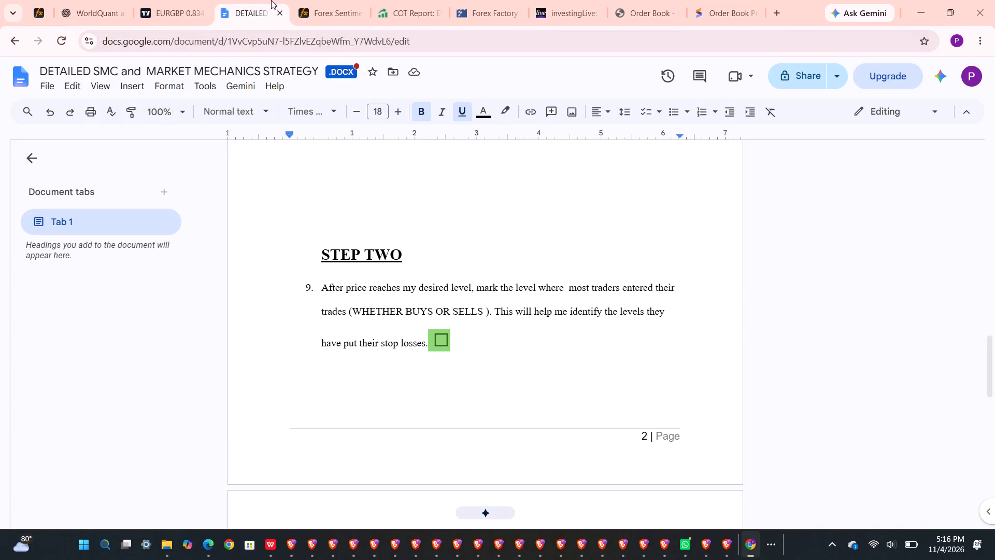
{"action": "scroll", "coordinate": [330, 401], "scroll_direction": "down", "scroll_amount": 1}
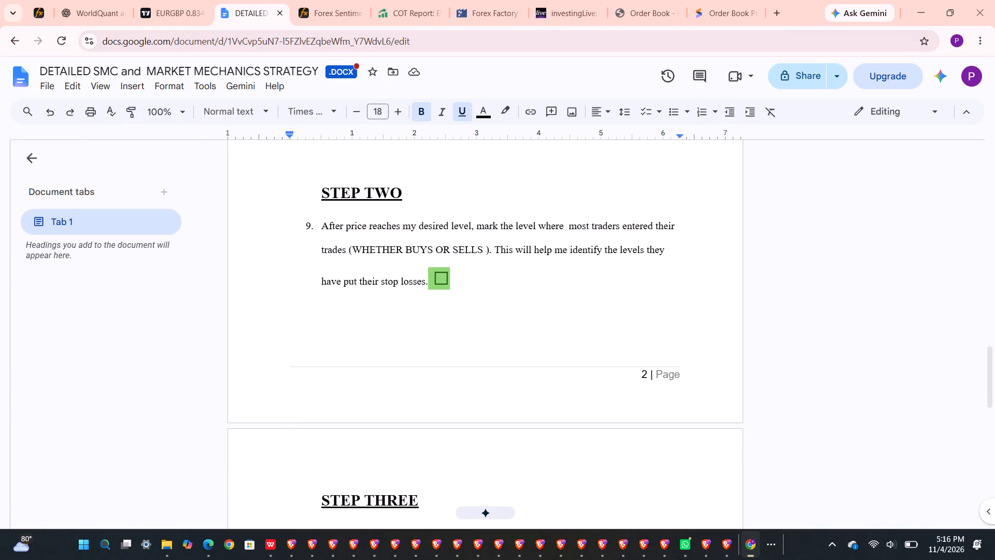
{"action": "scroll", "coordinate": [330, 401], "scroll_direction": "up", "scroll_amount": 4}
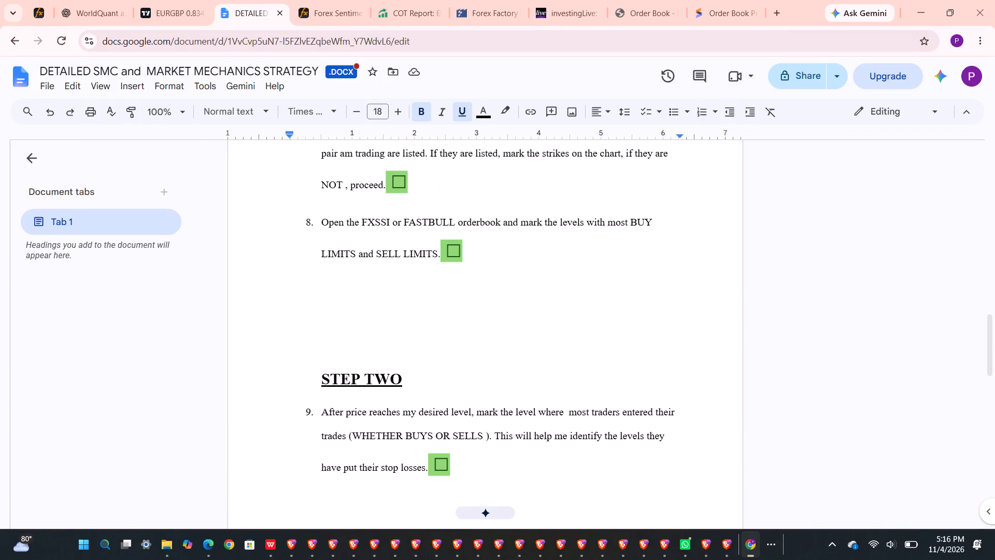
{"action": "scroll", "coordinate": [330, 401], "scroll_direction": "up", "scroll_amount": 1}
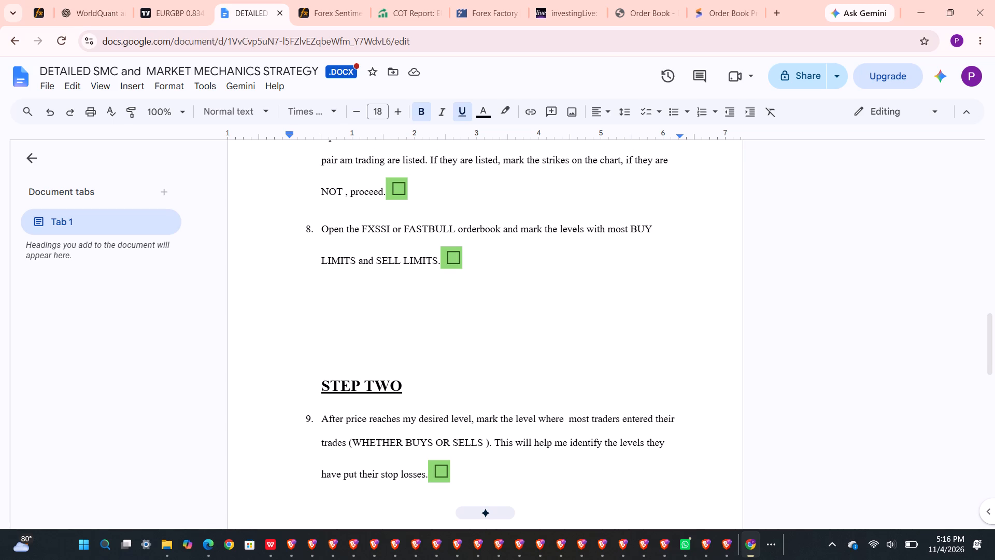
{"action": "left_click", "coordinate": [188, 8]}
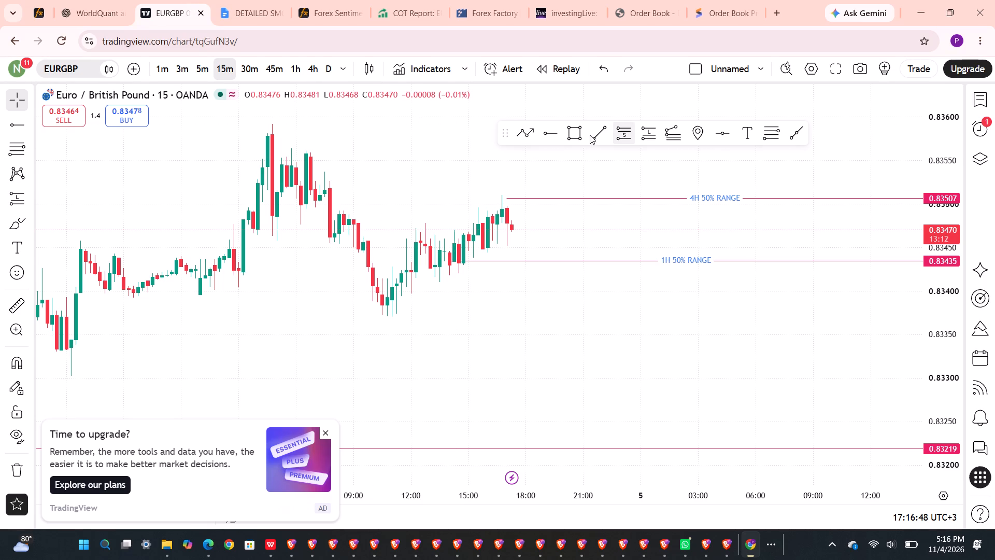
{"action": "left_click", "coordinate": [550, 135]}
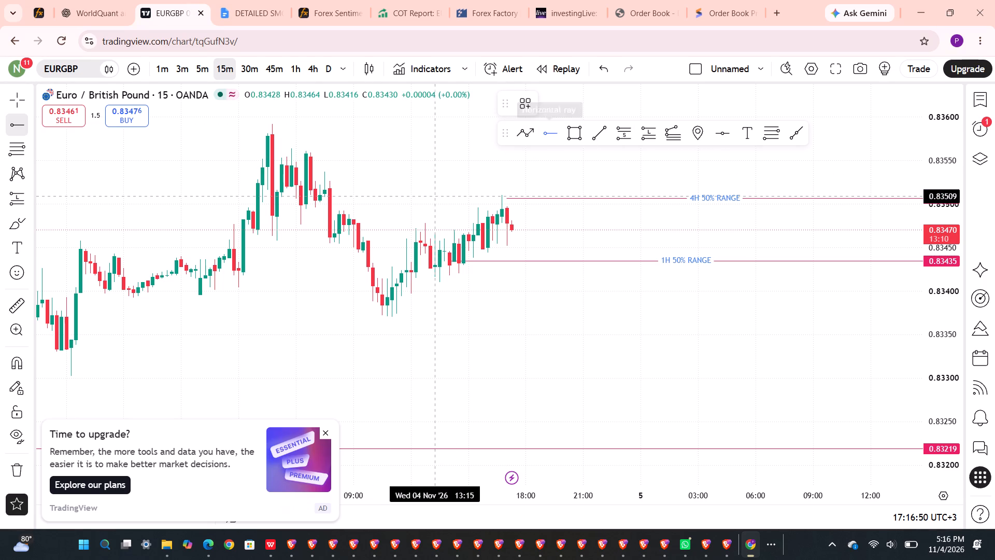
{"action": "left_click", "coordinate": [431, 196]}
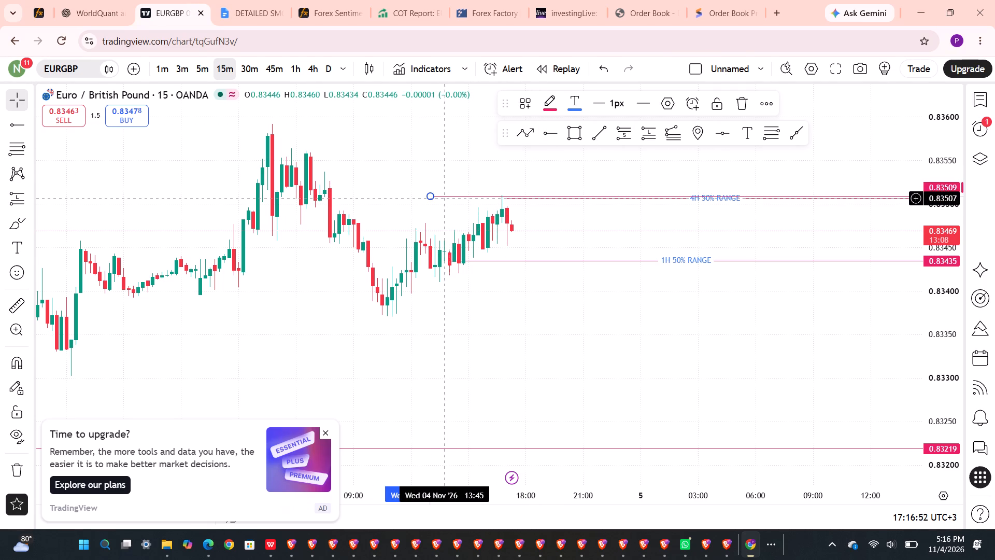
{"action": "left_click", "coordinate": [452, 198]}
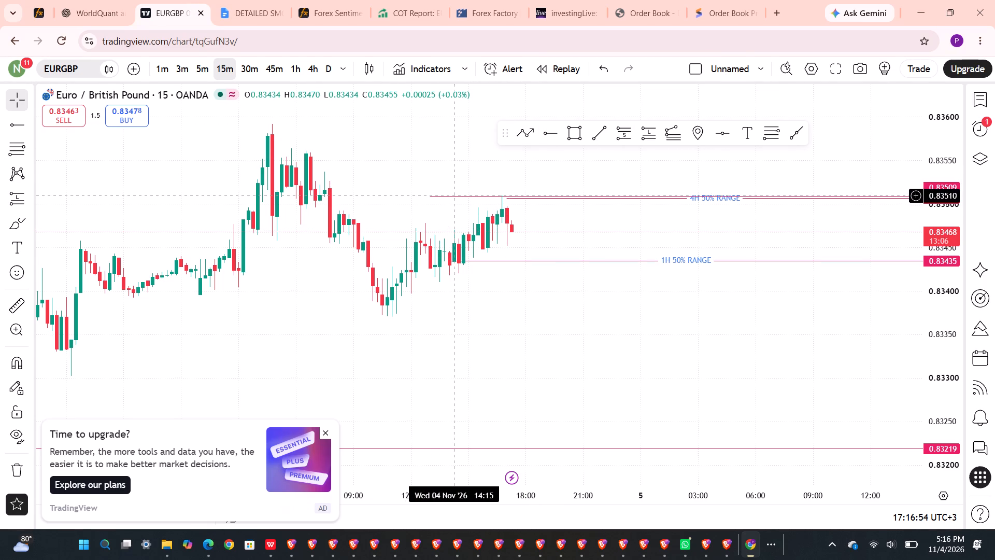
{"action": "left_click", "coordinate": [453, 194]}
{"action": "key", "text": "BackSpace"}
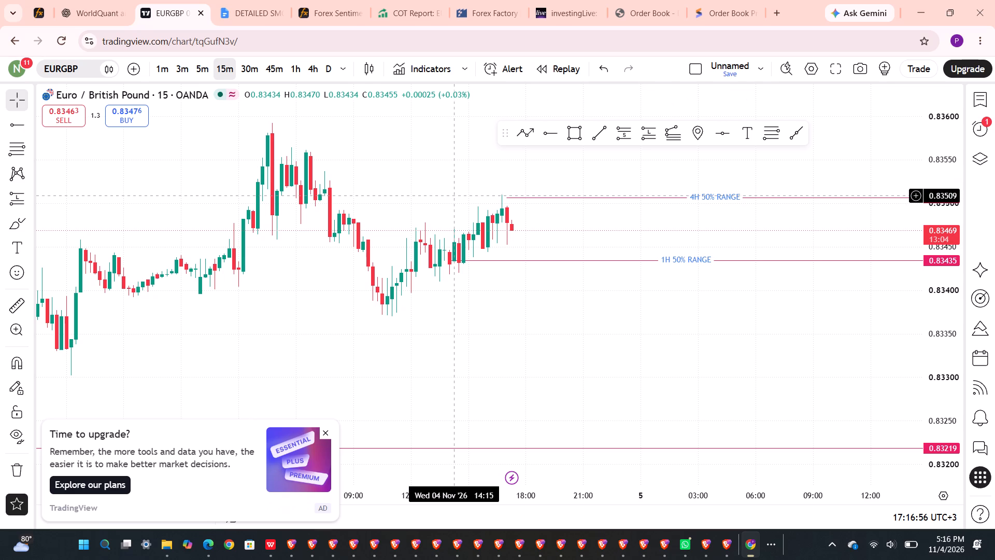
Add a horizontal line to the EURGBP chart and set its price coordinate to 0.8365.
{"action": "left_click", "coordinate": [718, 138]}
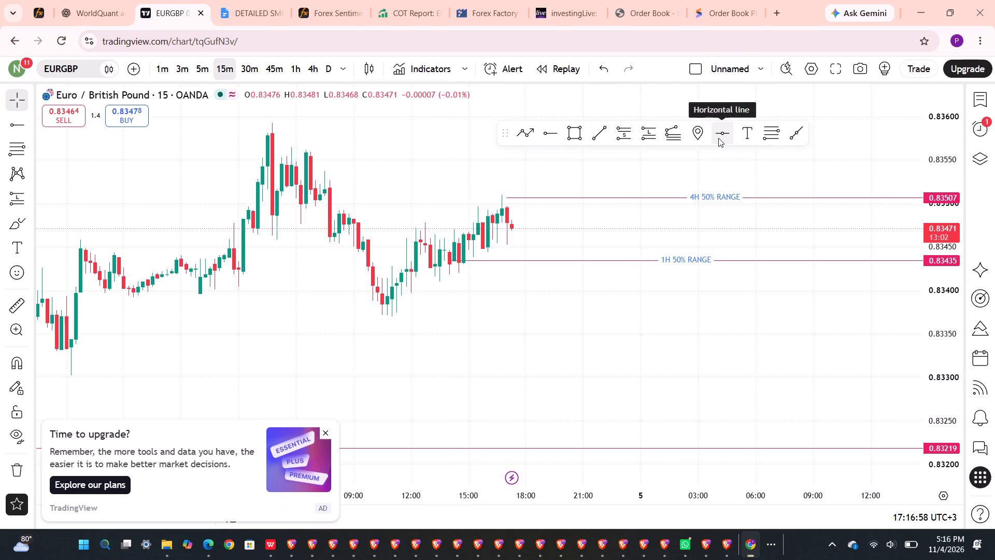
{"action": "left_click", "coordinate": [401, 358]}
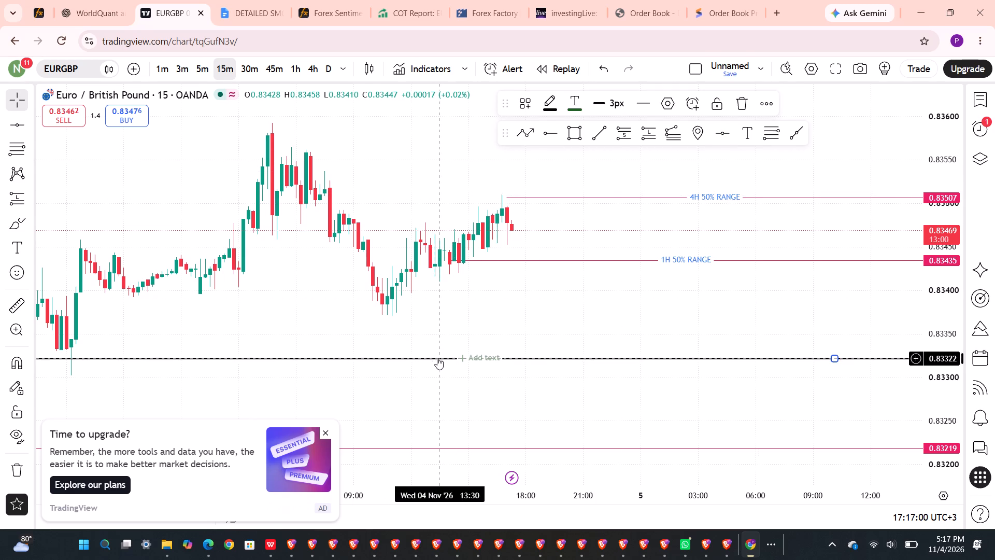
{"action": "double_click", "coordinate": [437, 357]}
{"action": "left_click", "coordinate": [446, 303]}
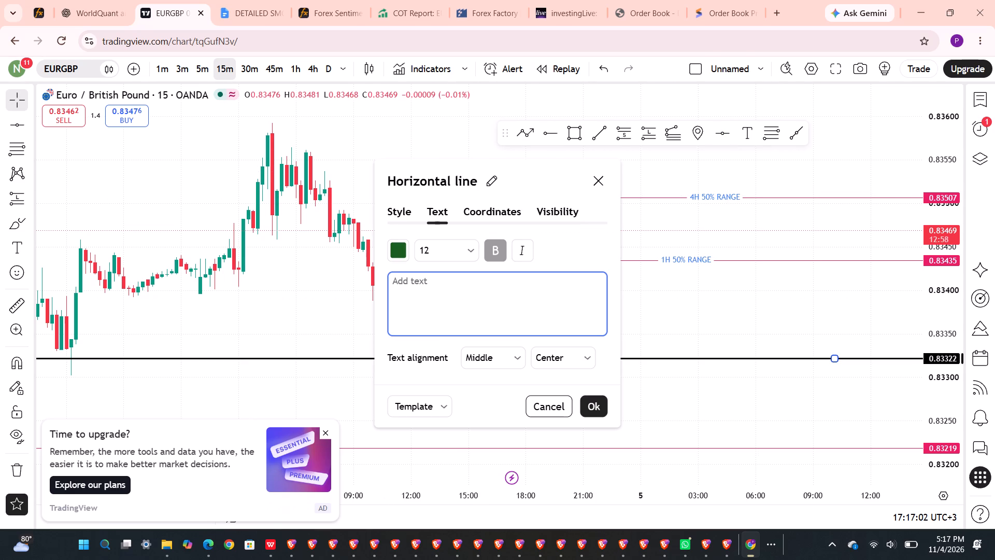
{"action": "left_click", "coordinate": [487, 211]}
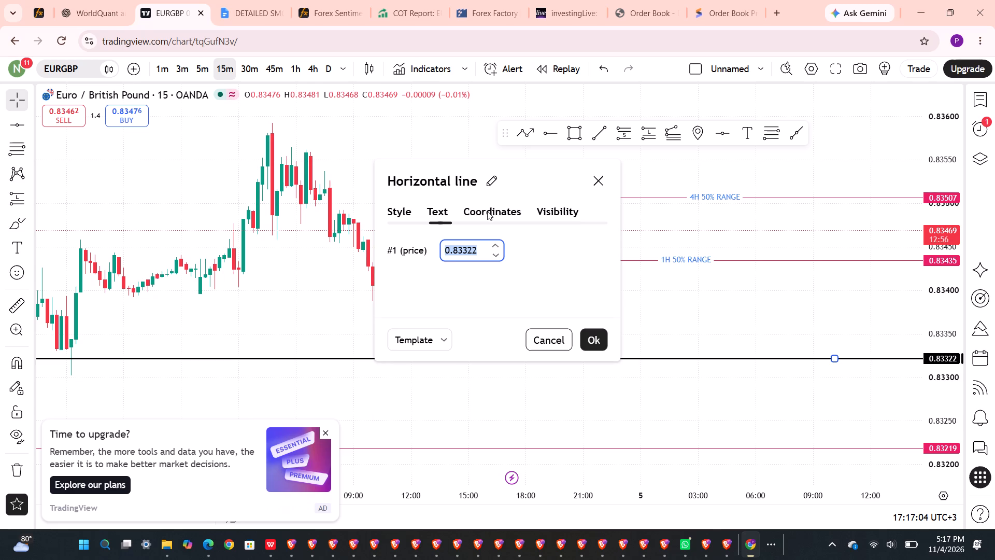
{"action": "left_click", "coordinate": [479, 255]}
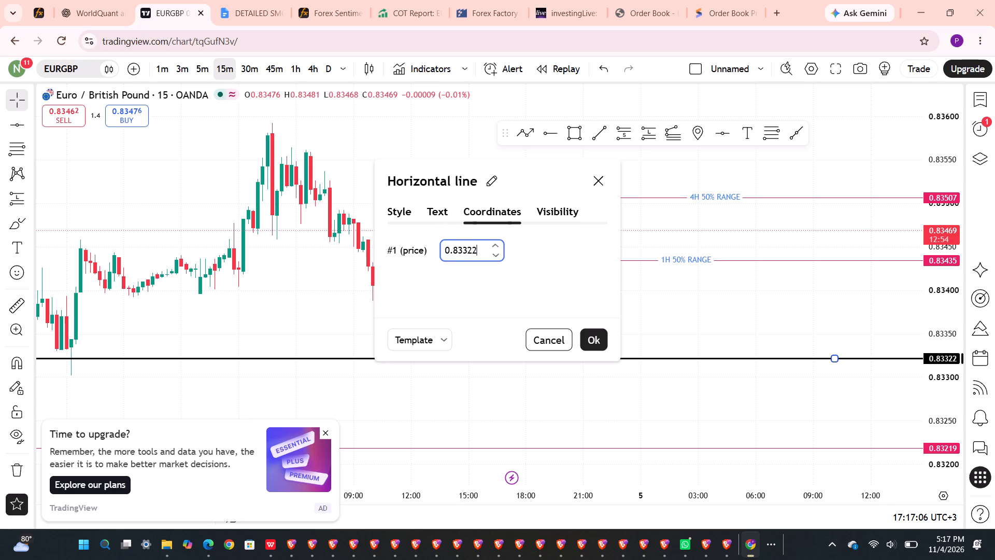
{"action": "key", "text": "BackSpace"}
{"action": "key", "text": "BackSpace"}
{"action": "key", "text": "BackSpace"}
{"action": "type", "text": "65"}
Label the 0.8365 horizontal line SELL LIMIT and apply its settings.
{"action": "left_click", "coordinate": [432, 216]}
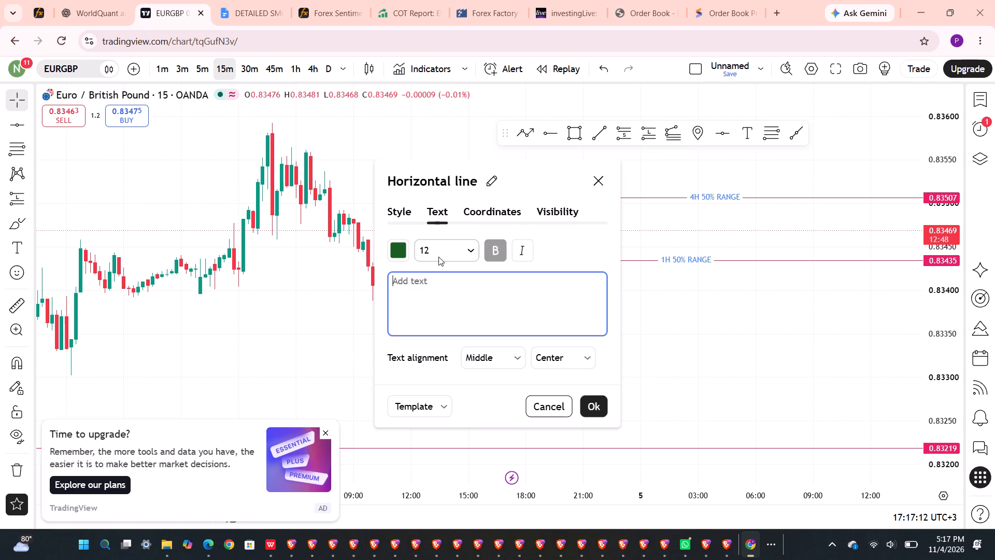
{"action": "left_click", "coordinate": [447, 300]}
{"action": "type", "text": "SELL LI"}
{"action": "type", "text": "MIT"}
{"action": "key", "text": "Return"}
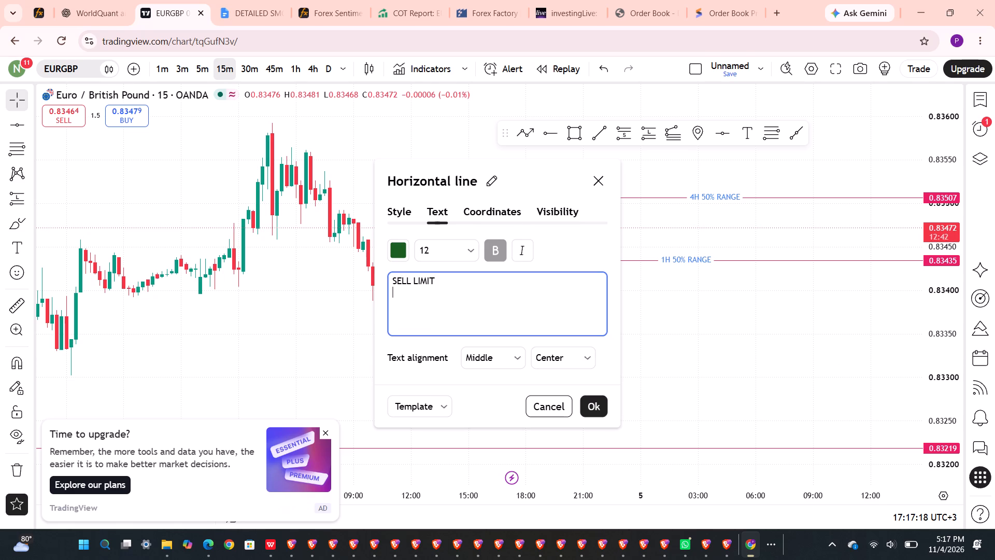
{"action": "left_click", "coordinate": [588, 403]}
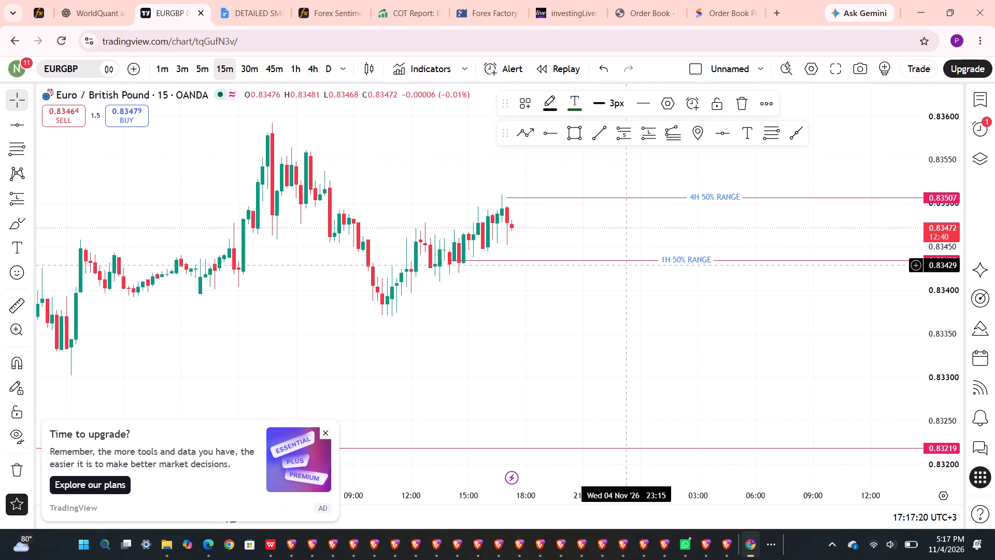
Go back to the FXSSI order book, dismiss the full-page advertisement and examine the EURGBP order histograms.
{"action": "scroll", "coordinate": [586, 246], "scroll_direction": "up", "scroll_amount": 4}
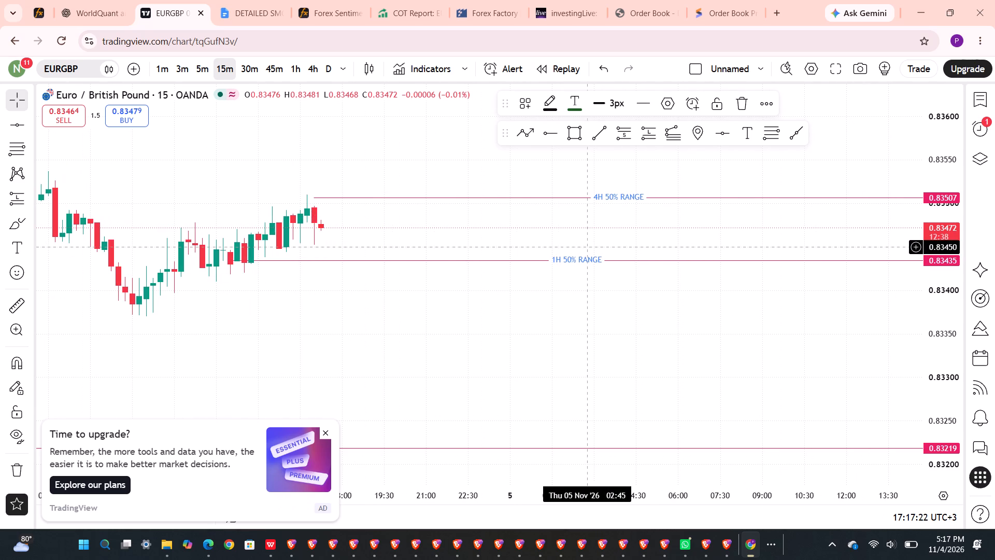
{"action": "scroll", "coordinate": [511, 247], "scroll_direction": "right", "scroll_amount": 4}
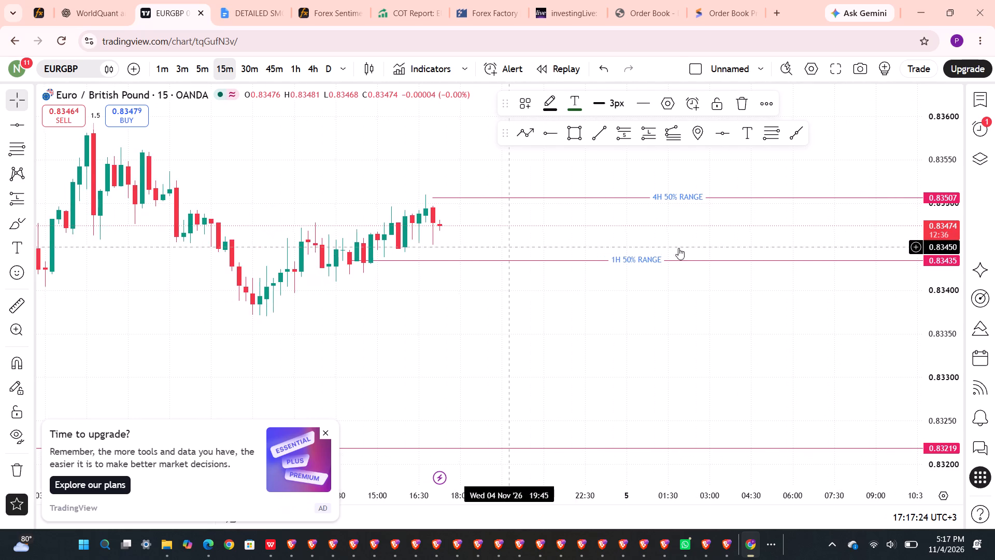
{"action": "left_click", "coordinate": [729, 3]}
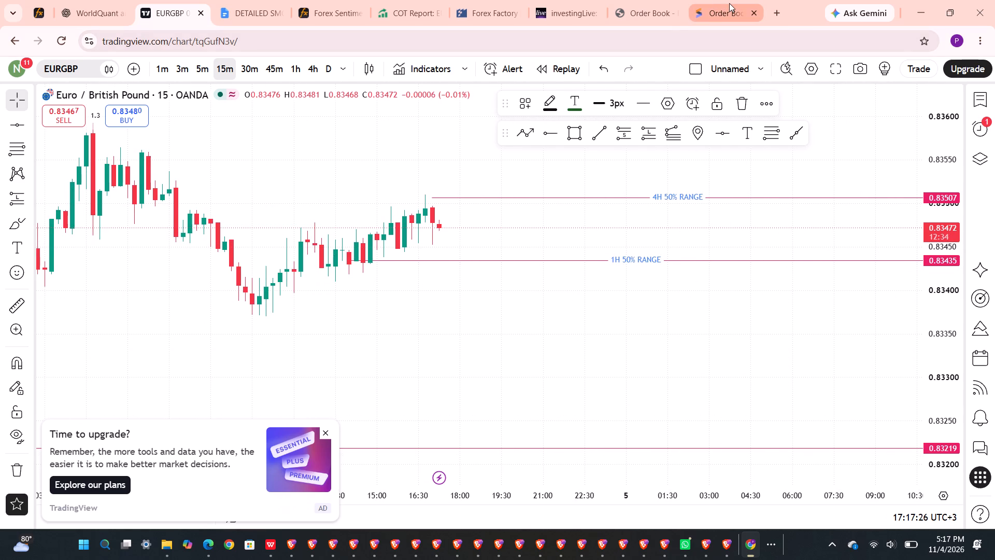
{"action": "scroll", "coordinate": [576, 139], "scroll_direction": "down", "scroll_amount": 2}
{"action": "scroll", "coordinate": [576, 139], "scroll_direction": "up", "scroll_amount": 1}
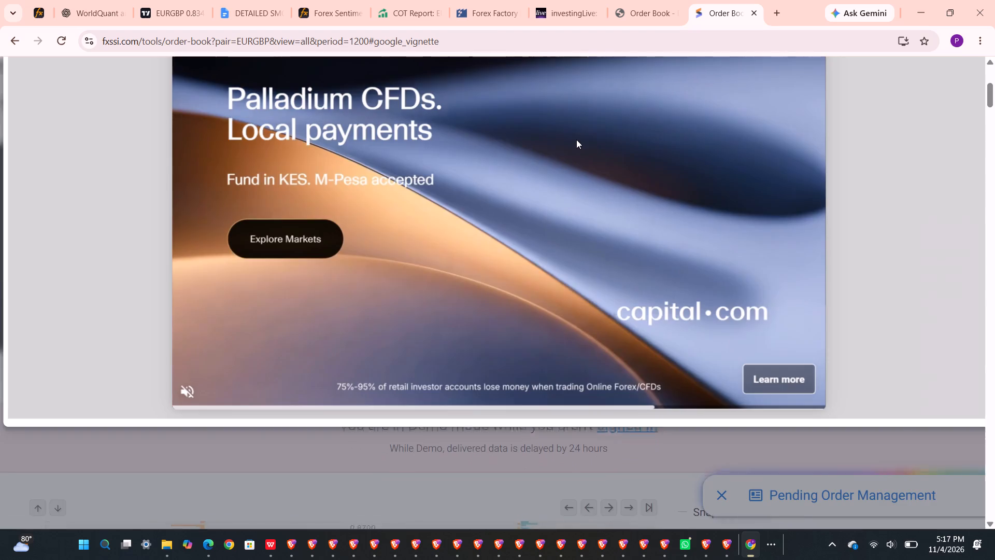
{"action": "scroll", "coordinate": [576, 139], "scroll_direction": "up", "scroll_amount": 1}
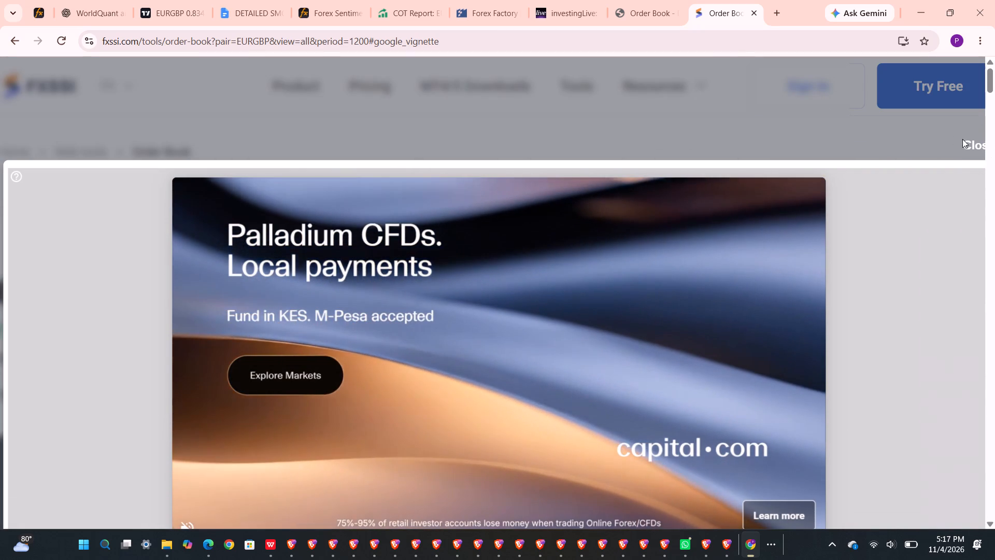
{"action": "left_click", "coordinate": [970, 145]}
{"action": "scroll", "coordinate": [419, 211], "scroll_direction": "down", "scroll_amount": 2}
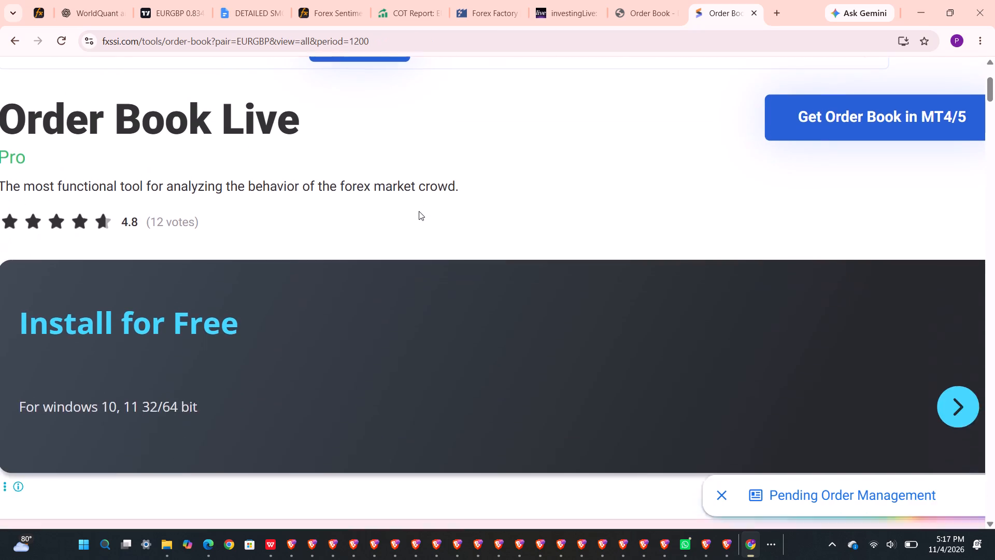
{"action": "scroll", "coordinate": [419, 211], "scroll_direction": "down", "scroll_amount": 4}
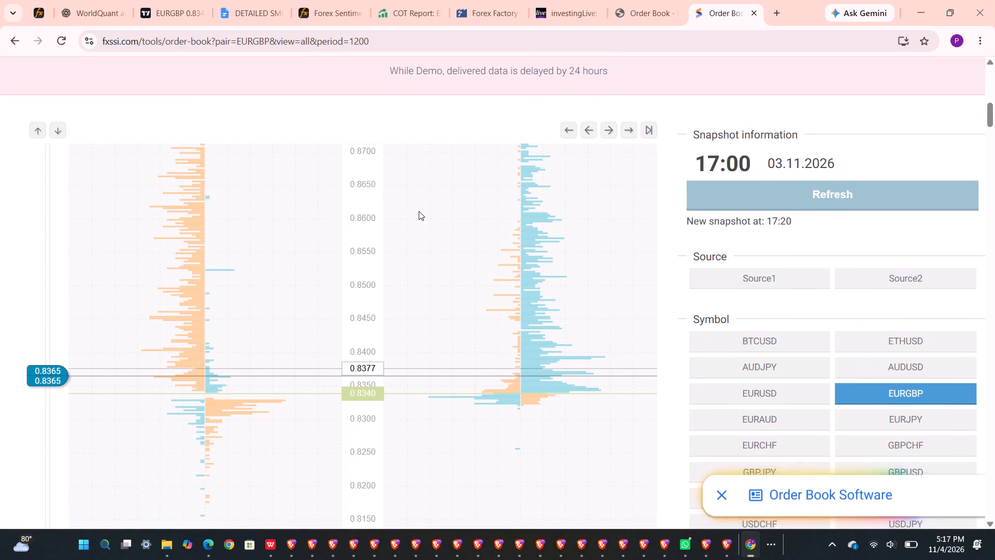
{"action": "scroll", "coordinate": [419, 211], "scroll_direction": "down", "scroll_amount": 1}
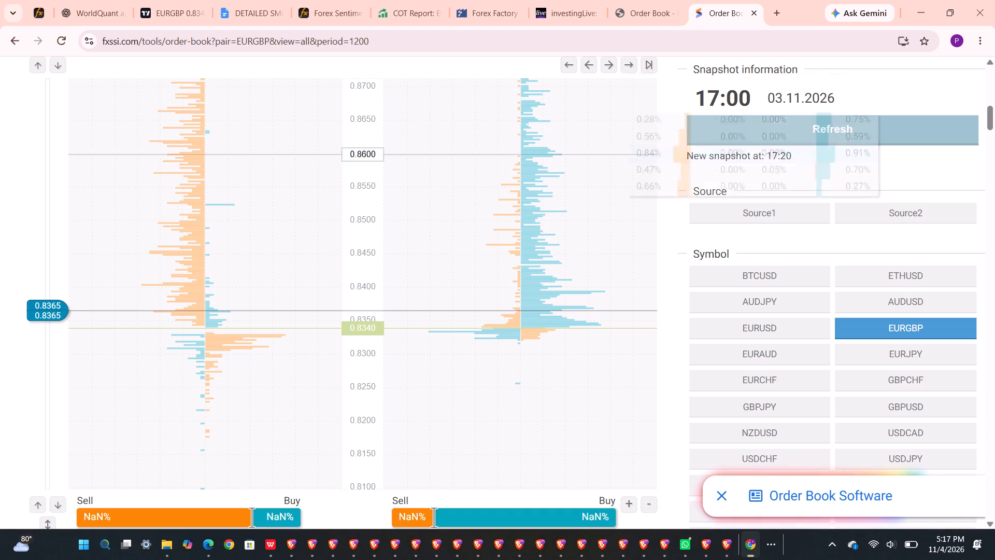
Return to the TradingView chart and look over the earlier EURGBP 15-minute price action.
{"action": "left_click", "coordinate": [185, 5]}
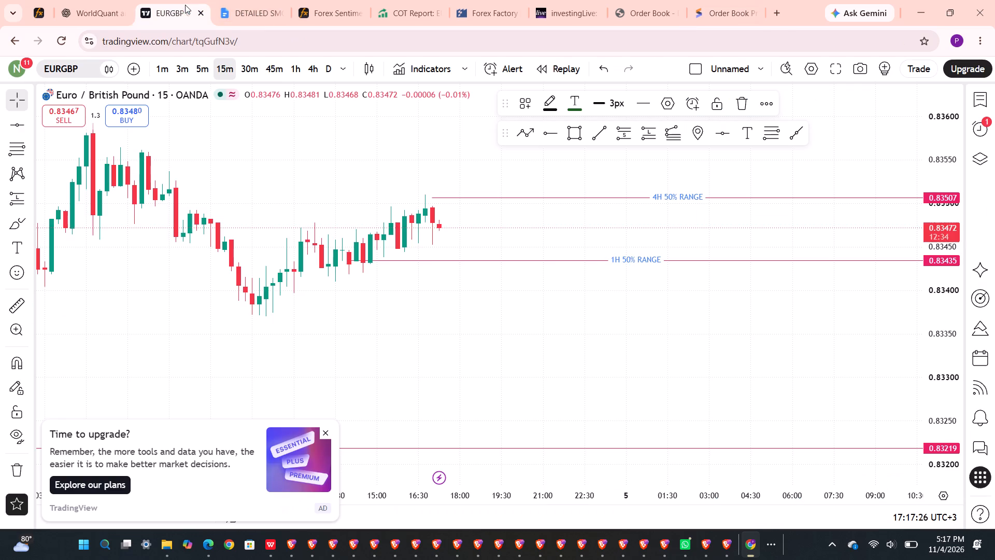
{"action": "scroll", "coordinate": [291, 253], "scroll_direction": "right", "scroll_amount": 2}
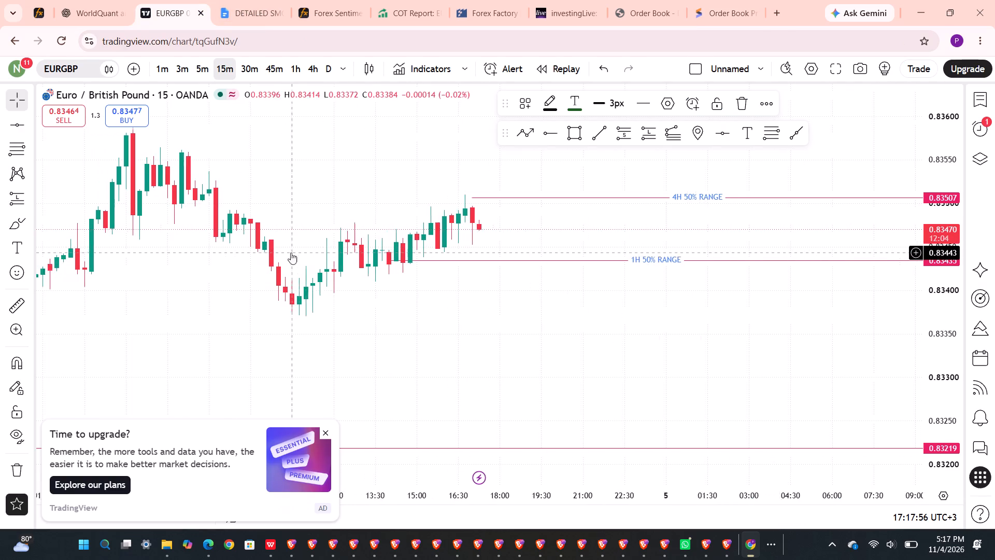
{"action": "scroll", "coordinate": [291, 253], "scroll_direction": "right", "scroll_amount": 5}
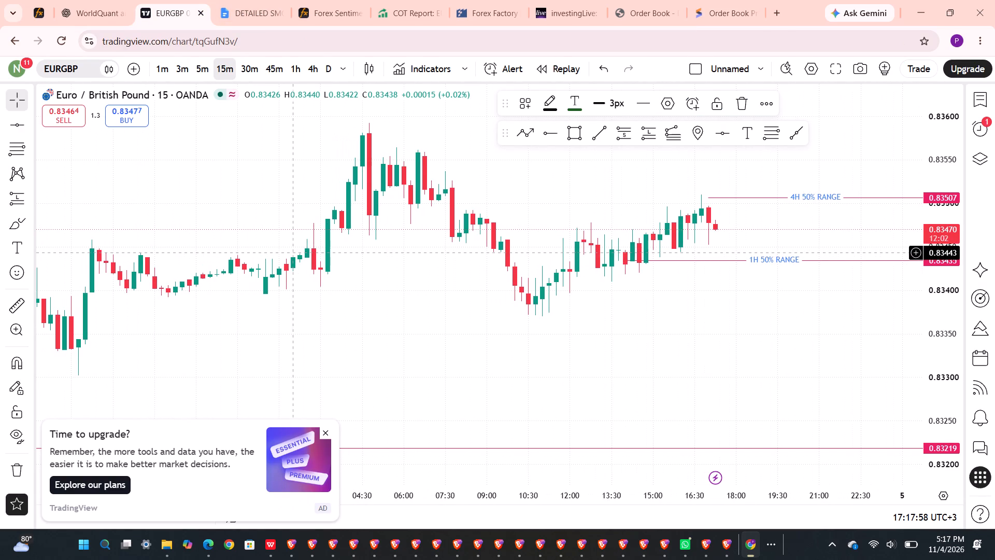
{"action": "scroll", "coordinate": [291, 253], "scroll_direction": "right", "scroll_amount": 1}
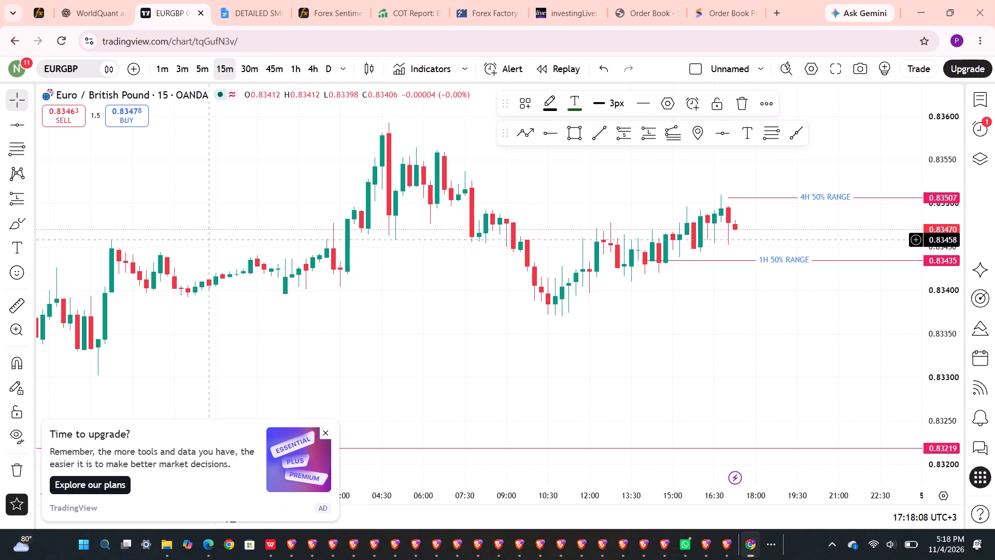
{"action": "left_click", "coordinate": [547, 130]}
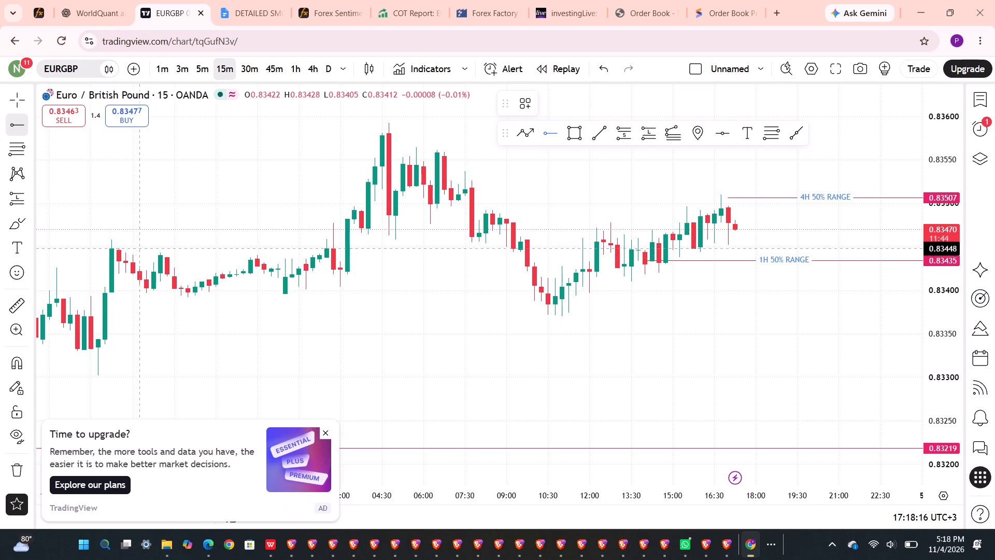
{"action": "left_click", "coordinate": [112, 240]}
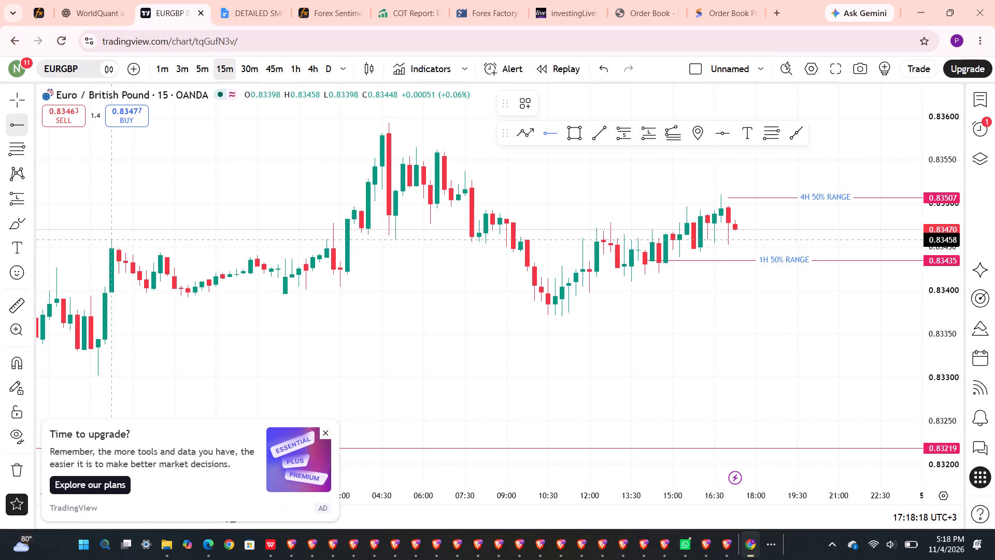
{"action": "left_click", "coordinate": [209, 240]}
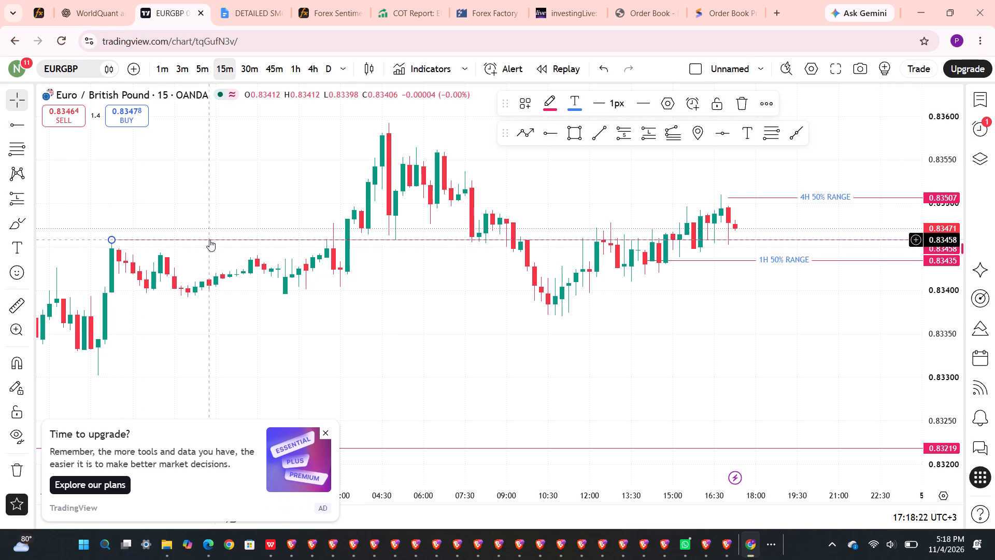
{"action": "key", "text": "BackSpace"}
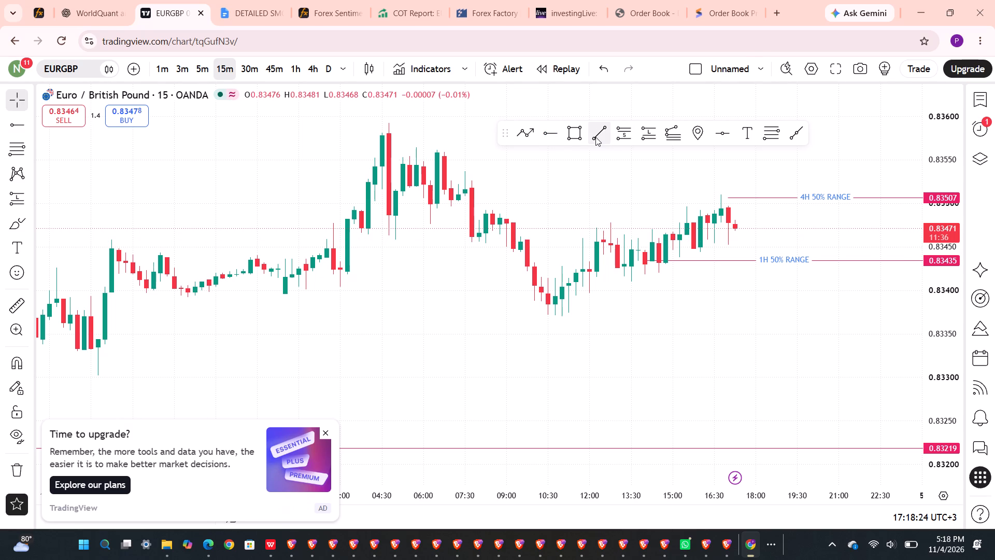
Draw a flat trendline at about 0.83459 from the earlier swing high to the candle that breaks it around 02:45.
{"action": "left_click", "coordinate": [595, 137]}
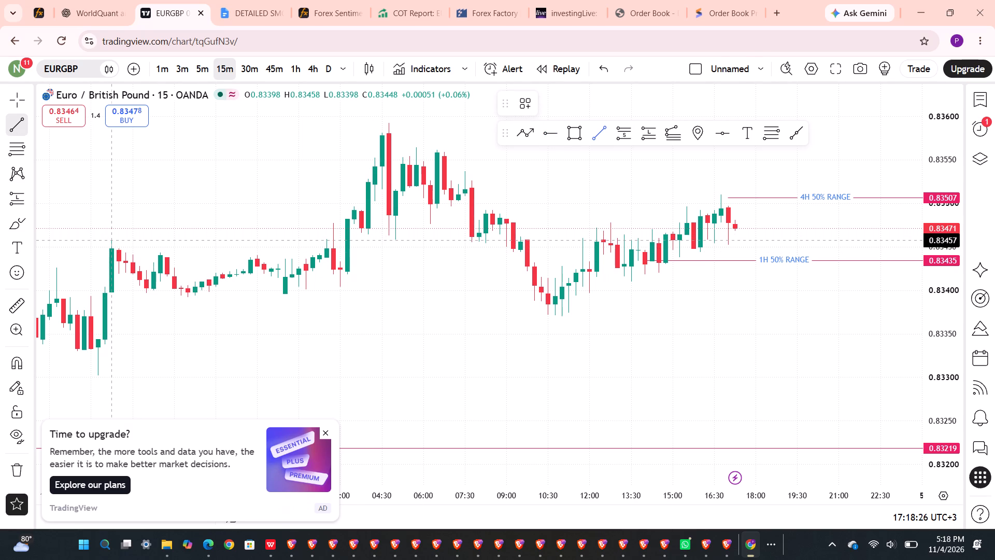
{"action": "left_click", "coordinate": [111, 240]}
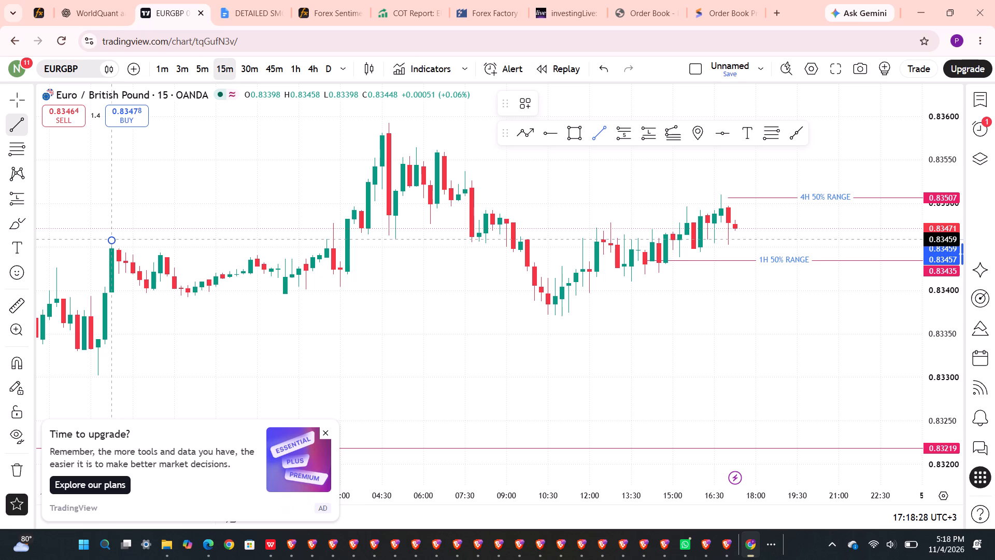
{"action": "left_click_drag", "start_coordinate": [112, 239], "coordinate": [170, 247], "text": "shift"}
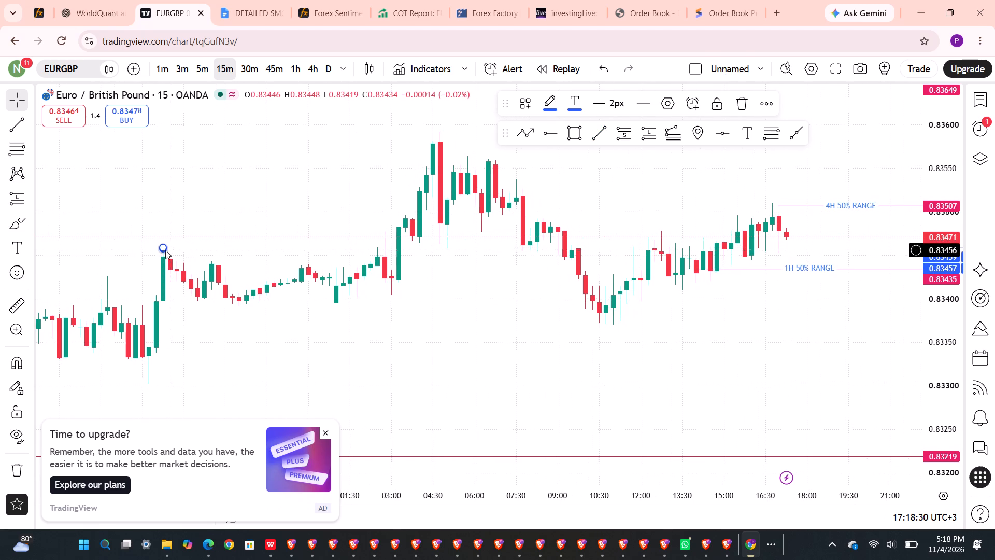
{"action": "left_click_drag", "start_coordinate": [165, 249], "coordinate": [365, 255], "text": "shift"}
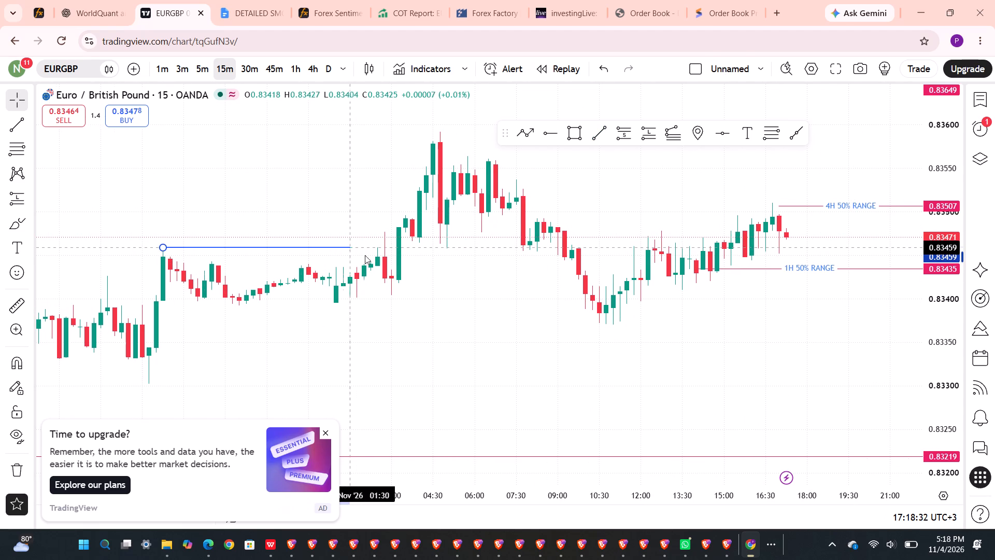
{"action": "left_click_drag", "start_coordinate": [365, 255], "coordinate": [385, 247], "text": "shift"}
{"action": "left_click", "coordinate": [385, 247], "text": "shift"}
Label the new trendline 15M BOS.
{"action": "left_click", "coordinate": [282, 243]}
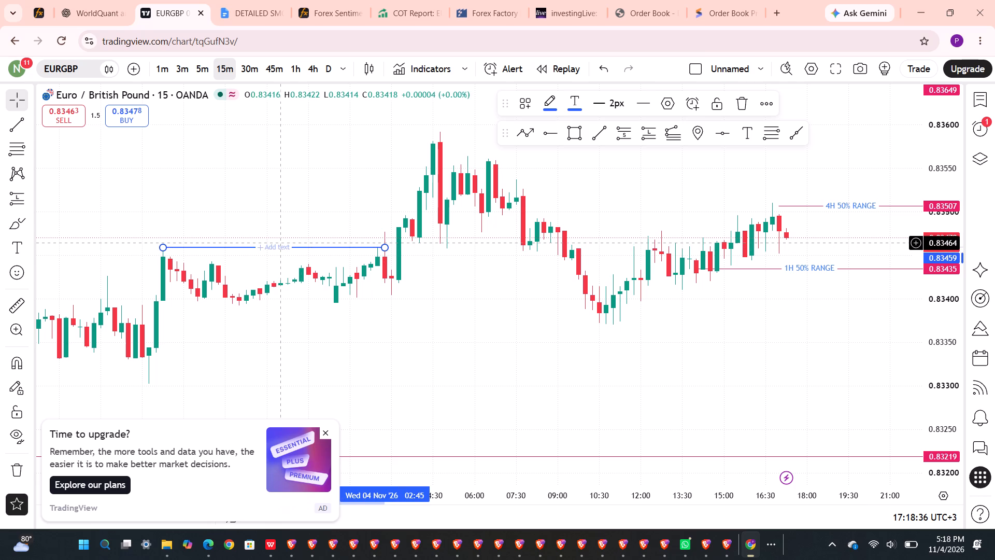
{"action": "key", "text": "1"}
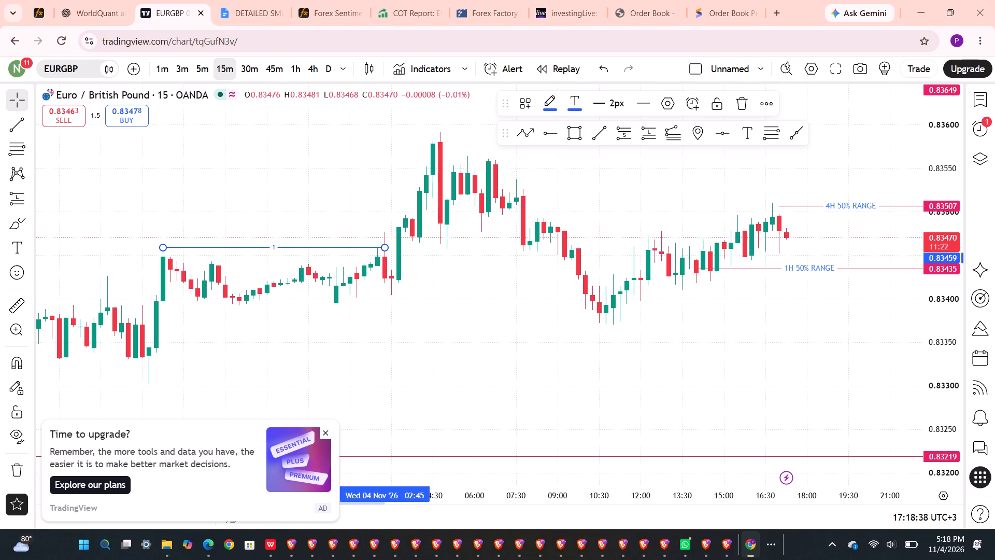
{"action": "type", "text": "5"}
{"action": "key", "text": "space"}
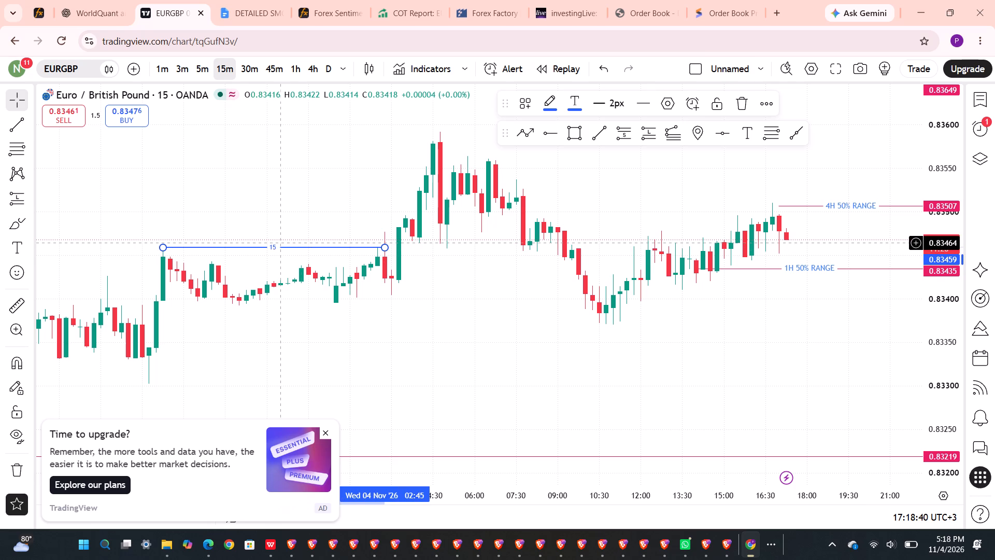
{"action": "key", "text": "BackSpace"}
{"action": "type", "text": "M BOS"}
{"action": "left_click", "coordinate": [430, 307]}
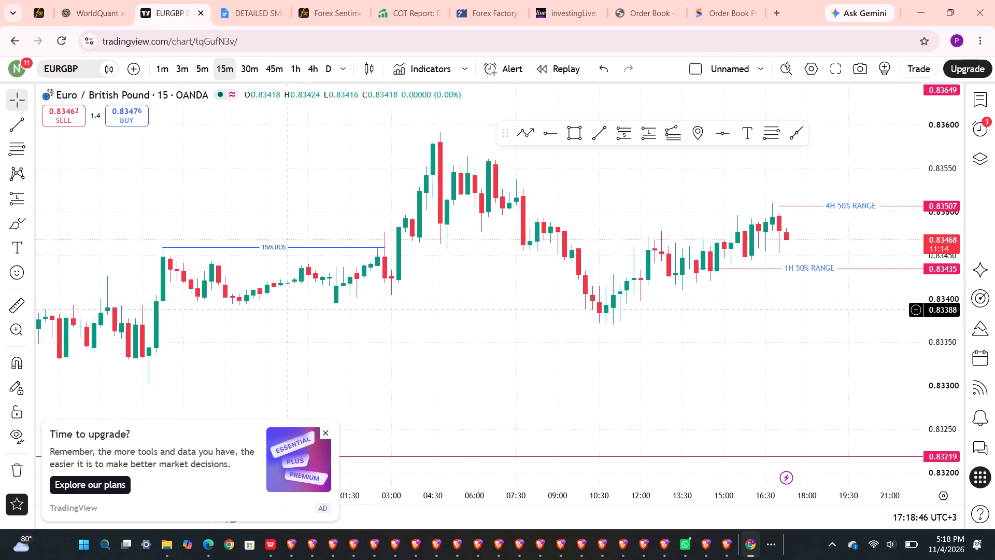
Add a horizontal ray at about 0.83392 from the pullback low below the BOS line and label it 15M SL.
{"action": "left_click", "coordinate": [553, 132]}
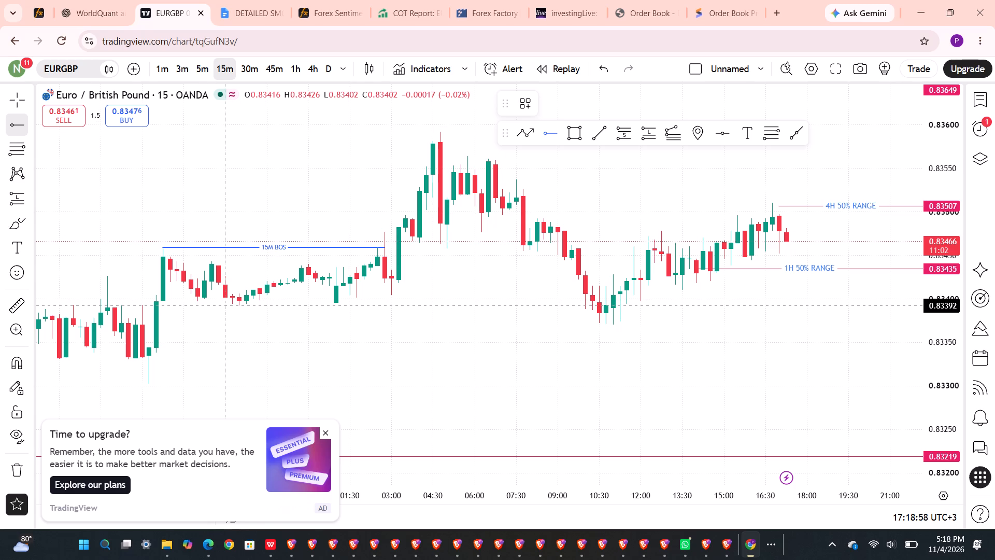
{"action": "left_click", "coordinate": [225, 305]}
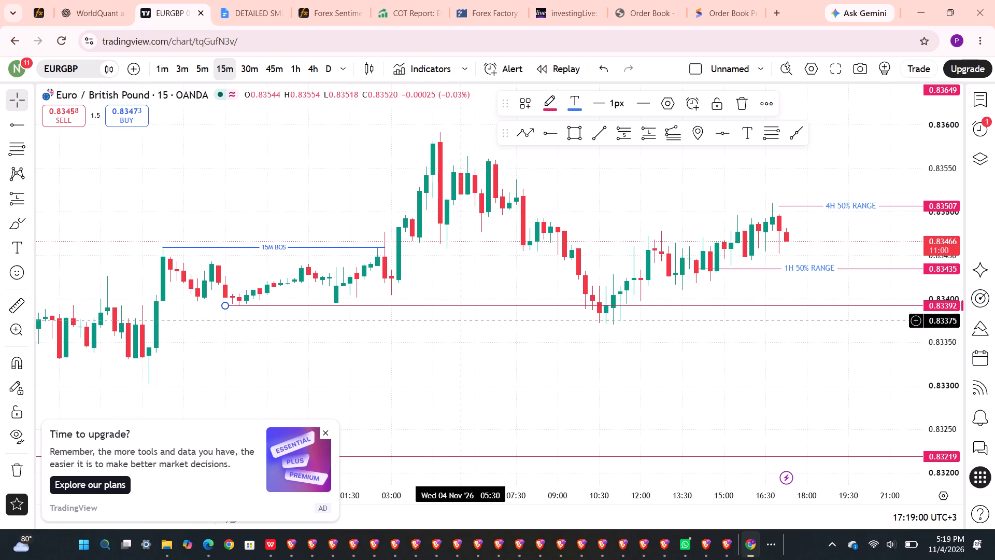
{"action": "double_click", "coordinate": [486, 306]}
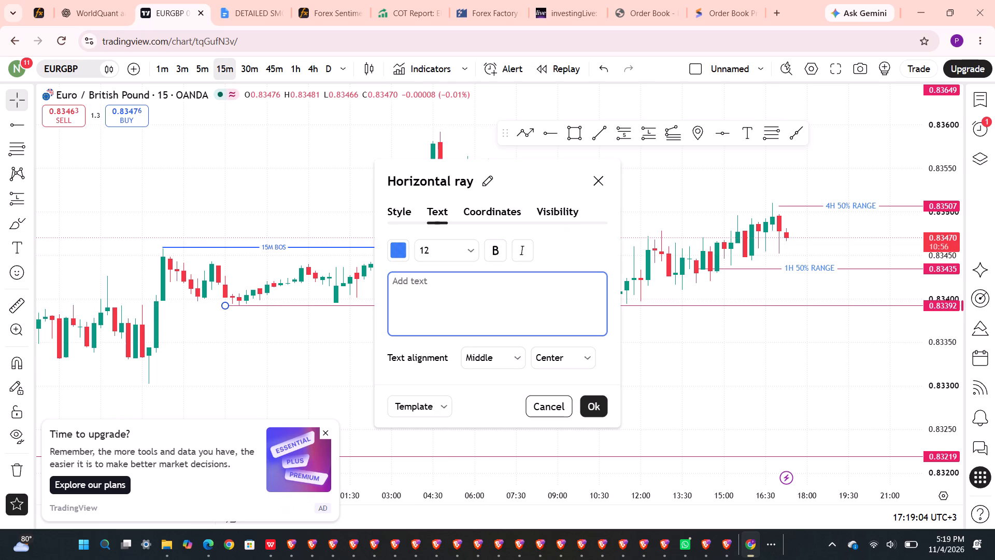
{"action": "type", "text": "15"}
{"action": "type", "text": "M"}
{"action": "key", "text": "space"}
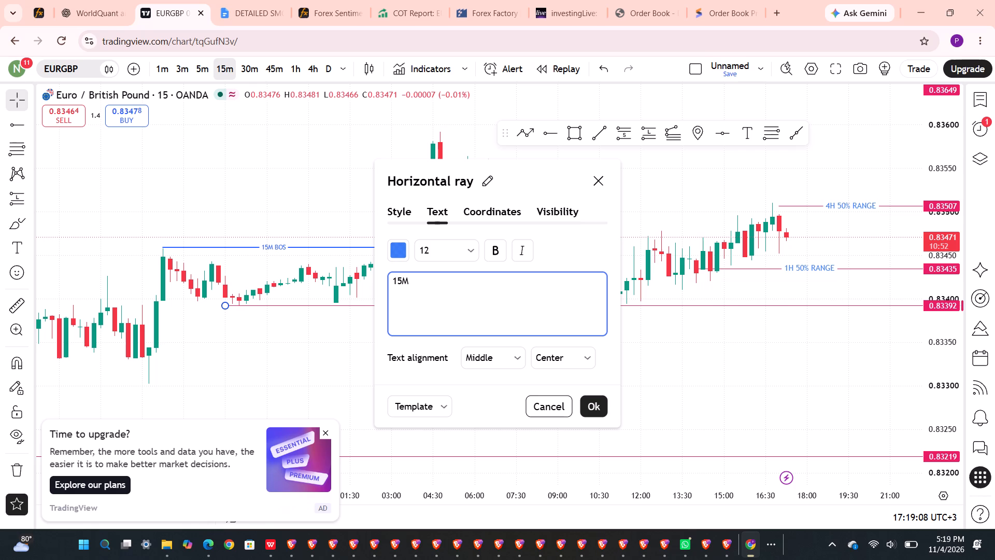
{"action": "key", "text": "s"}
{"action": "key", "text": "l"}
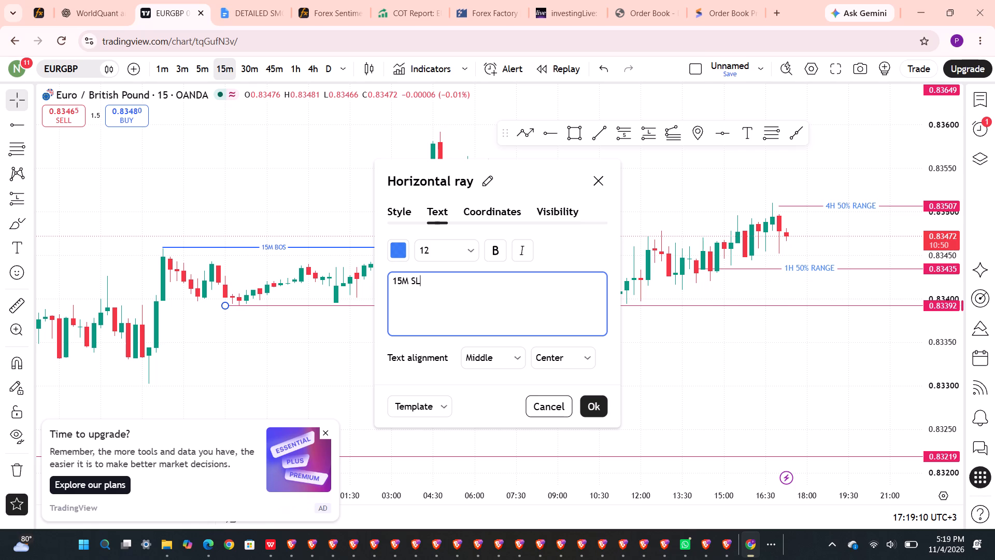
{"action": "left_click", "coordinate": [600, 409]}
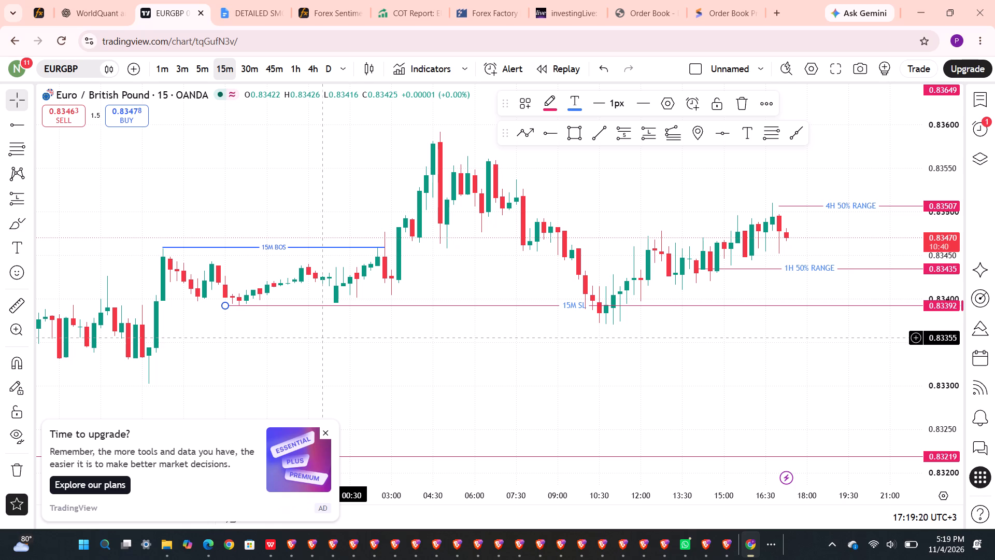
Add a horizontal ray at about 0.83593 from the 04:30 swing high and label it 15M SH.
{"action": "scroll", "coordinate": [297, 186], "scroll_direction": "up", "scroll_amount": 1}
{"action": "left_click", "coordinate": [297, 186]}
{"action": "left_click_drag", "start_coordinate": [297, 186], "coordinate": [309, 243]}
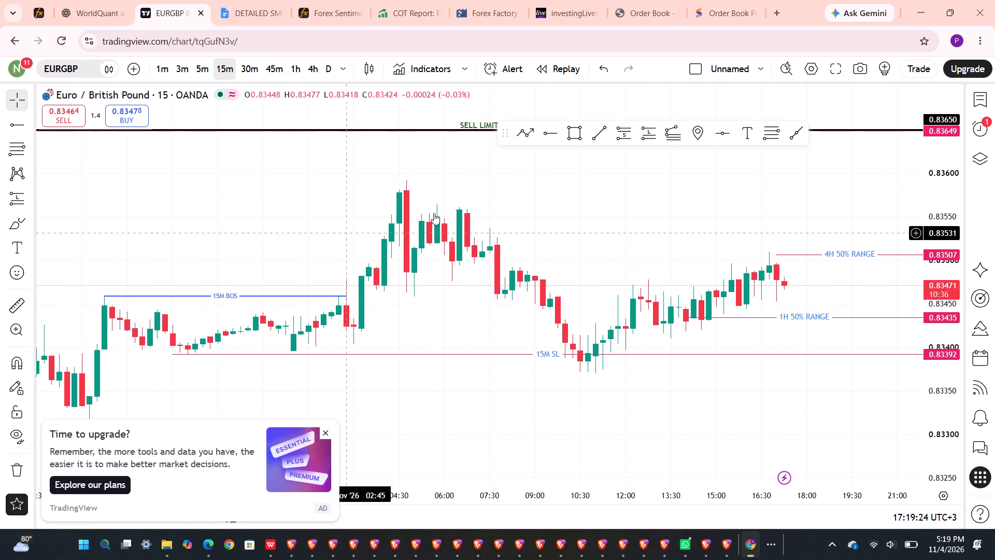
{"action": "left_click", "coordinate": [607, 135]}
{"action": "left_click", "coordinate": [545, 131]}
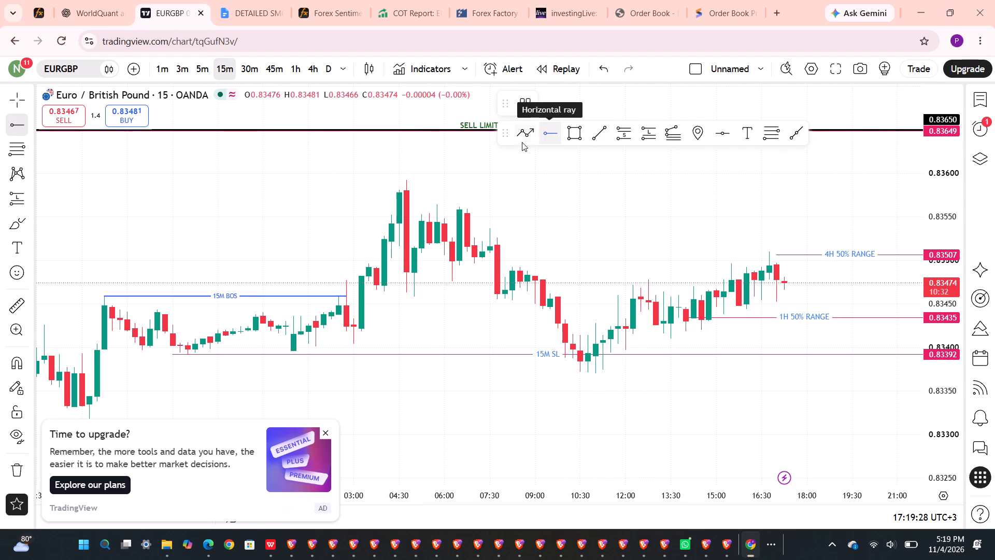
{"action": "left_click", "coordinate": [397, 179]}
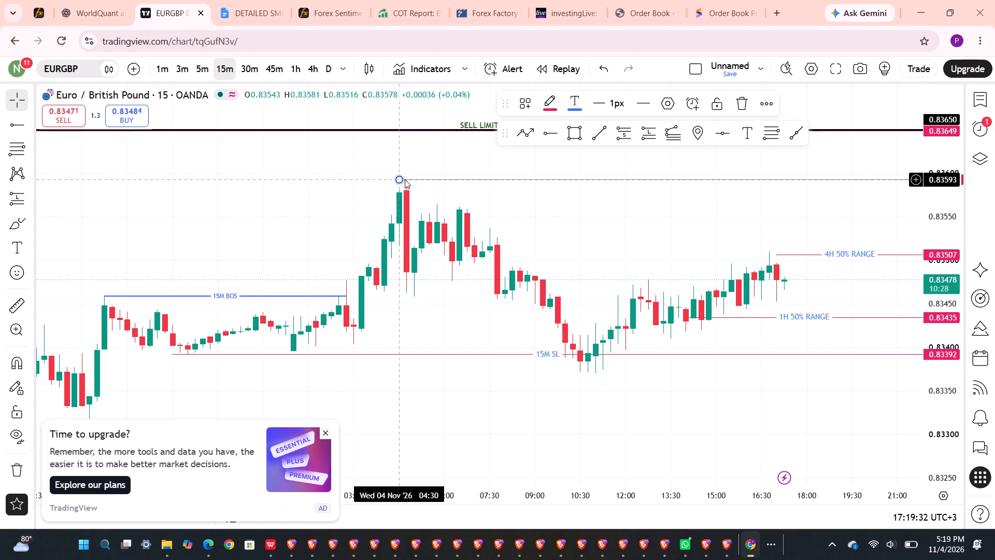
{"action": "double_click", "coordinate": [552, 179]}
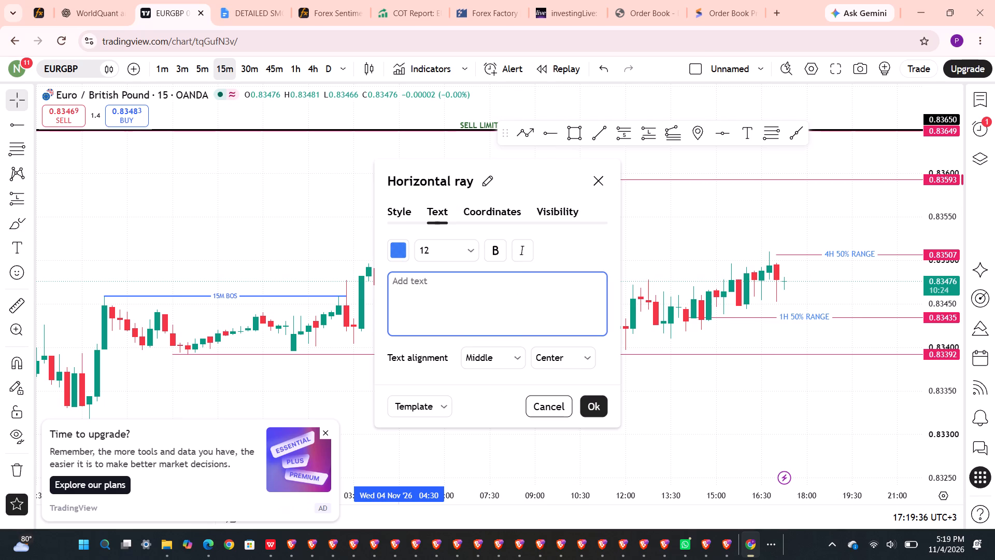
{"action": "left_click", "coordinate": [492, 304]}
{"action": "type", "text": "15M SH"}
{"action": "left_click", "coordinate": [599, 405]}
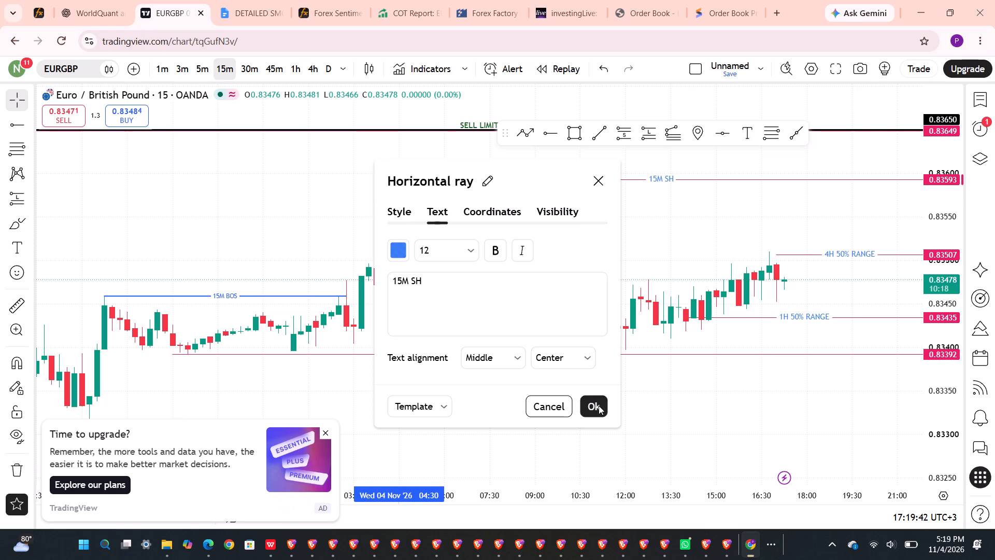
{"action": "left_click", "coordinate": [648, 430]}
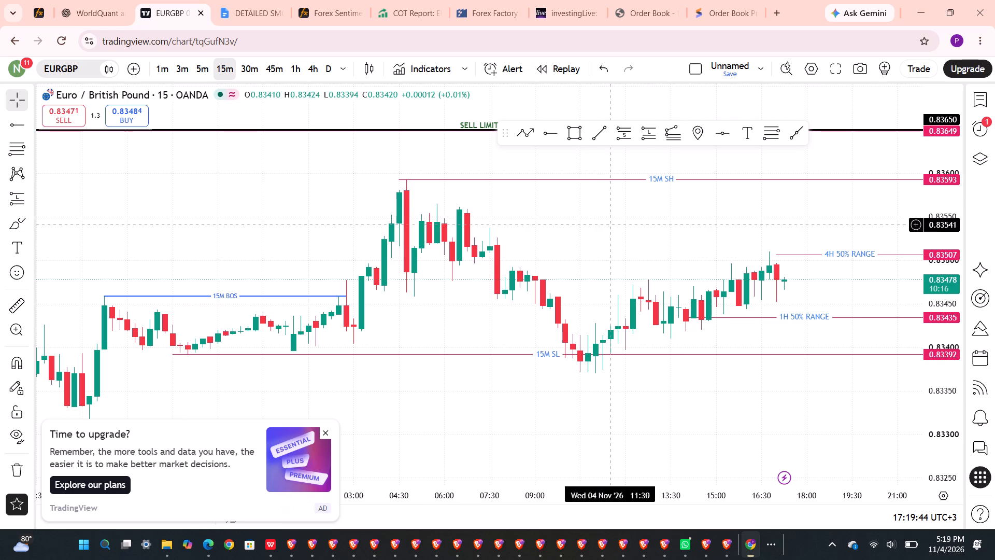
Draw a Fib retracement from the 15M SH line down to the 15M SL line, in the empty area after the latest candle.
{"action": "left_click", "coordinate": [766, 130]}
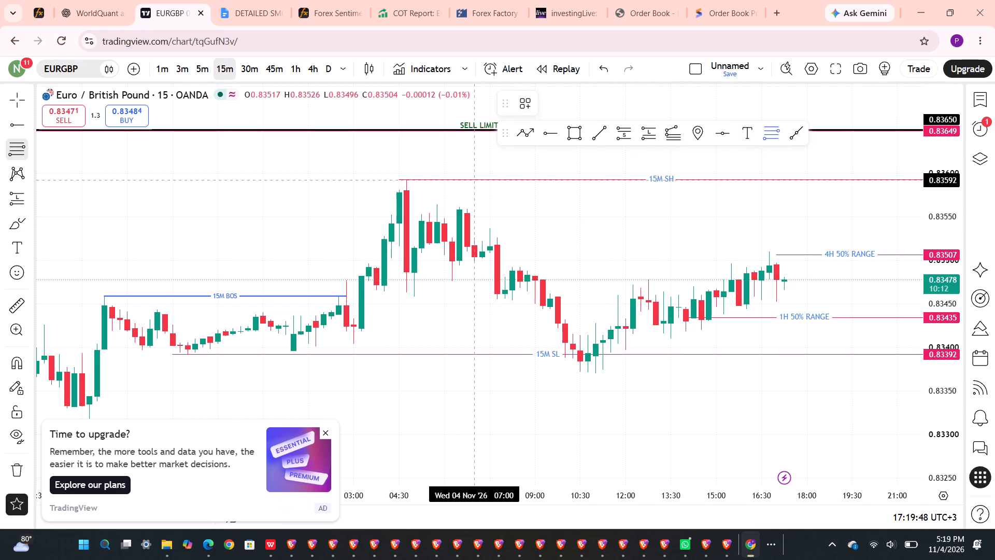
{"action": "scroll", "coordinate": [471, 180], "scroll_direction": "left", "scroll_amount": 4}
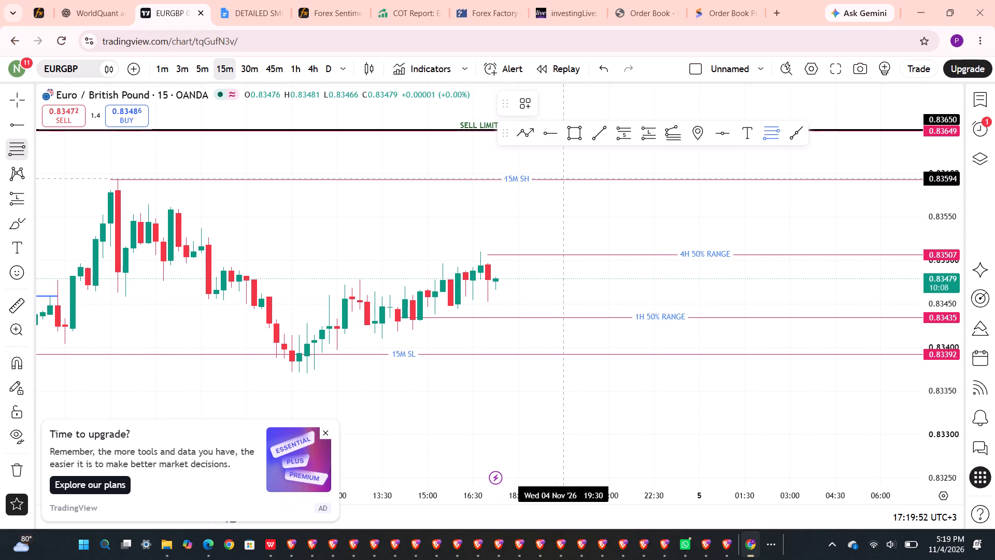
{"action": "left_click_drag", "start_coordinate": [555, 179], "coordinate": [567, 292]}
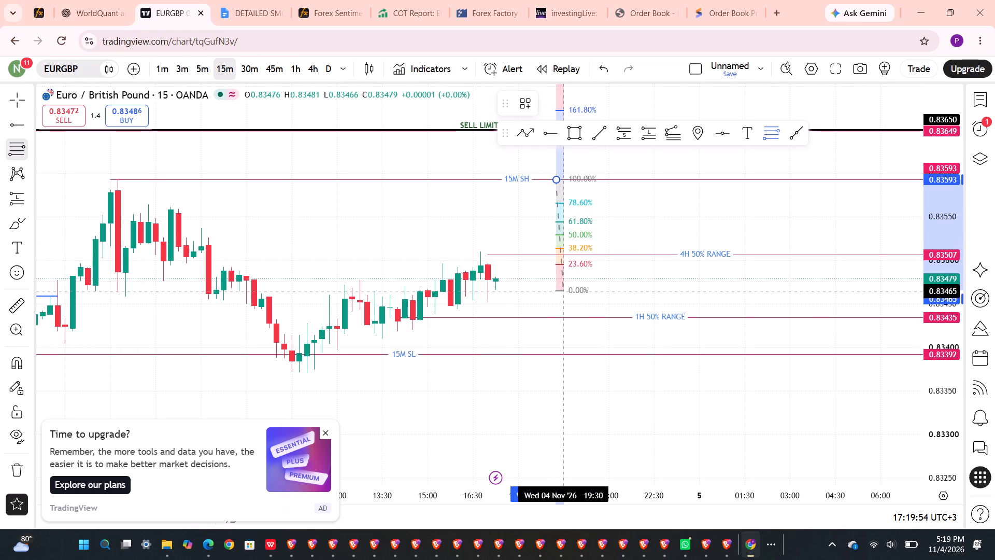
{"action": "left_click_drag", "start_coordinate": [567, 292], "coordinate": [561, 355]}
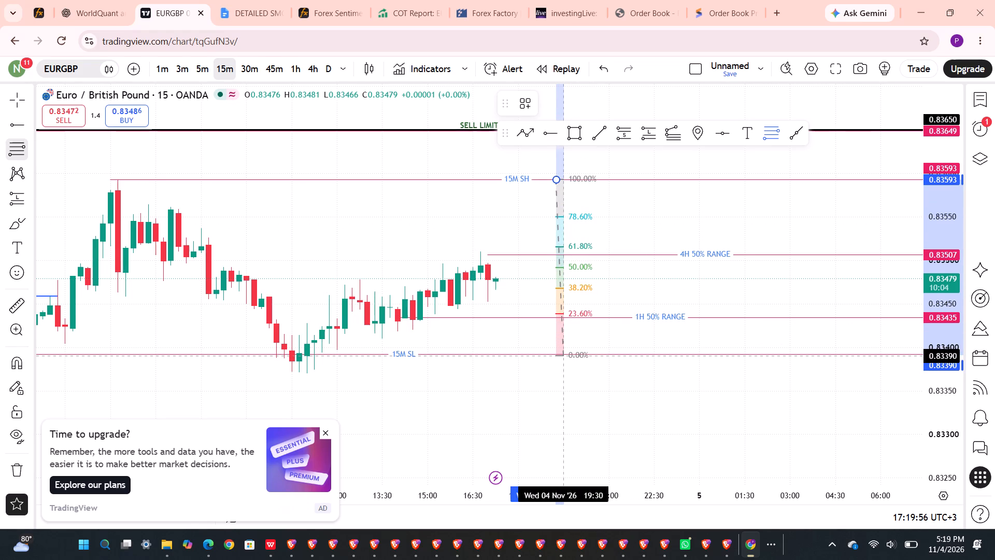
{"action": "left_click_drag", "start_coordinate": [561, 355], "coordinate": [561, 356]}
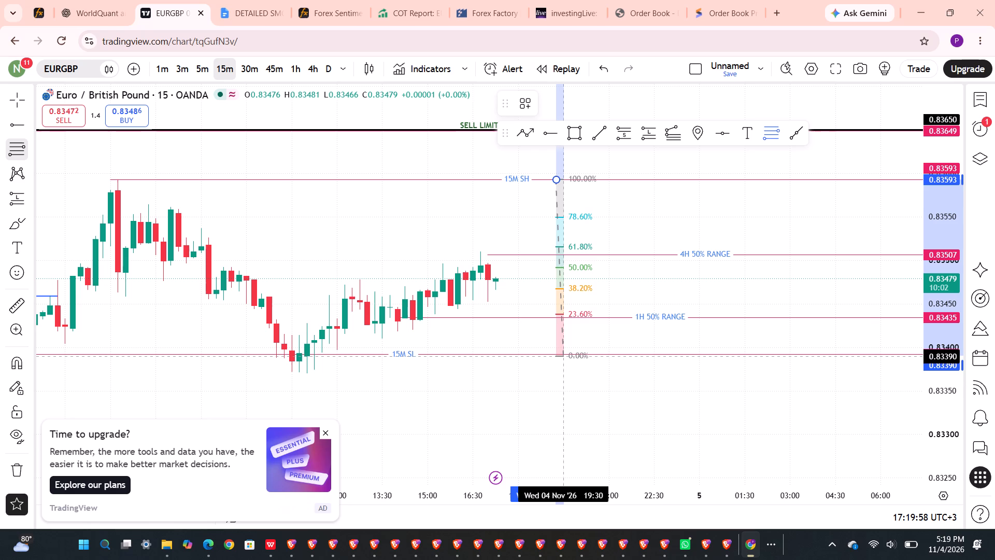
{"action": "left_click_drag", "start_coordinate": [561, 356], "coordinate": [561, 355]}
{"action": "left_click", "coordinate": [561, 355]}
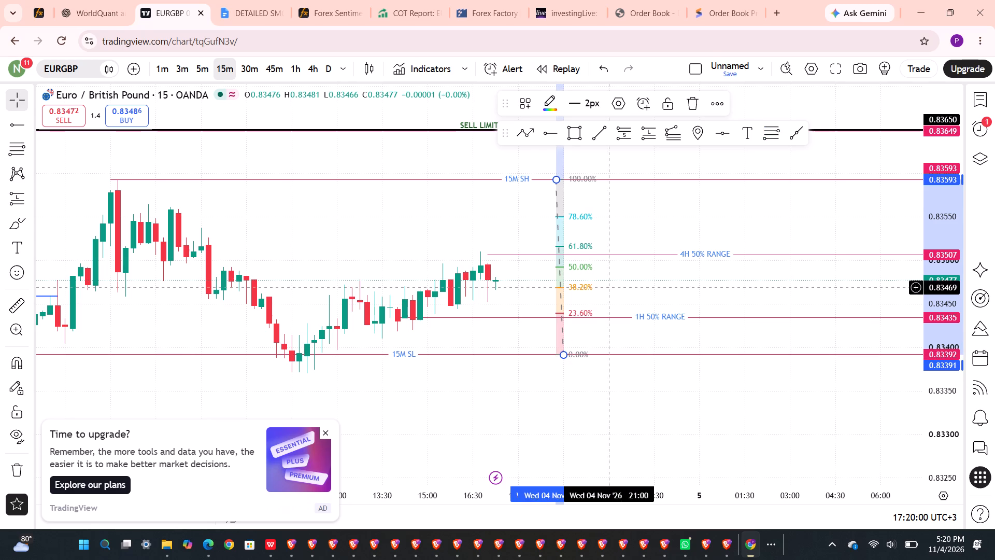
Add a horizontal ray at about 0.83492 on the Fib retracement's 50% level, starting at the 17:00 candle, and label it 15M 50% RANGE.
{"action": "left_click", "coordinate": [552, 140]}
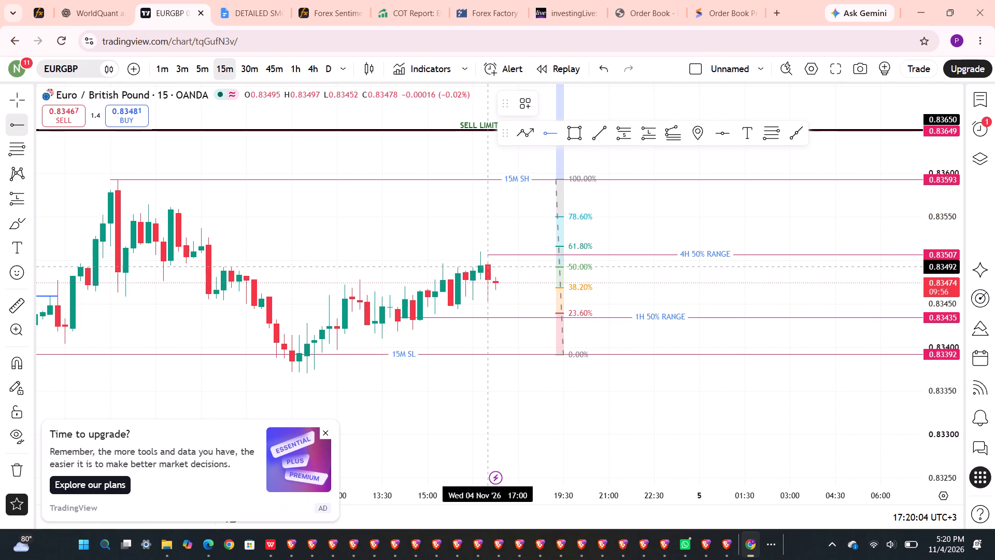
{"action": "left_click", "coordinate": [488, 267]}
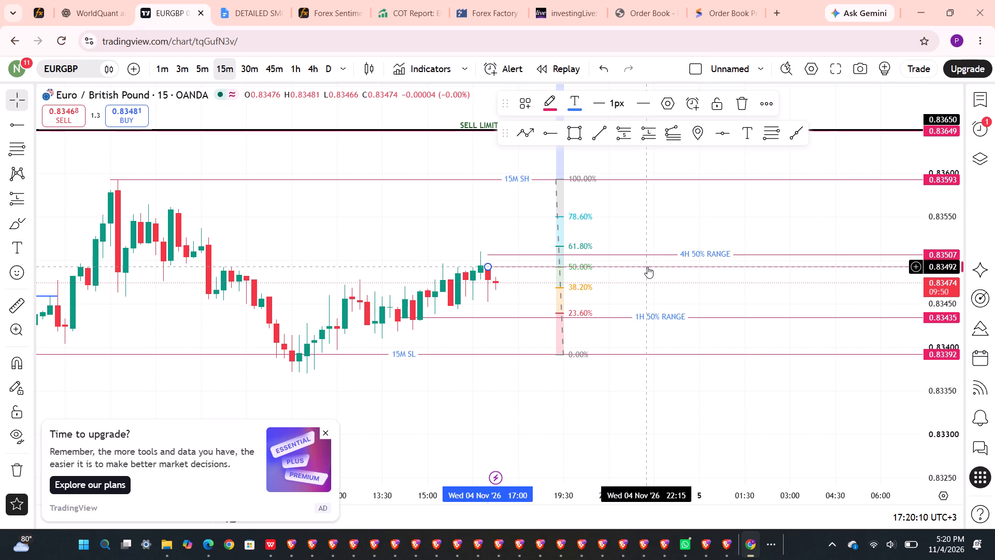
{"action": "double_click", "coordinate": [647, 267]}
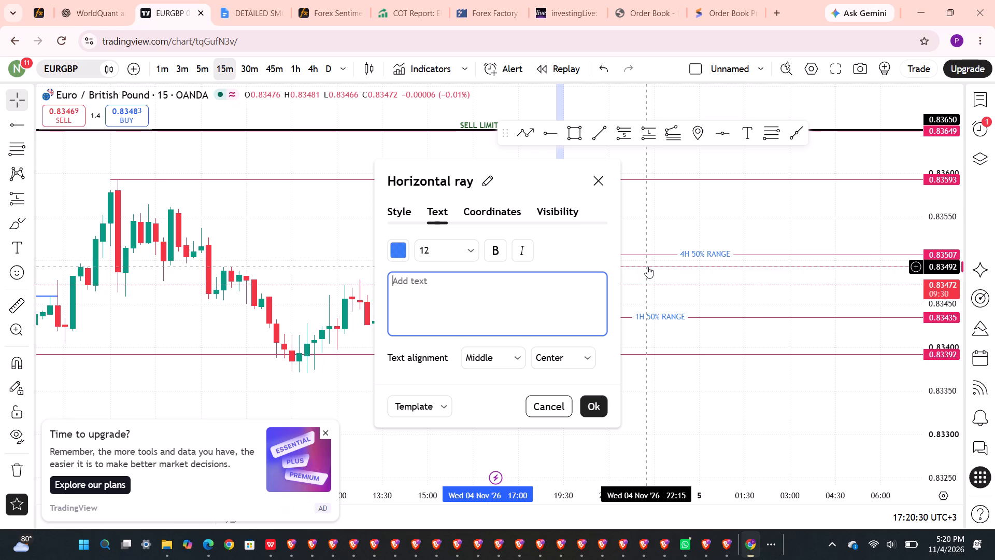
{"action": "key", "text": "1"}
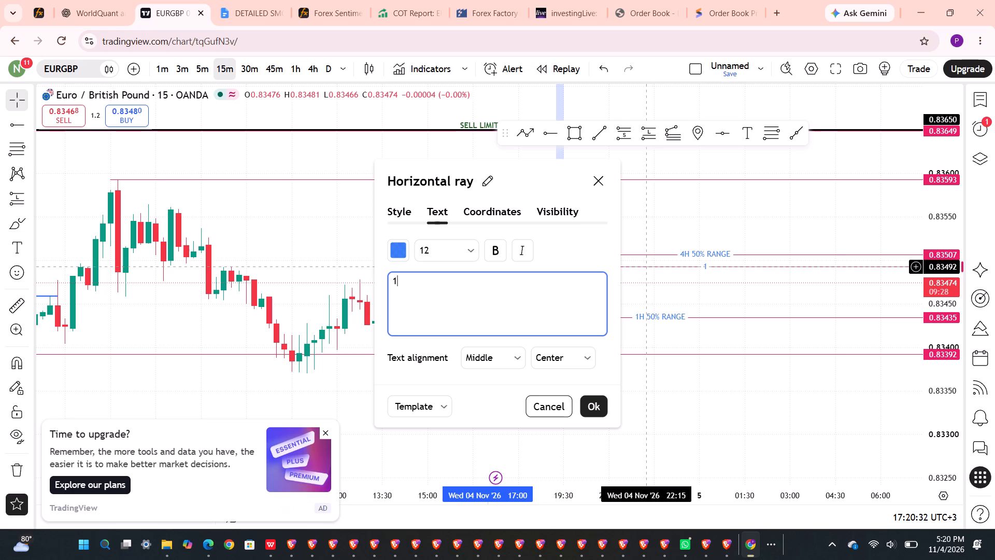
{"action": "key", "text": "5"}
{"action": "key", "text": "m"}
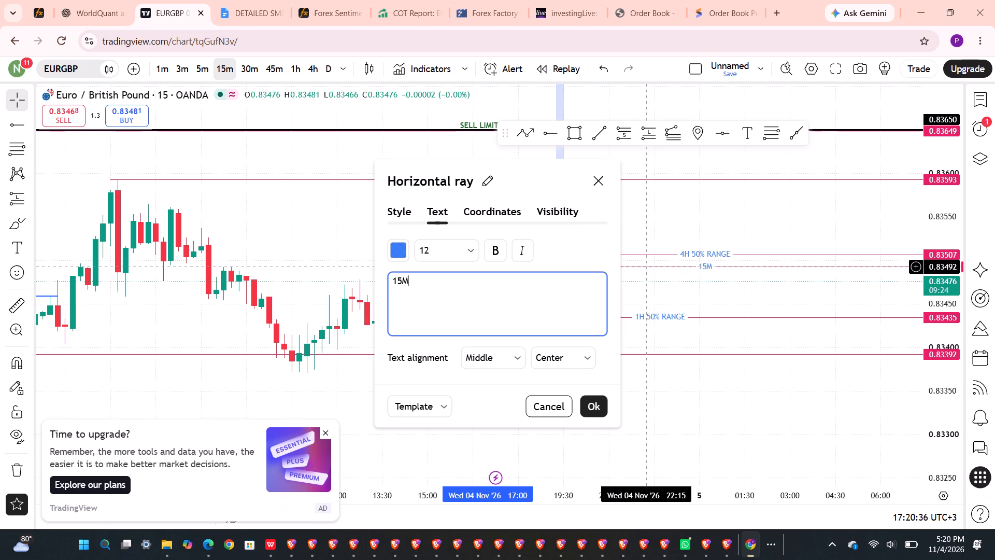
{"action": "key", "text": "space"}
{"action": "key", "text": "5"}
{"action": "key", "text": "0"}
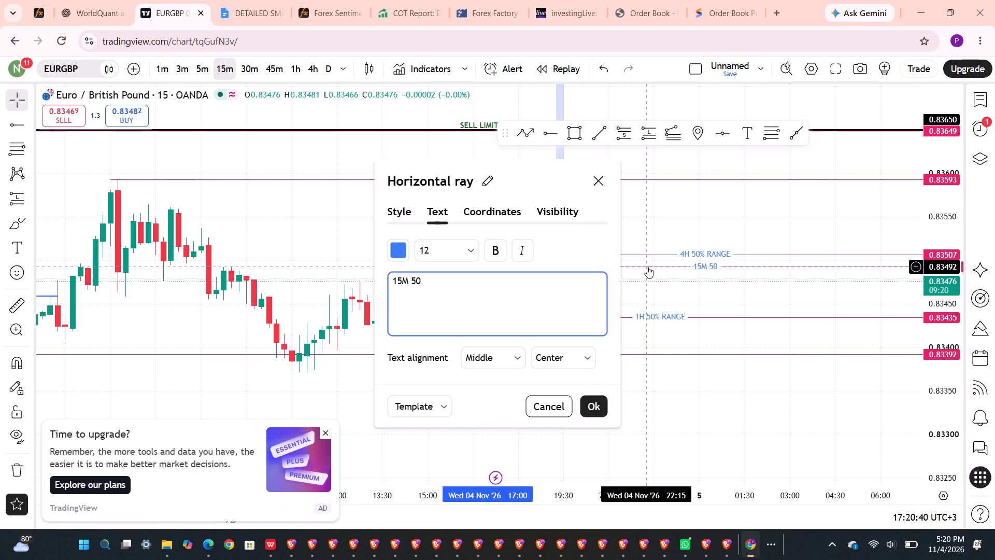
{"action": "key", "text": "shift+percent"}
{"action": "key", "text": "space"}
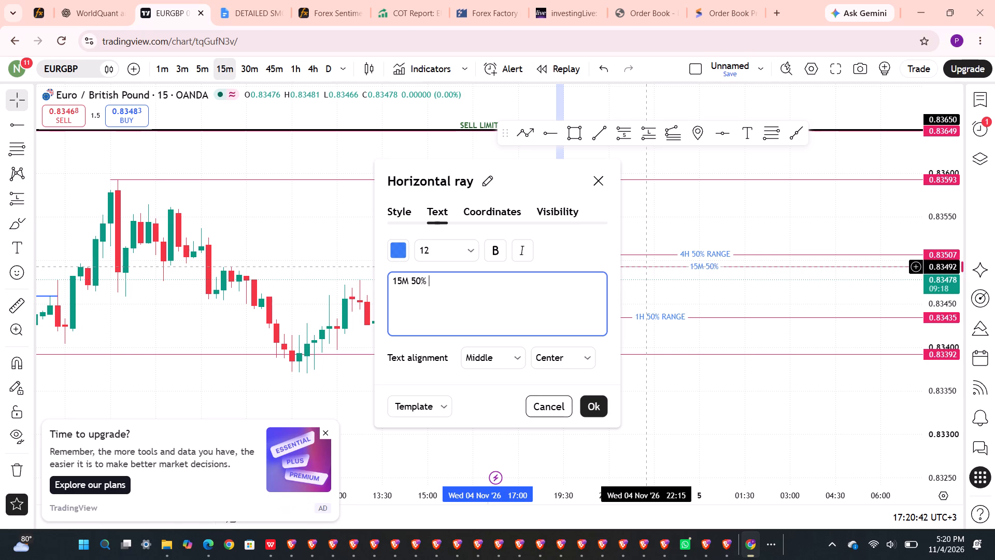
{"action": "type", "text": "RA"}
{"action": "type", "text": "NGE"}
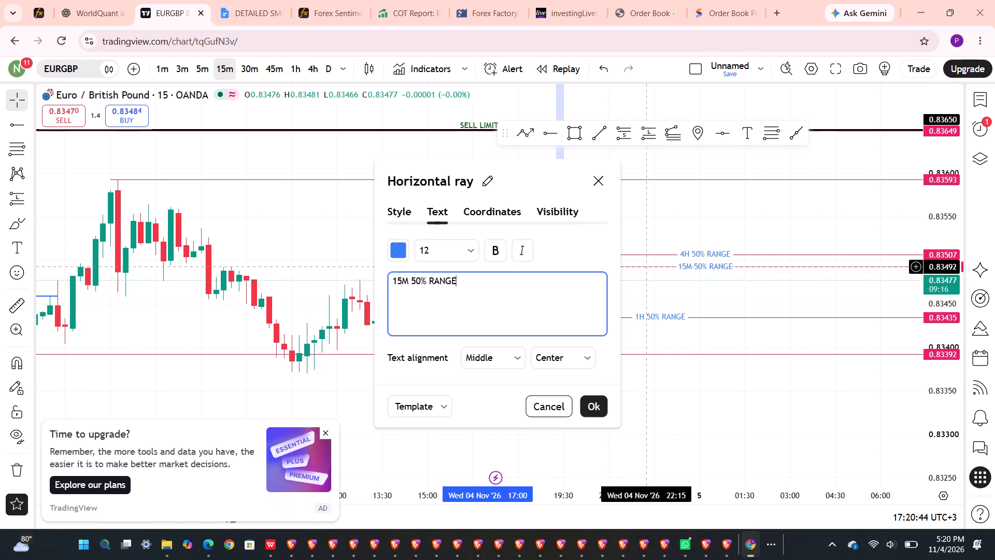
{"action": "left_click", "coordinate": [596, 401]}
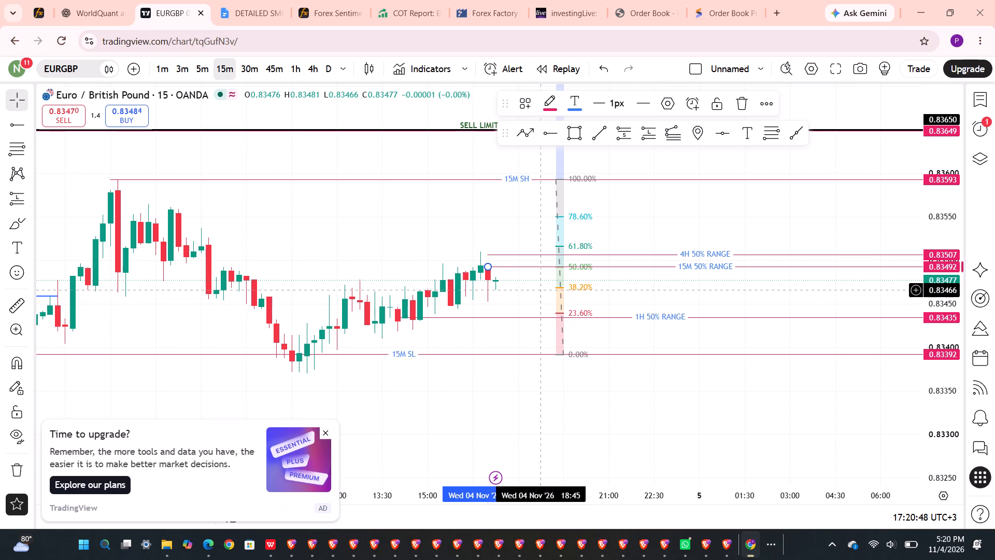
Delete the Fib retracement drawn between the 15M SH and 15M SL lines.
{"action": "left_click", "coordinate": [574, 296]}
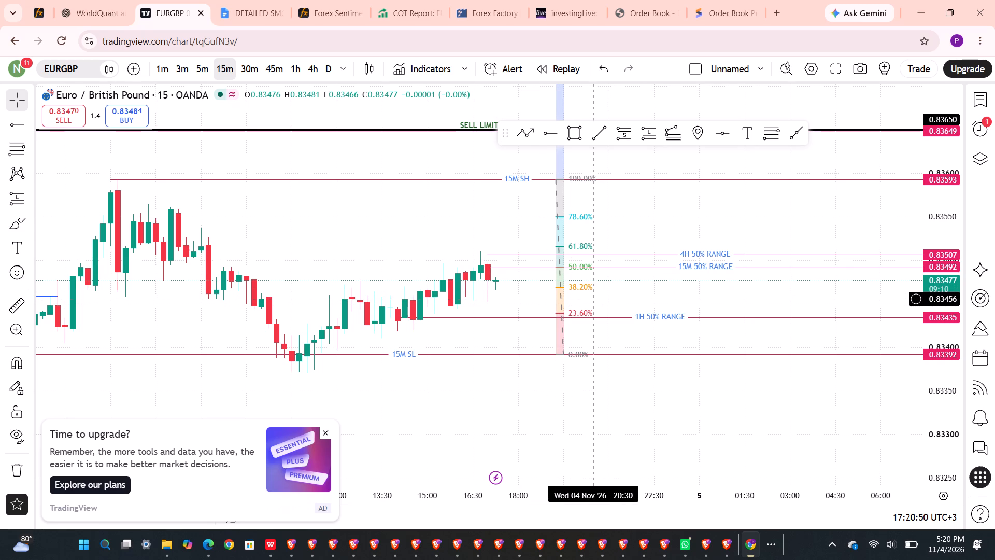
{"action": "double_click", "coordinate": [591, 299]}
{"action": "left_click", "coordinate": [641, 303]}
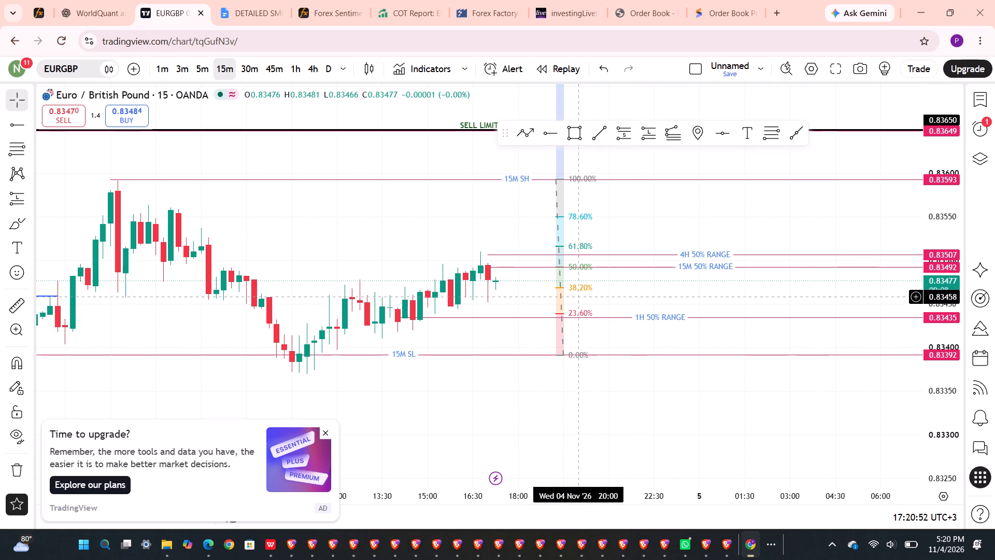
{"action": "left_click", "coordinate": [579, 288]}
{"action": "key", "text": "BackSpace"}
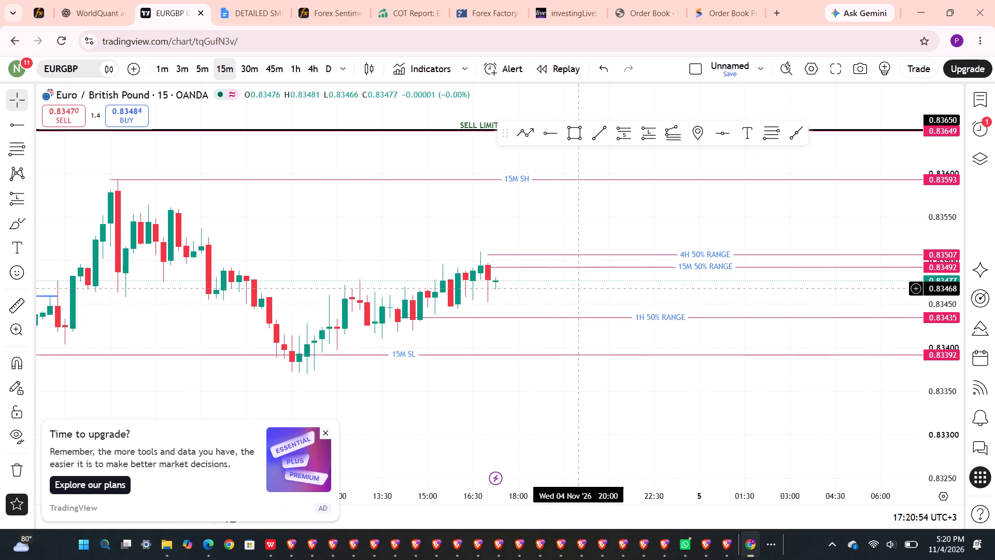
Add the favourite indicator Order Blocks | Flux Charts to the 15-minute chart.
{"action": "scroll", "coordinate": [516, 333], "scroll_direction": "right", "scroll_amount": 1}
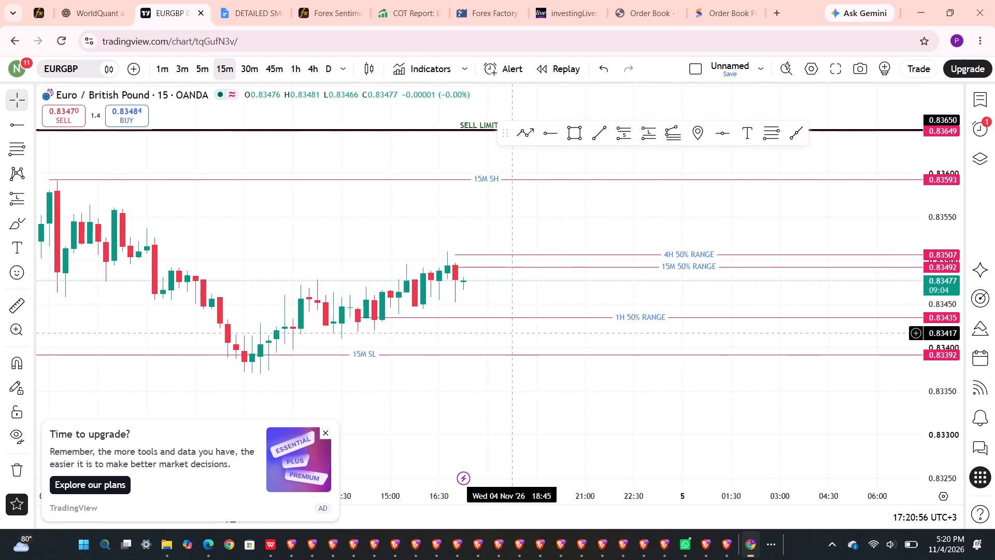
{"action": "scroll", "coordinate": [516, 333], "scroll_direction": "right", "scroll_amount": 1}
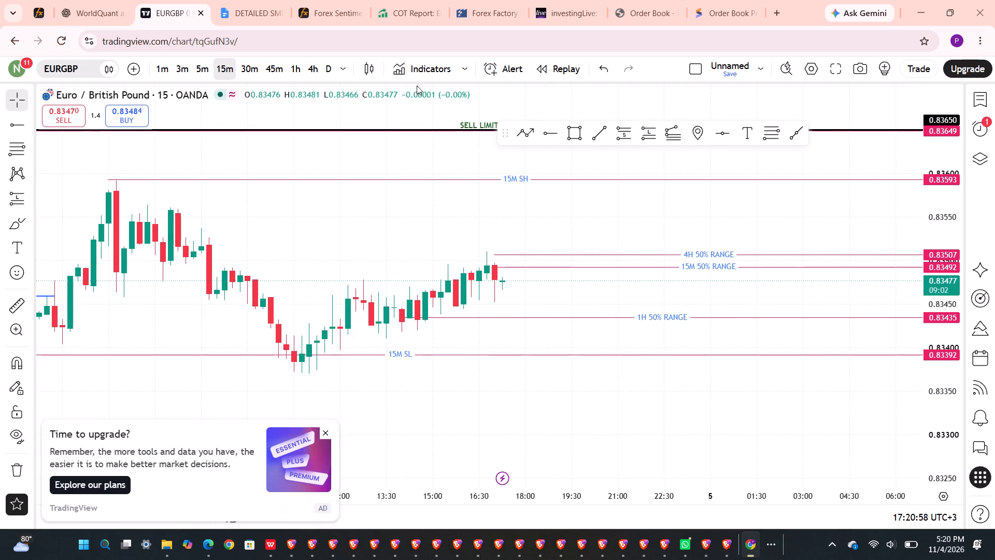
{"action": "left_click", "coordinate": [464, 70]}
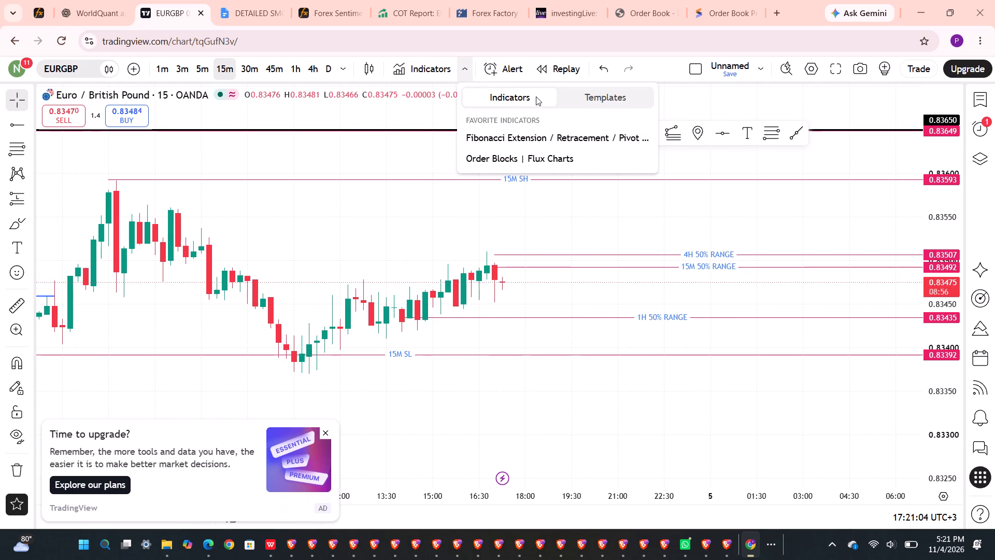
{"action": "left_click", "coordinate": [504, 156]}
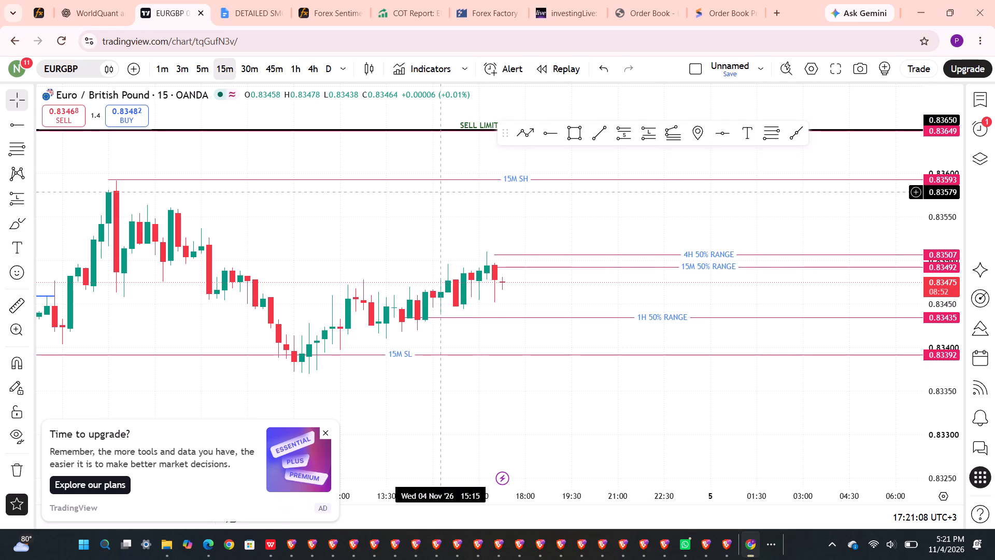
Examine the order block zones above and below price relative to the 15M swing, BOS and 50% range lines.
{"action": "scroll", "coordinate": [444, 191], "scroll_direction": "right", "scroll_amount": 7}
{"action": "scroll", "coordinate": [444, 191], "scroll_direction": "up", "scroll_amount": 2}
{"action": "left_click_drag", "start_coordinate": [452, 202], "coordinate": [443, 335]}
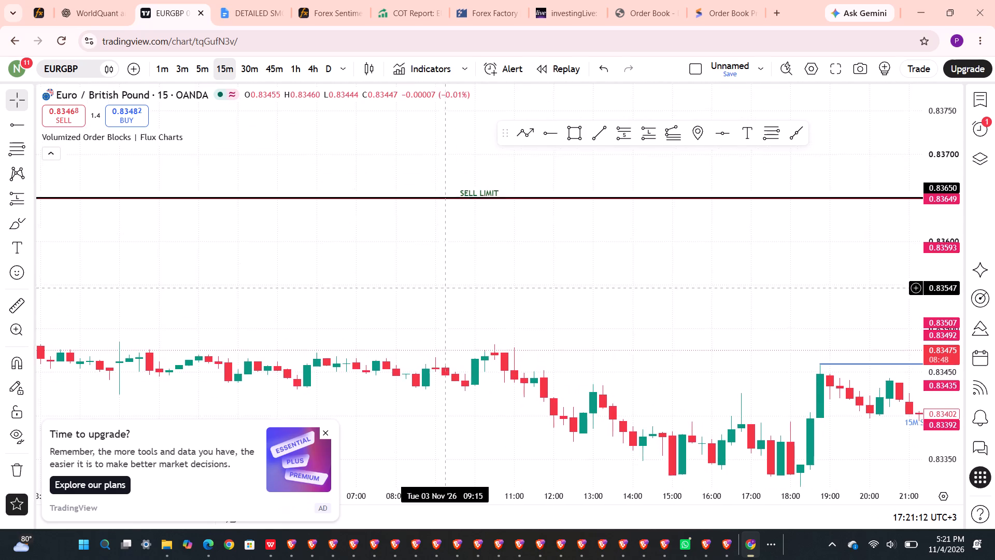
{"action": "left_click_drag", "start_coordinate": [443, 335], "coordinate": [380, 54]}
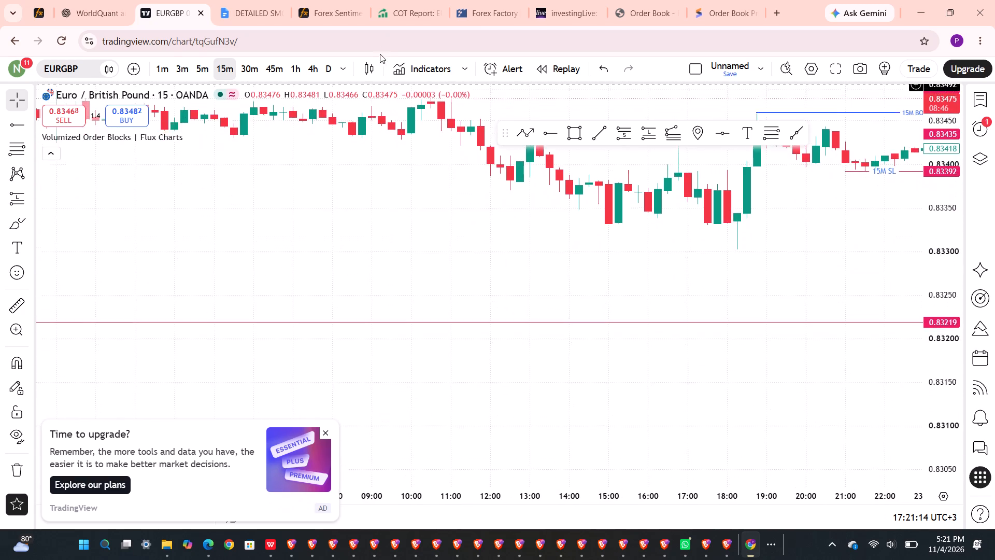
{"action": "left_click_drag", "start_coordinate": [380, 54], "coordinate": [364, 123]}
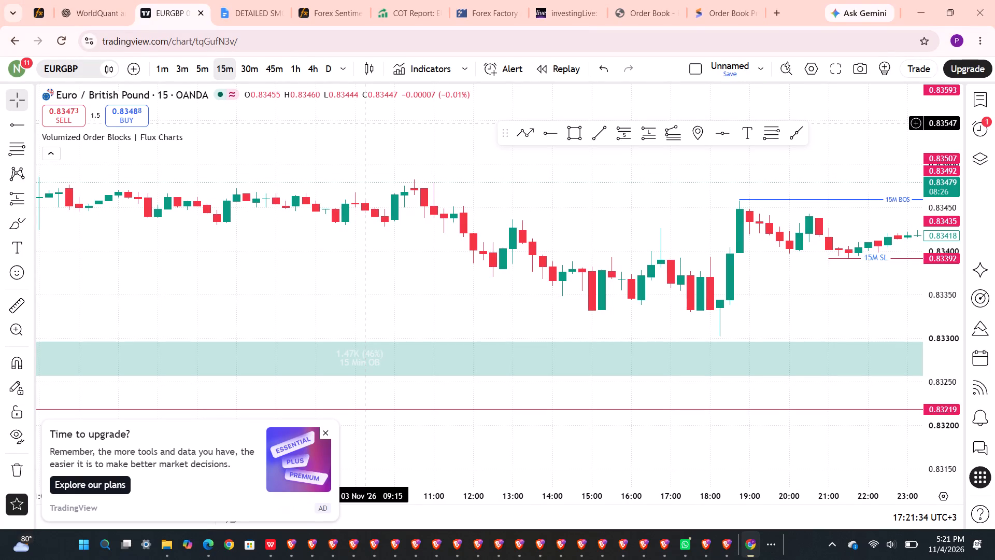
{"action": "scroll", "coordinate": [364, 123], "scroll_direction": "left", "scroll_amount": 4}
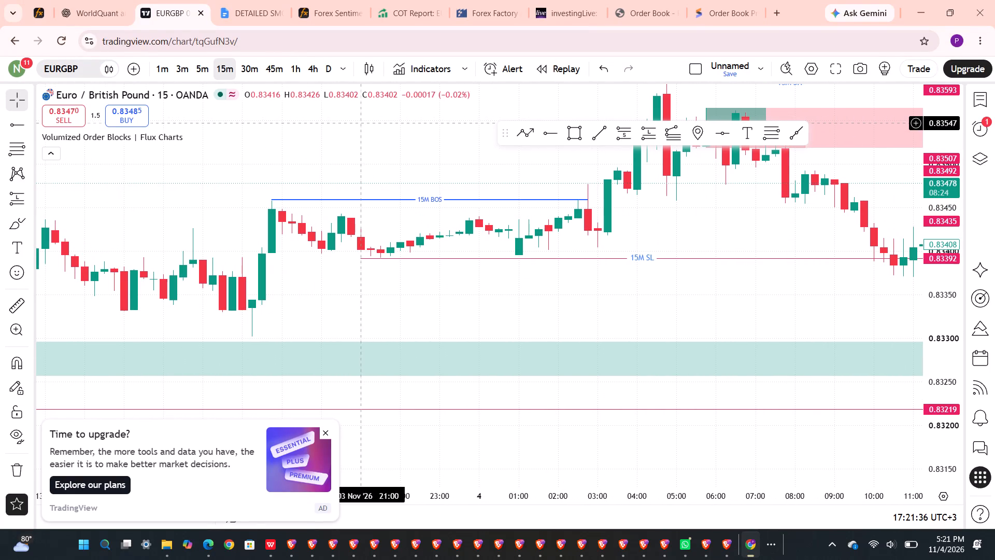
{"action": "left_click_drag", "start_coordinate": [502, 104], "coordinate": [501, 154]}
{"action": "left_click_drag", "start_coordinate": [501, 154], "coordinate": [446, 244]}
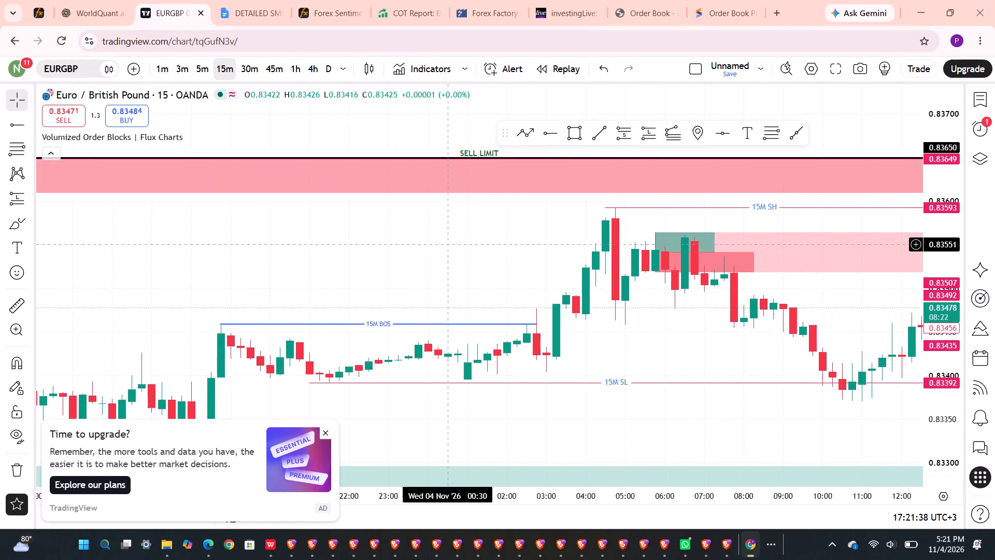
{"action": "left_click_drag", "start_coordinate": [446, 244], "coordinate": [197, 193]}
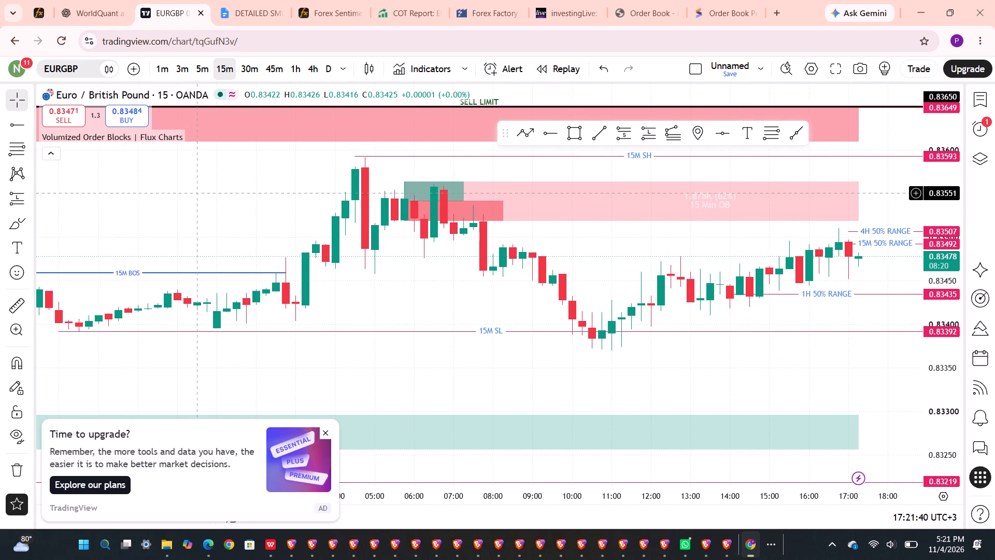
{"action": "scroll", "coordinate": [205, 244], "scroll_direction": "right", "scroll_amount": 1}
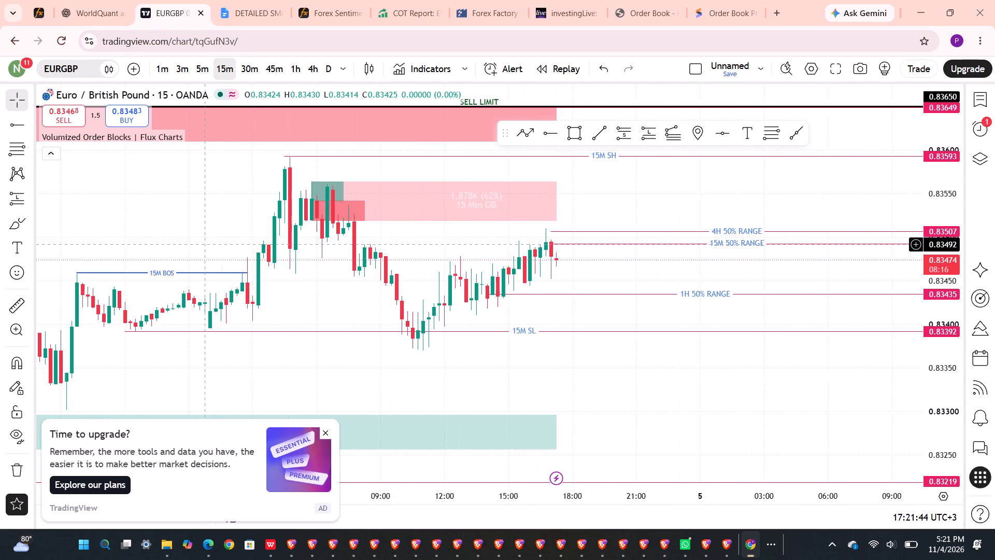
{"action": "left_click_drag", "start_coordinate": [360, 243], "coordinate": [261, 258]}
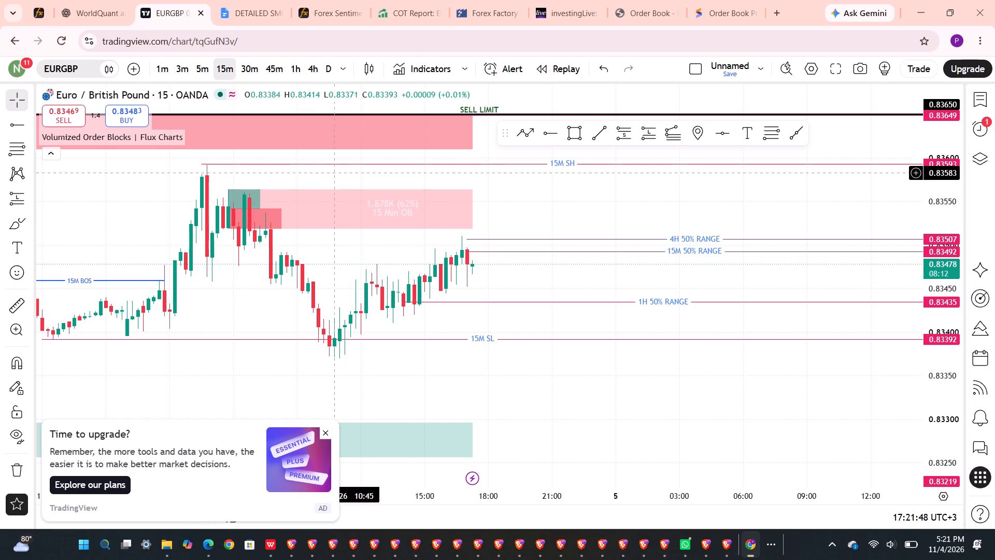
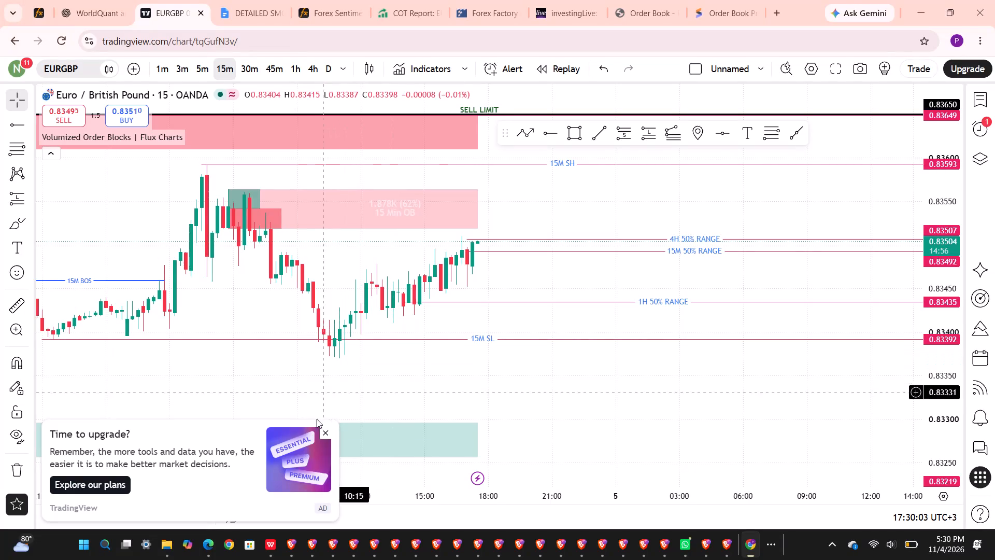
Dismiss the upgrade advert and examine the earlier 15-minute price history to trace where the order blocks above and below price originate.
{"action": "left_click", "coordinate": [329, 435]}
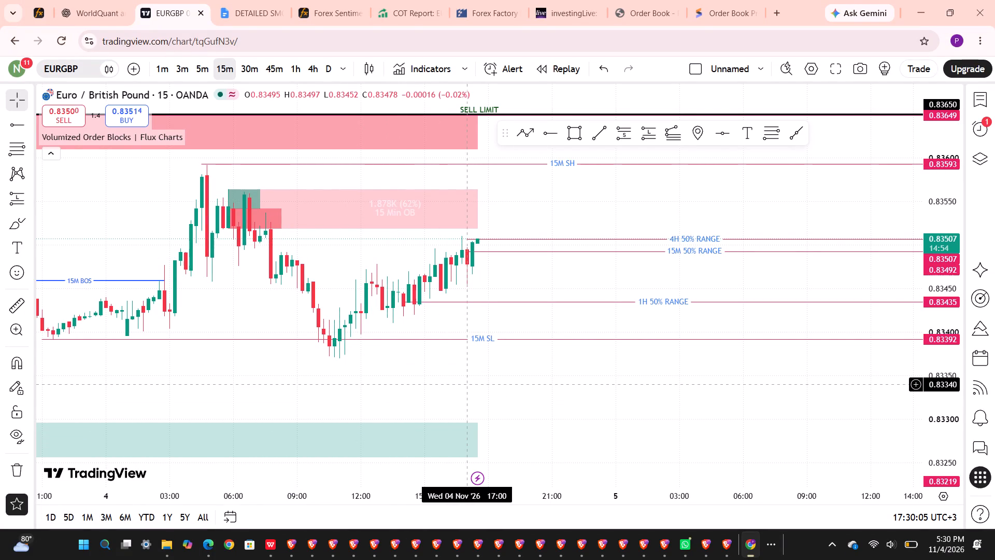
{"action": "scroll", "coordinate": [465, 384], "scroll_direction": "down", "scroll_amount": 2}
{"action": "scroll", "coordinate": [465, 384], "scroll_direction": "right", "scroll_amount": 1}
{"action": "scroll", "coordinate": [465, 384], "scroll_direction": "down", "scroll_amount": 1}
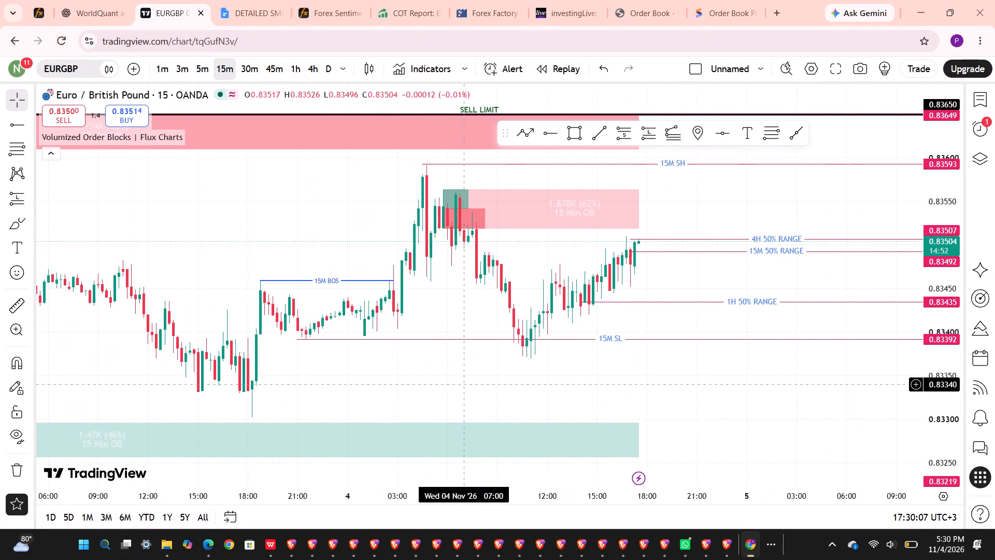
{"action": "scroll", "coordinate": [465, 384], "scroll_direction": "down", "scroll_amount": 3}
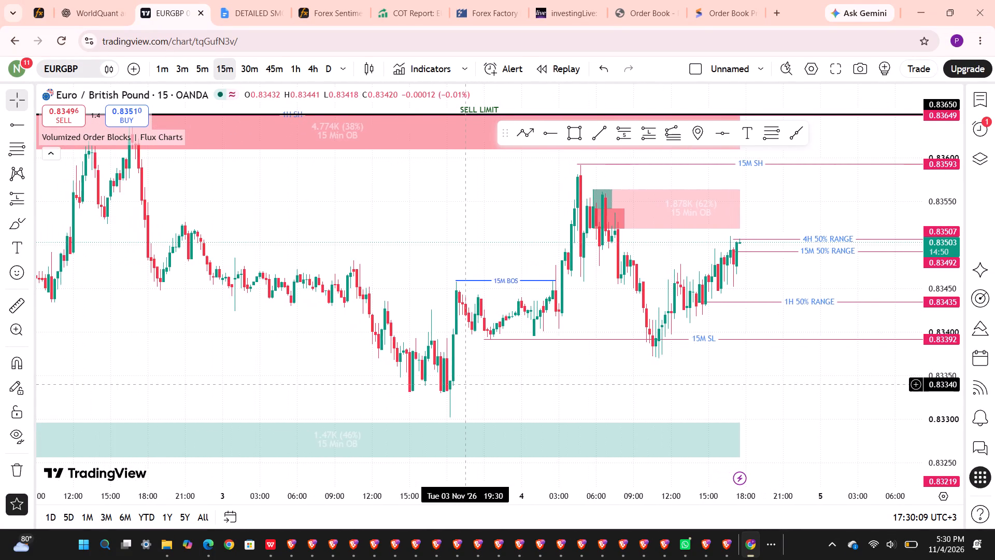
{"action": "scroll", "coordinate": [465, 384], "scroll_direction": "down", "scroll_amount": 2}
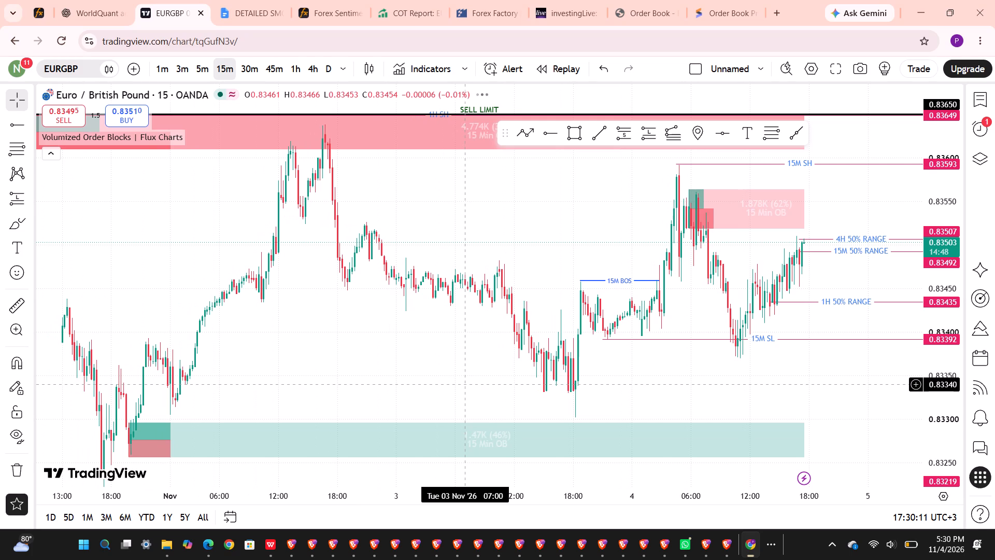
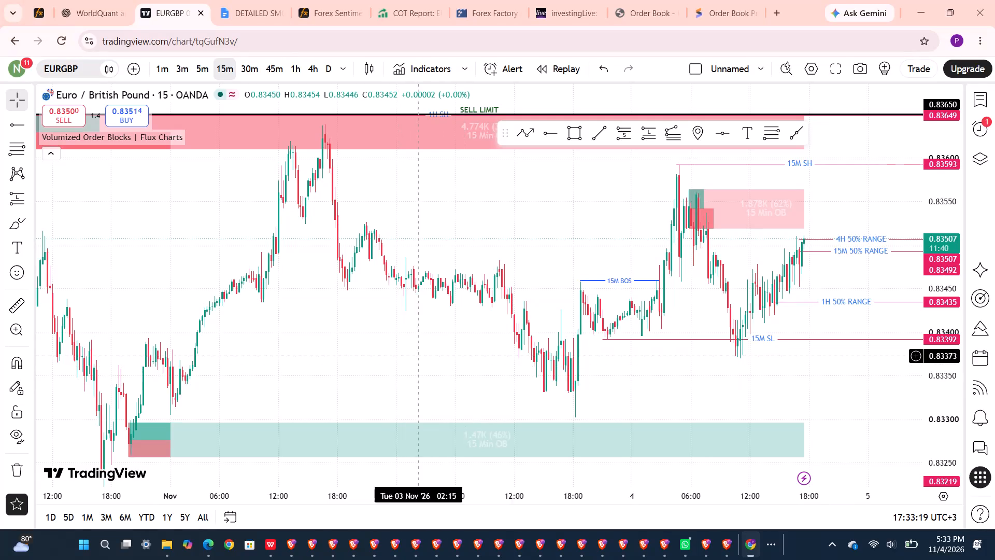
Examine the latest 15-minute price action around the nearest overhead order block and the 50% range levels.
{"action": "left_click_drag", "start_coordinate": [482, 311], "coordinate": [410, 305]}
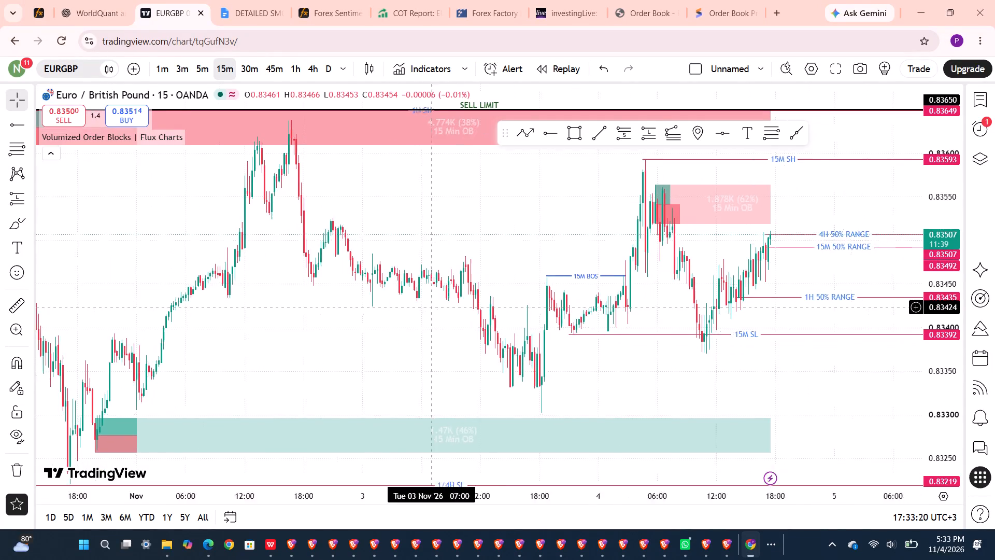
{"action": "left_click_drag", "start_coordinate": [410, 305], "coordinate": [269, 315]}
{"action": "left_click_drag", "start_coordinate": [375, 307], "coordinate": [292, 293]}
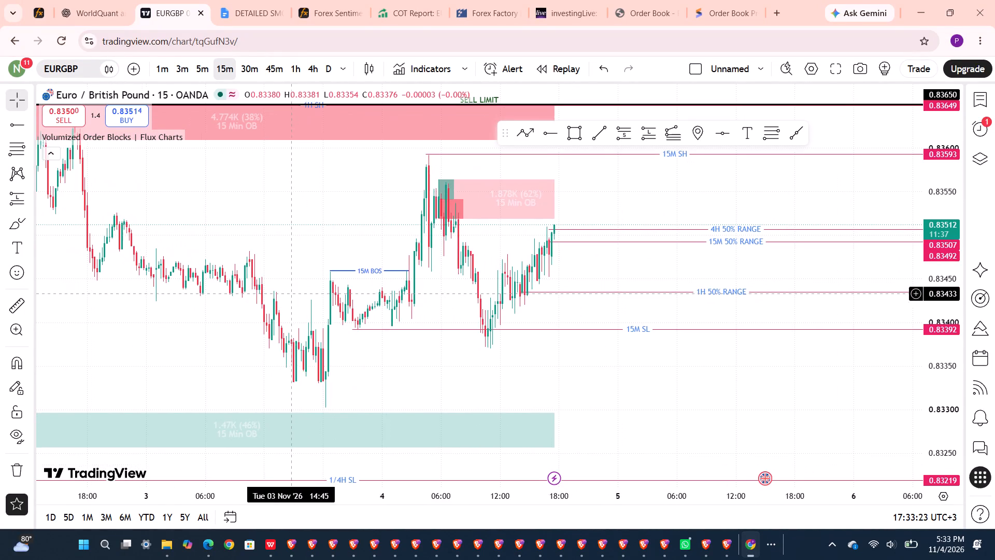
{"action": "scroll", "coordinate": [292, 293], "scroll_direction": "up", "scroll_amount": 4}
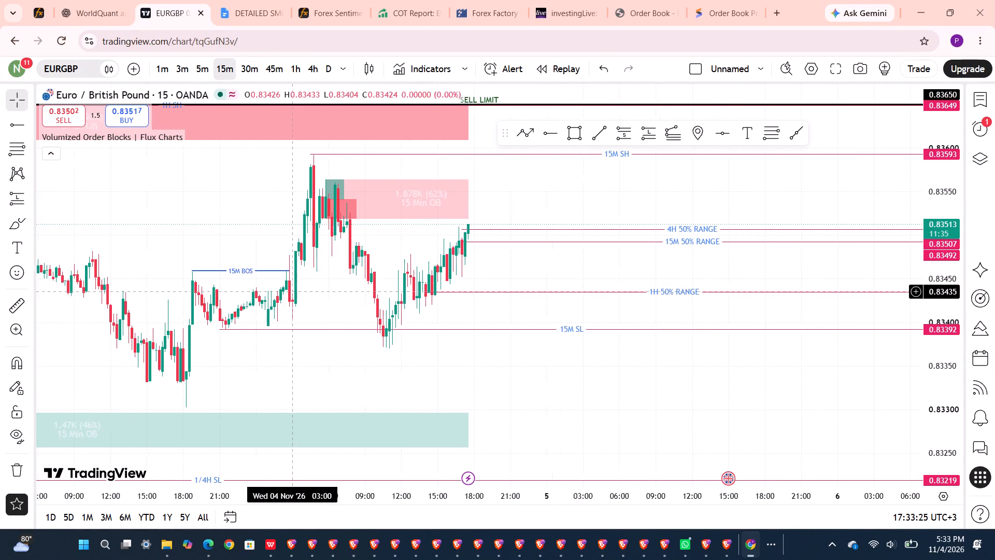
{"action": "scroll", "coordinate": [292, 291], "scroll_direction": "up", "scroll_amount": 2}
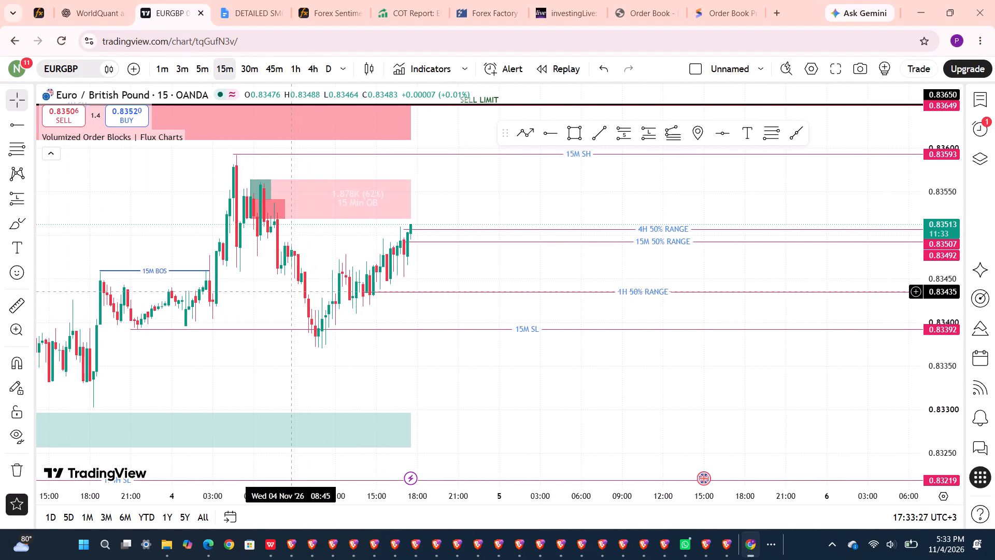
{"action": "left_click_drag", "start_coordinate": [394, 240], "coordinate": [394, 306]}
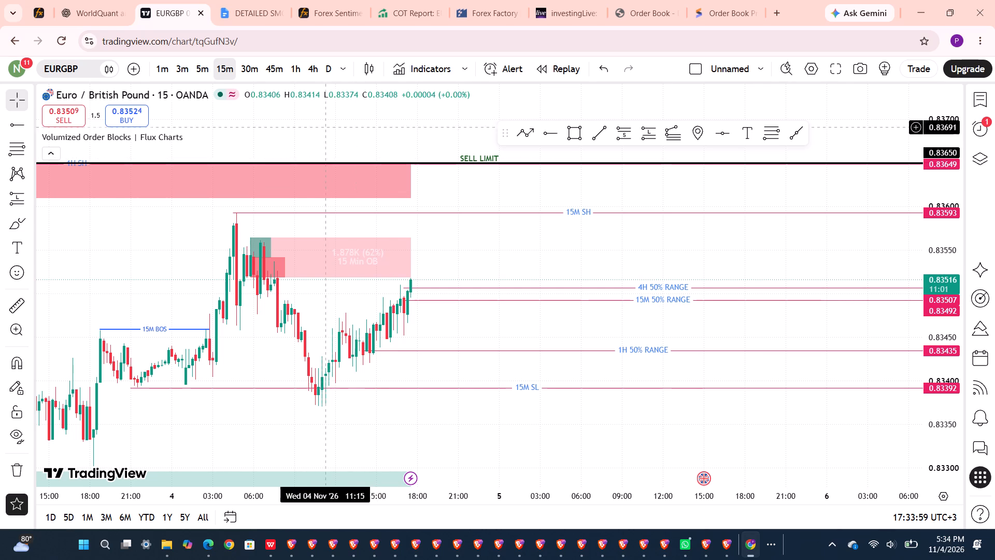
Review the marked swing, range and limit levels on the 4-hour chart and on the 5-minute chart.
{"action": "left_click", "coordinate": [310, 69]}
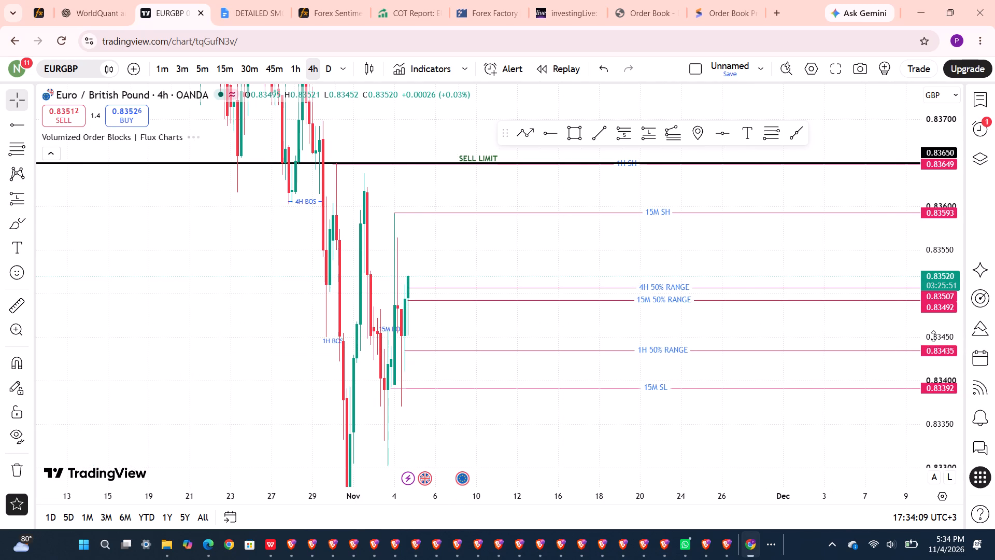
{"action": "scroll", "coordinate": [933, 336], "scroll_direction": "down", "scroll_amount": 5}
{"action": "scroll", "coordinate": [933, 336], "scroll_direction": "up", "scroll_amount": 1}
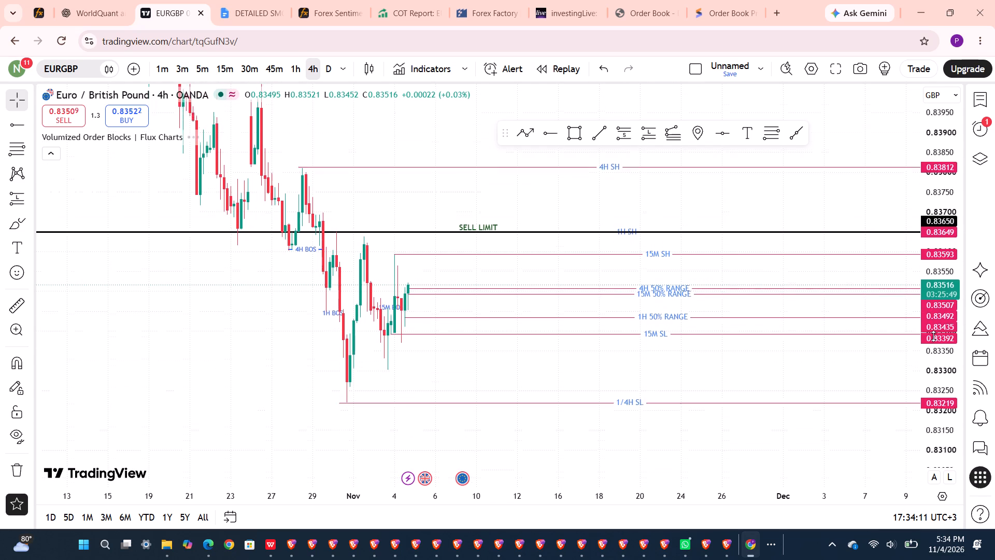
{"action": "scroll", "coordinate": [933, 336], "scroll_direction": "up", "scroll_amount": 1}
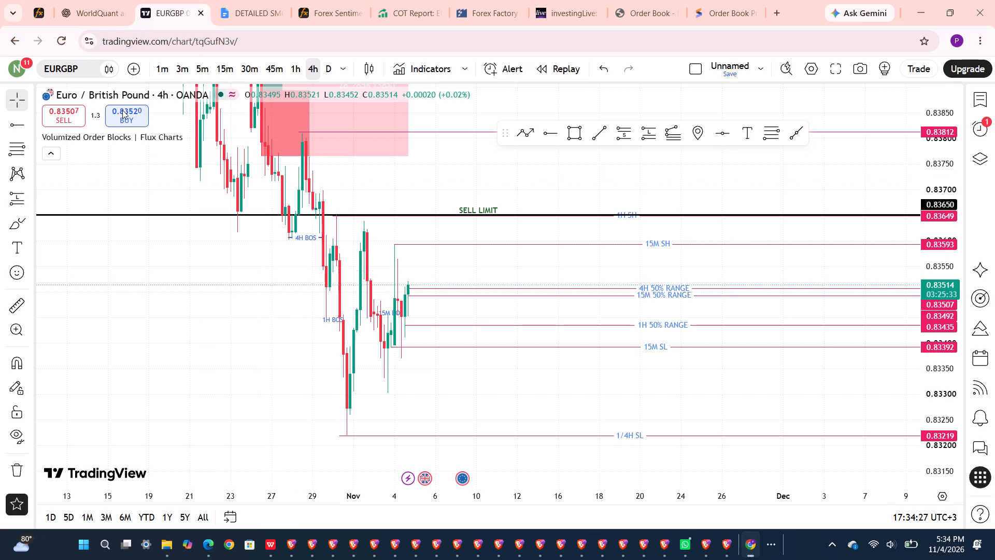
{"action": "left_click", "coordinate": [202, 71]}
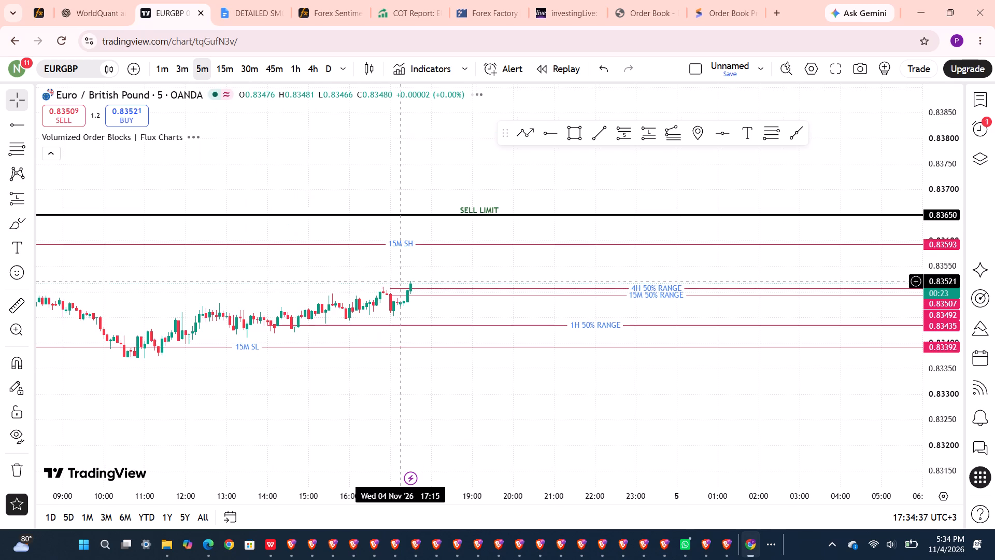
{"action": "scroll", "coordinate": [400, 281], "scroll_direction": "down", "scroll_amount": 2}
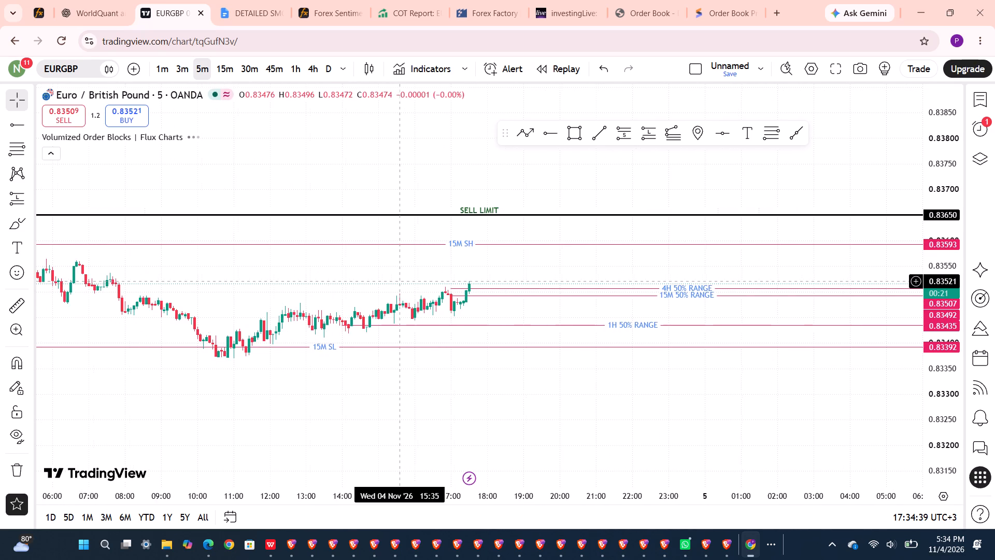
{"action": "scroll", "coordinate": [400, 281], "scroll_direction": "down", "scroll_amount": 3}
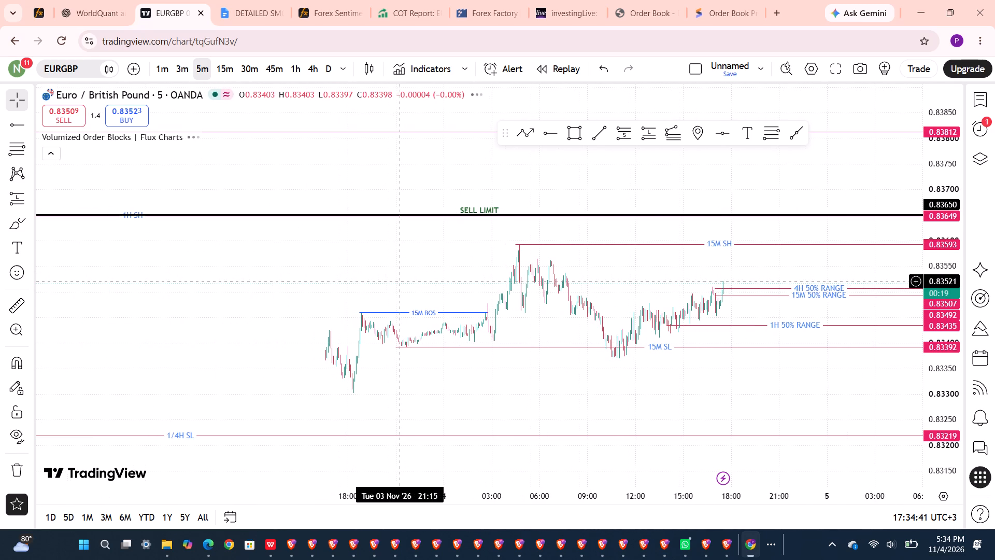
{"action": "left_click_drag", "start_coordinate": [400, 281], "coordinate": [224, 266]}
{"action": "scroll", "coordinate": [406, 315], "scroll_direction": "up", "scroll_amount": 1}
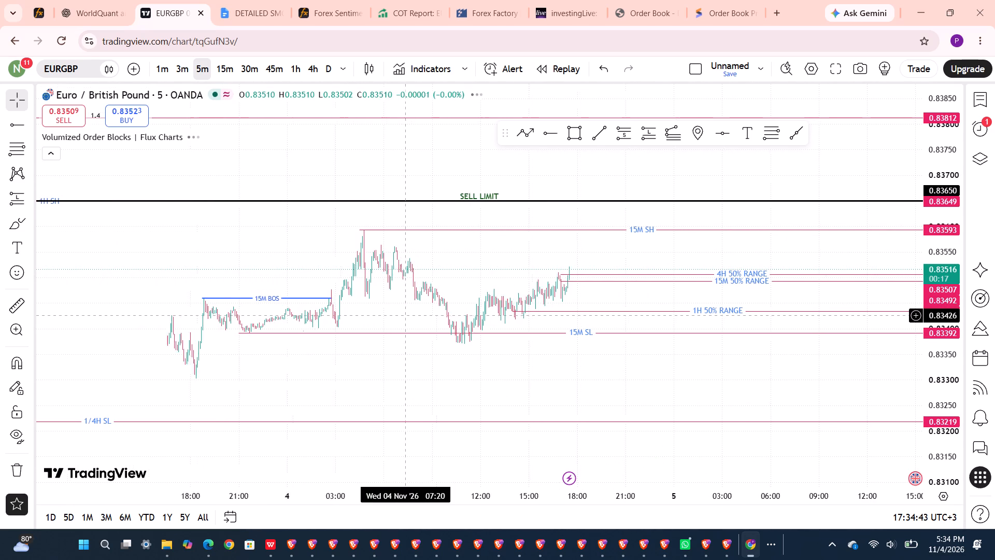
{"action": "scroll", "coordinate": [406, 315], "scroll_direction": "up", "scroll_amount": 2}
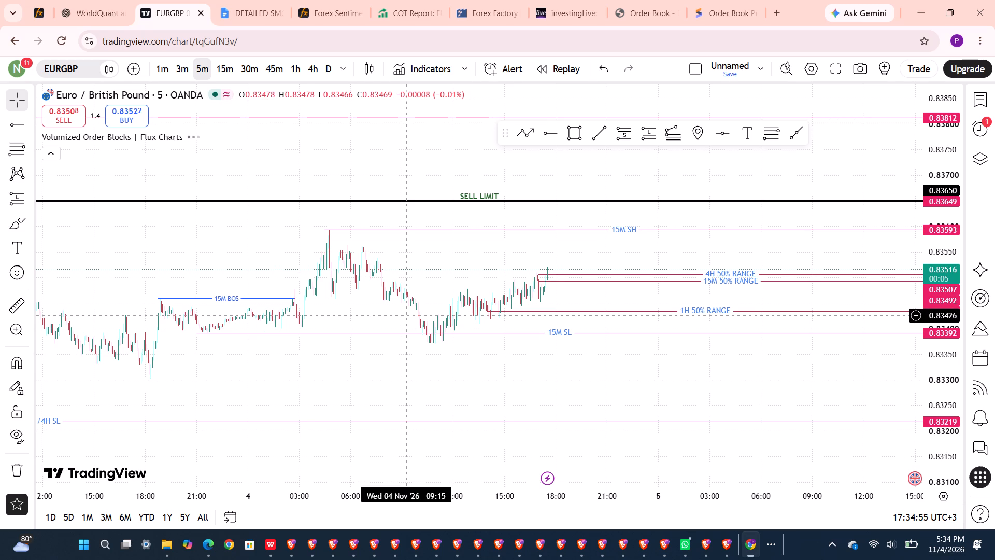
On the 15-minute chart, draw a rising ray from the 3 November low at about 0.83304 under the 4 November low, dismissing the adverts.
{"action": "left_click", "coordinate": [222, 75]}
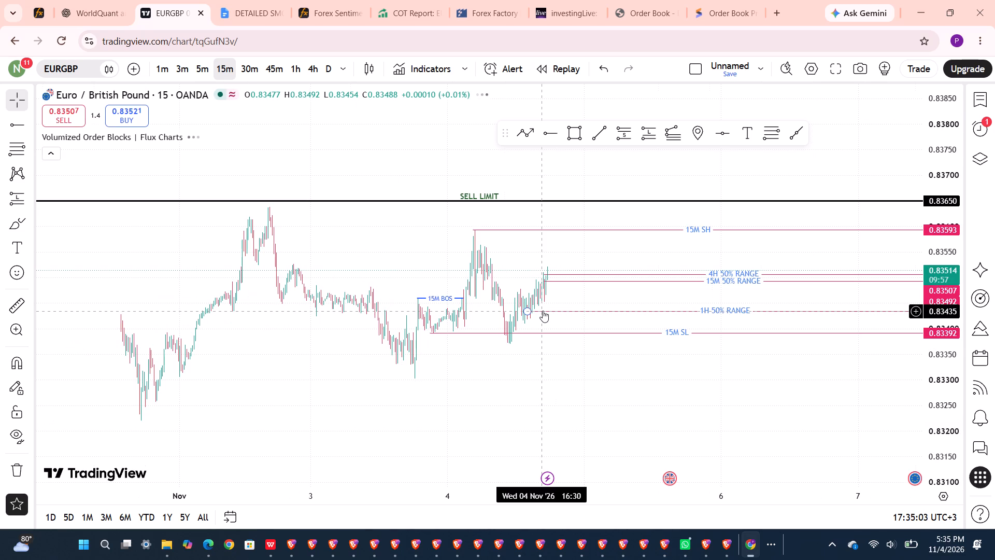
{"action": "scroll", "coordinate": [543, 311], "scroll_direction": "up", "scroll_amount": 3}
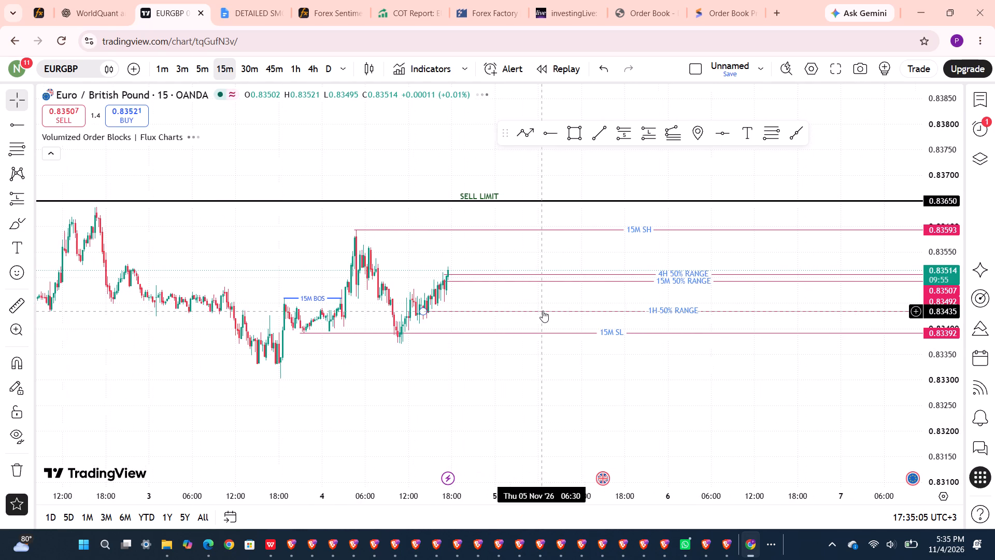
{"action": "scroll", "coordinate": [516, 305], "scroll_direction": "up", "scroll_amount": 1}
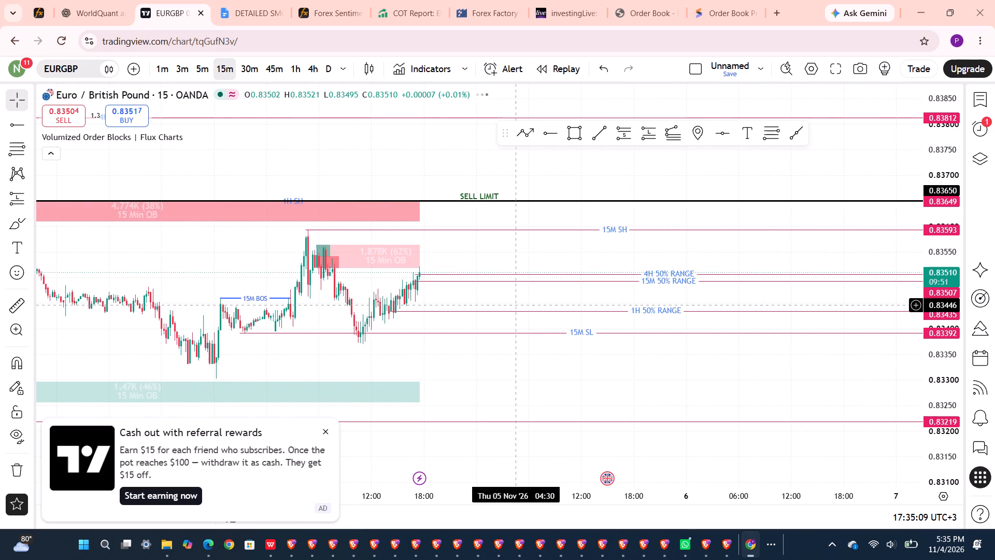
{"action": "left_click_drag", "start_coordinate": [563, 321], "coordinate": [726, 293]}
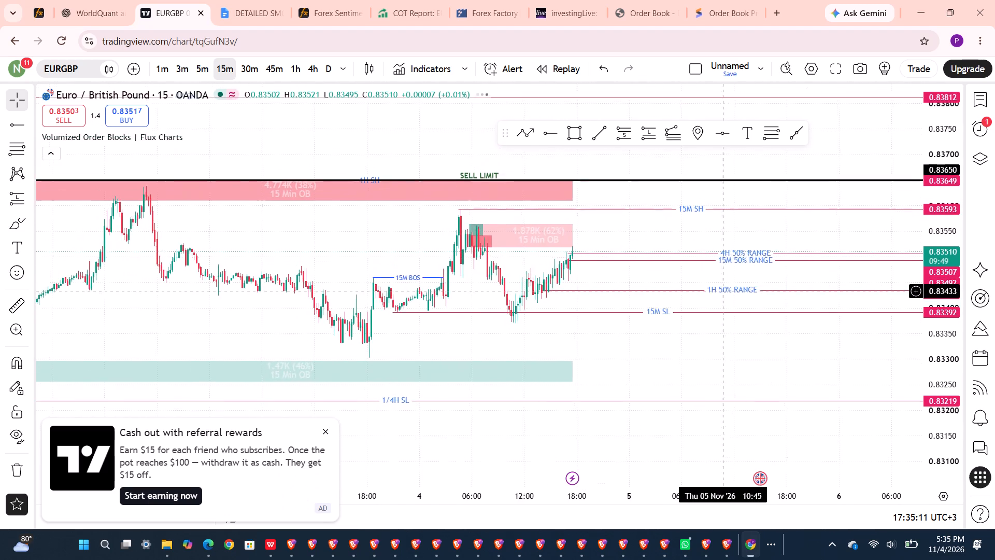
{"action": "left_click_drag", "start_coordinate": [726, 293], "coordinate": [729, 300]}
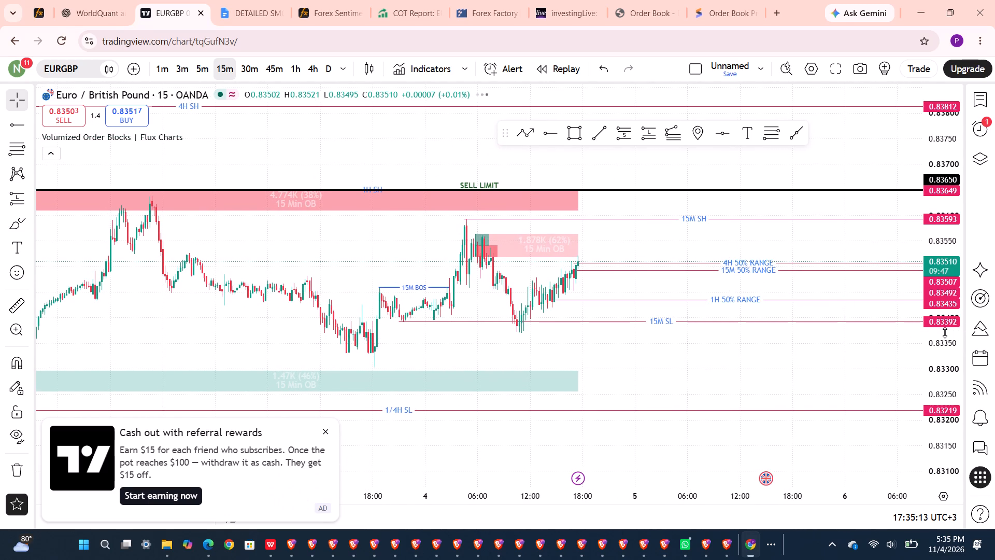
{"action": "scroll", "coordinate": [942, 332], "scroll_direction": "up", "scroll_amount": 3}
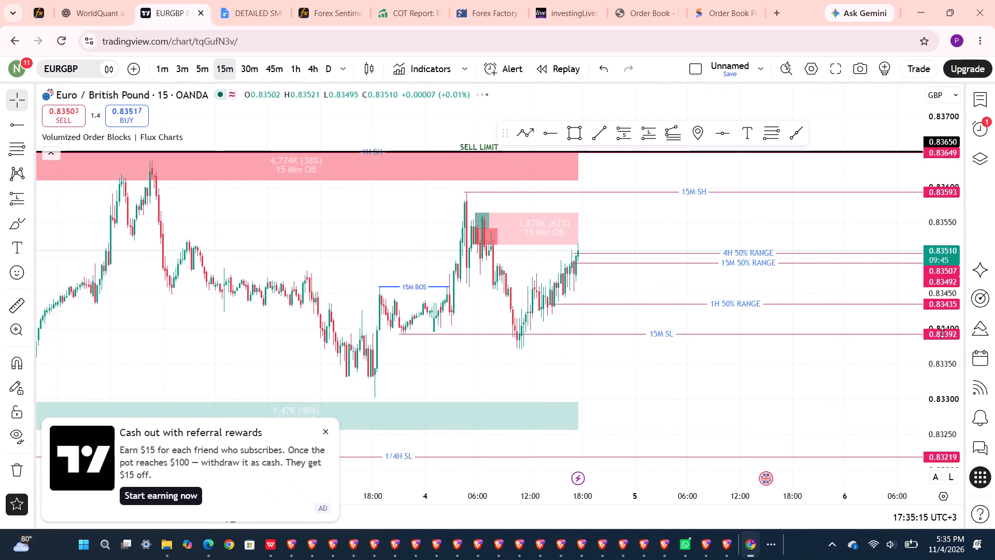
{"action": "scroll", "coordinate": [942, 332], "scroll_direction": "up", "scroll_amount": 2}
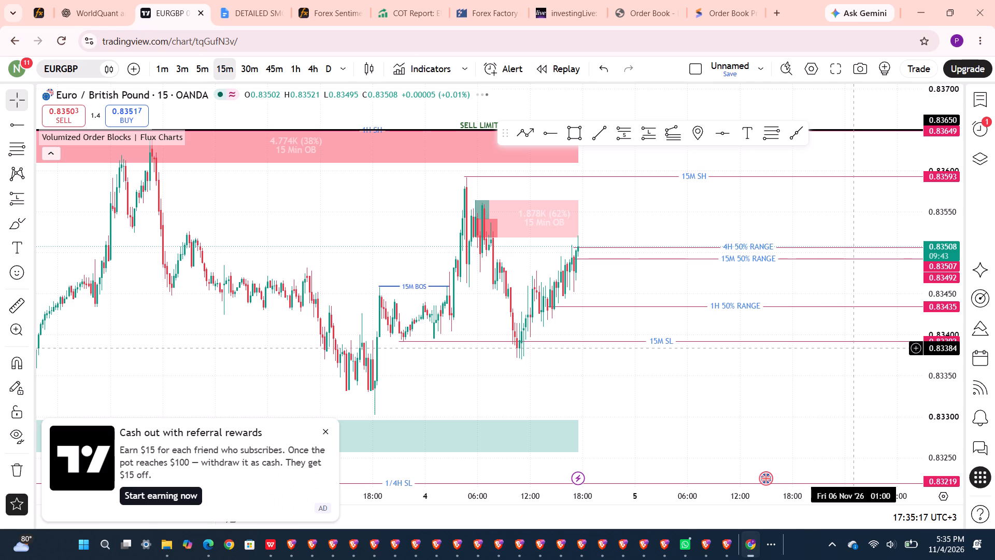
{"action": "scroll", "coordinate": [942, 295], "scroll_direction": "up", "scroll_amount": 1}
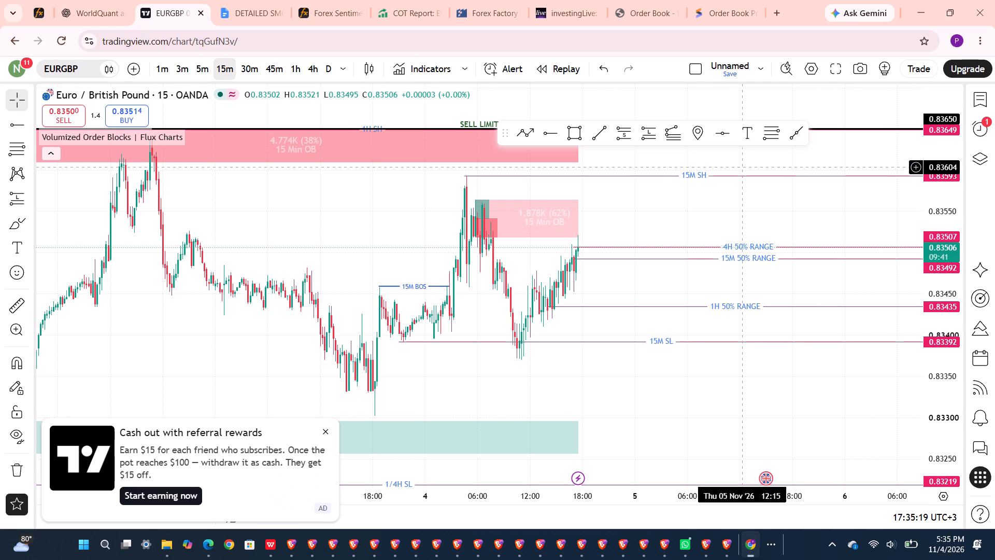
{"action": "left_click", "coordinate": [801, 132]}
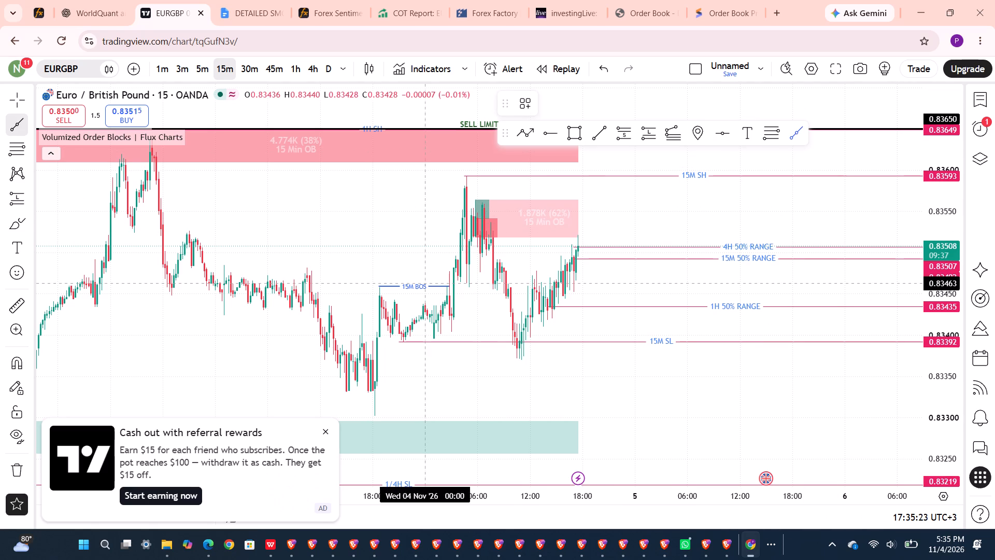
{"action": "left_click", "coordinate": [324, 432]}
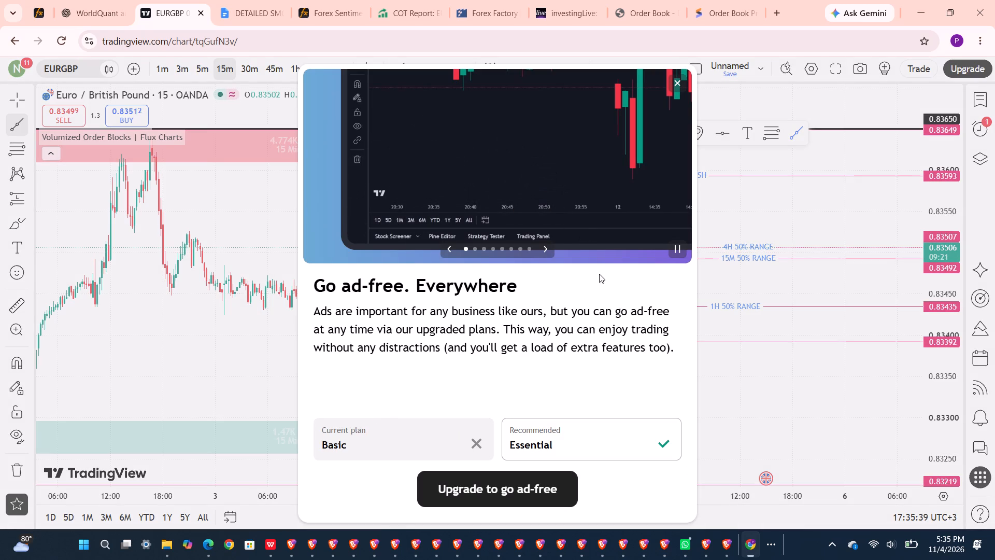
{"action": "left_click", "coordinate": [676, 83]}
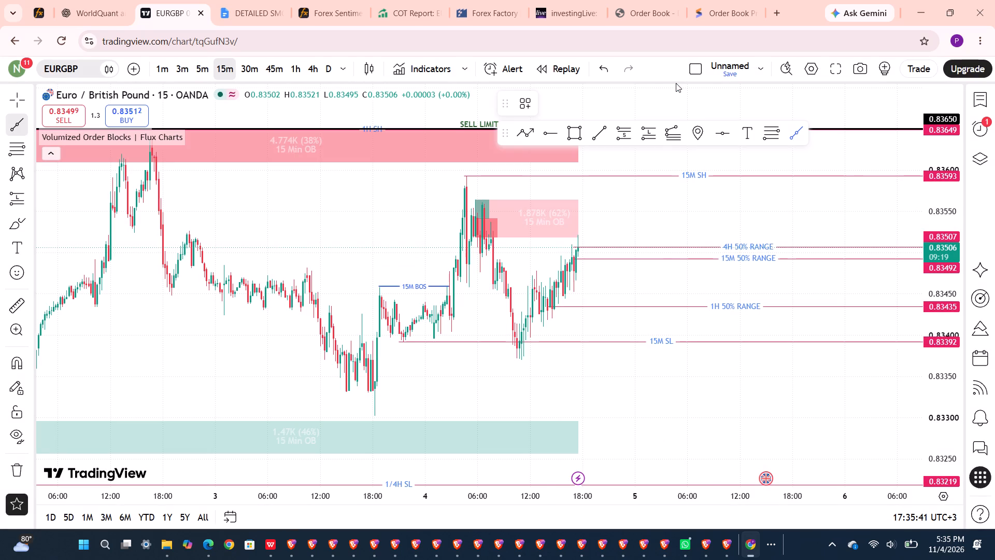
{"action": "left_click", "coordinate": [375, 414]}
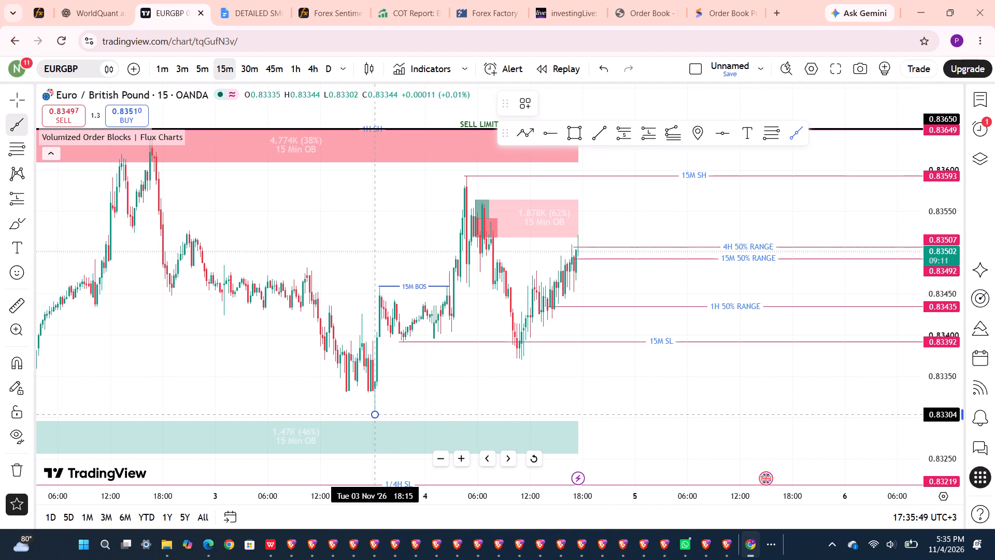
{"action": "left_click", "coordinate": [425, 396]}
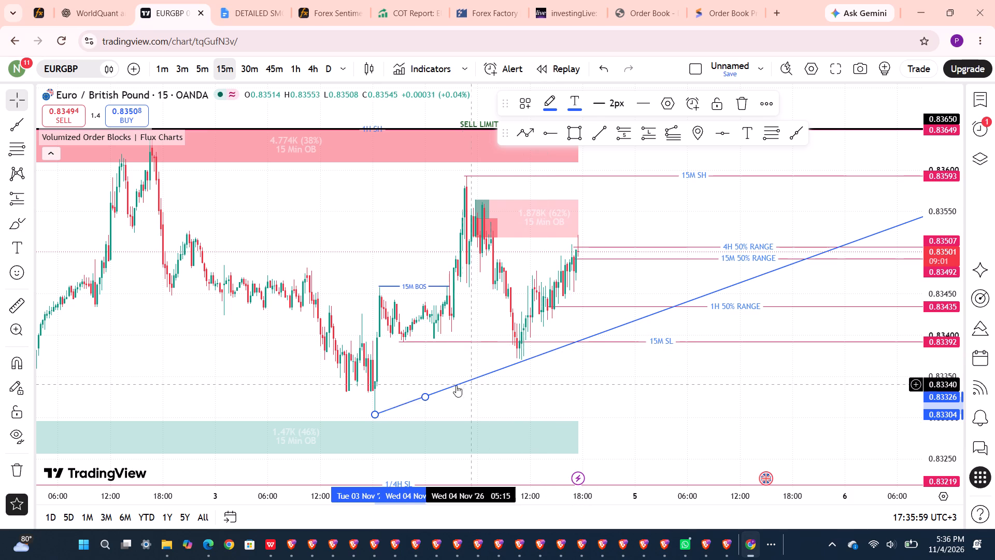
Label the new rising ray "15MIN TRENDLINE".
{"action": "left_click", "coordinate": [411, 395]}
{"action": "left_click", "coordinate": [411, 402]}
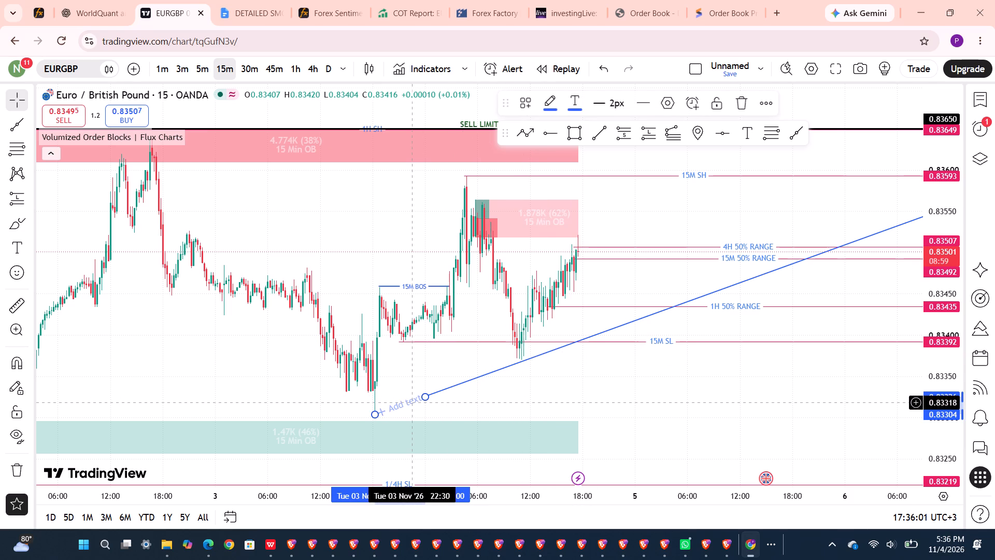
{"action": "left_click", "coordinate": [410, 402]}
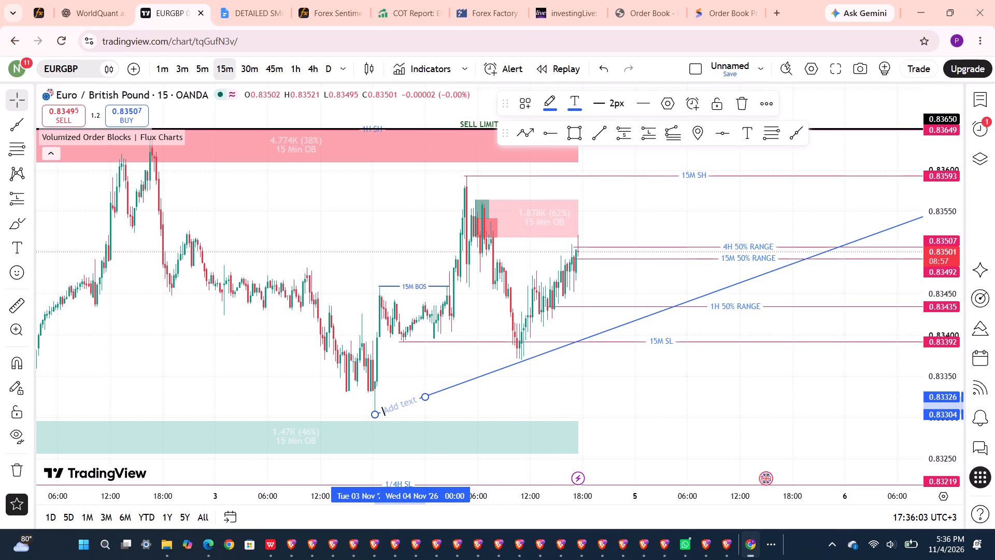
{"action": "key", "text": "1"}
{"action": "type", "text": "5MIN"}
{"action": "key", "text": "space"}
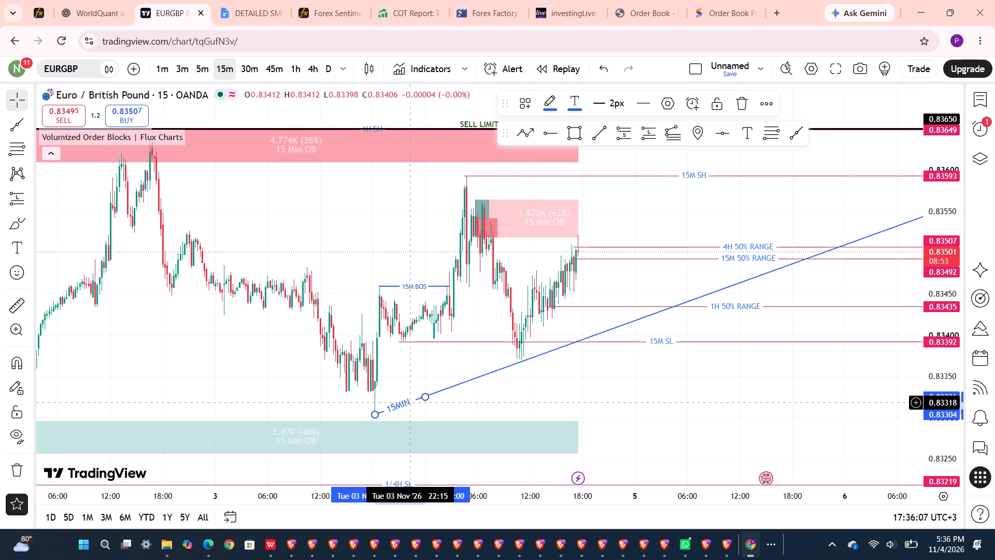
{"action": "type", "text": "TRE"}
{"action": "type", "text": "ND"}
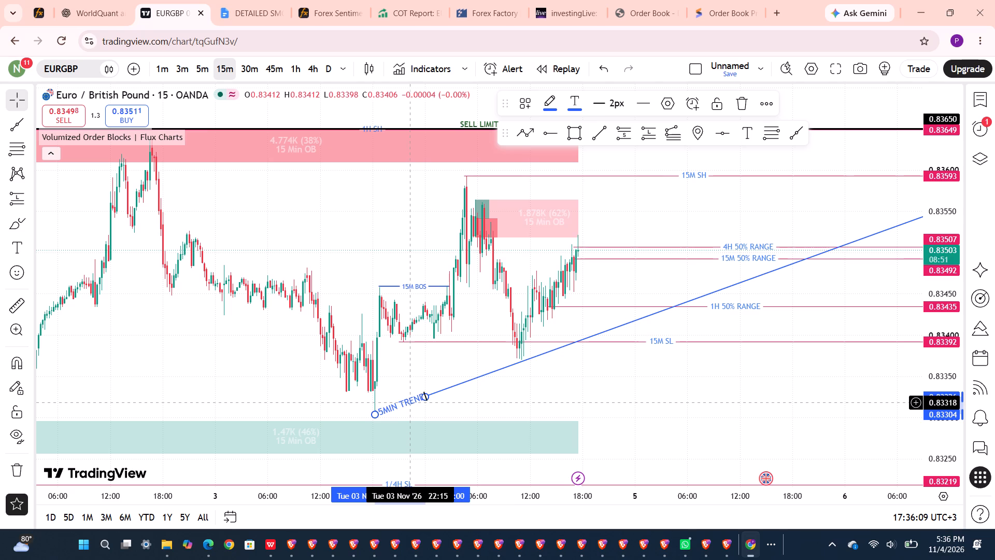
{"action": "type", "text": "LINE"}
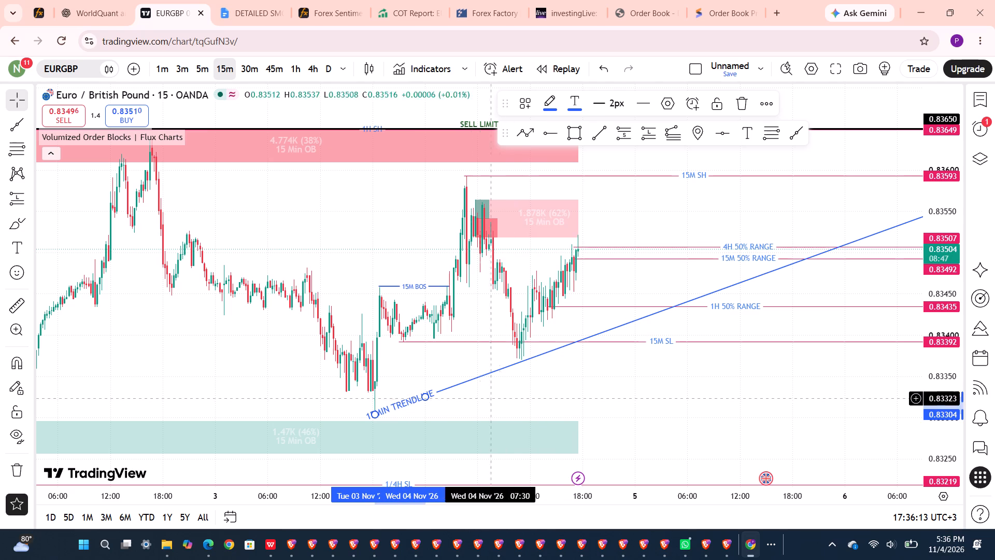
{"action": "left_click", "coordinate": [495, 387]}
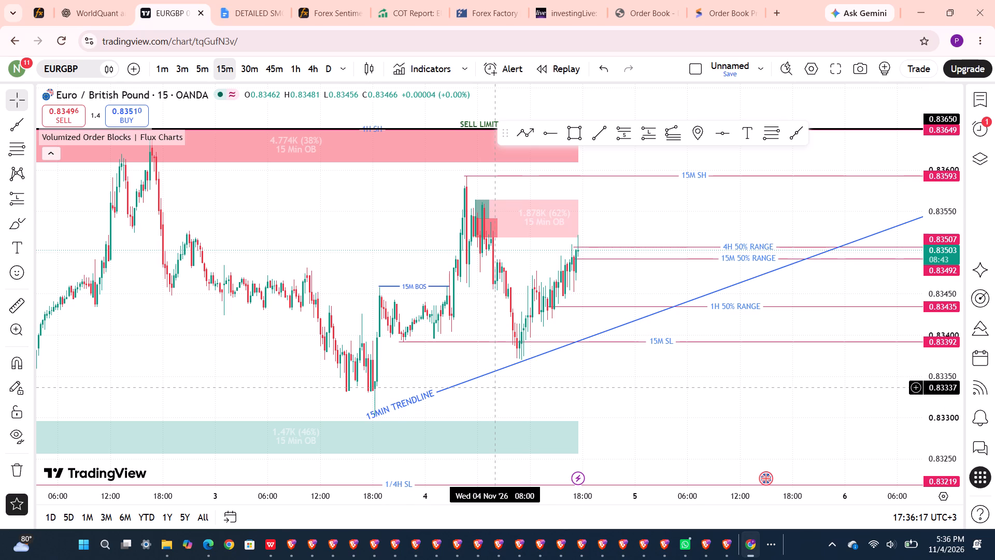
On the 1-hour chart, draw a falling ray from the 28 October high at about 0.83812 down along the 4 November high.
{"action": "scroll", "coordinate": [459, 316], "scroll_direction": "up", "scroll_amount": 2}
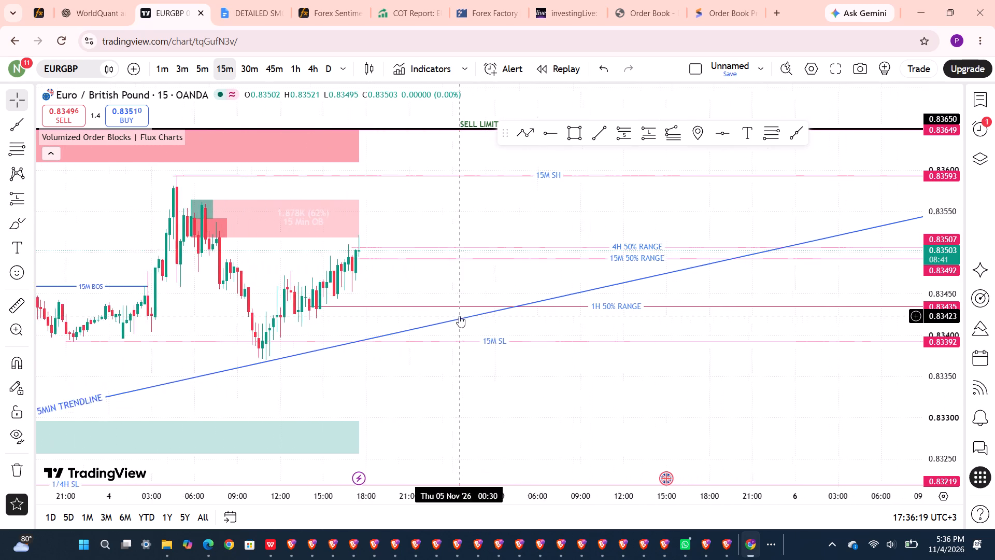
{"action": "scroll", "coordinate": [459, 316], "scroll_direction": "up", "scroll_amount": 1}
{"action": "scroll", "coordinate": [459, 316], "scroll_direction": "right", "scroll_amount": 2}
{"action": "scroll", "coordinate": [459, 316], "scroll_direction": "up", "scroll_amount": 1}
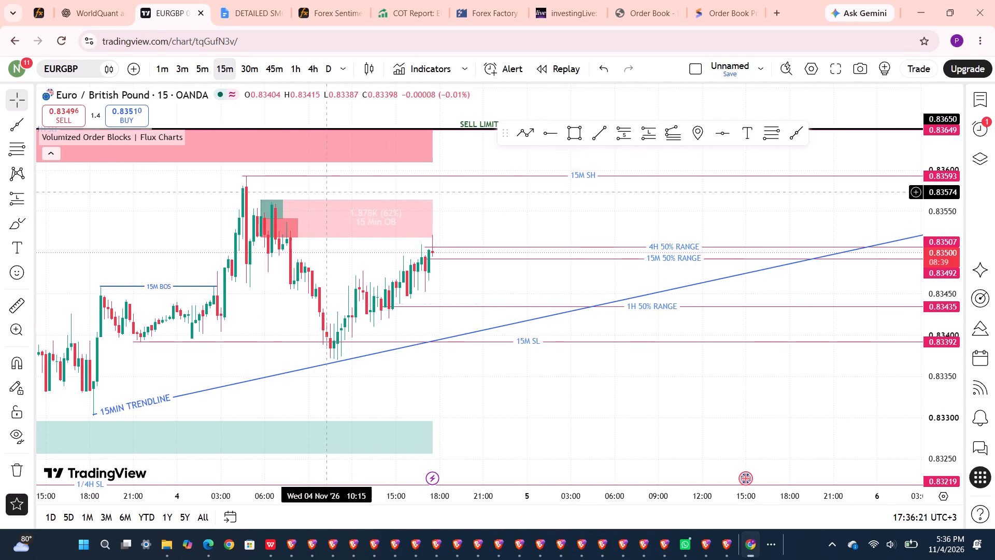
{"action": "left_click", "coordinate": [293, 72]}
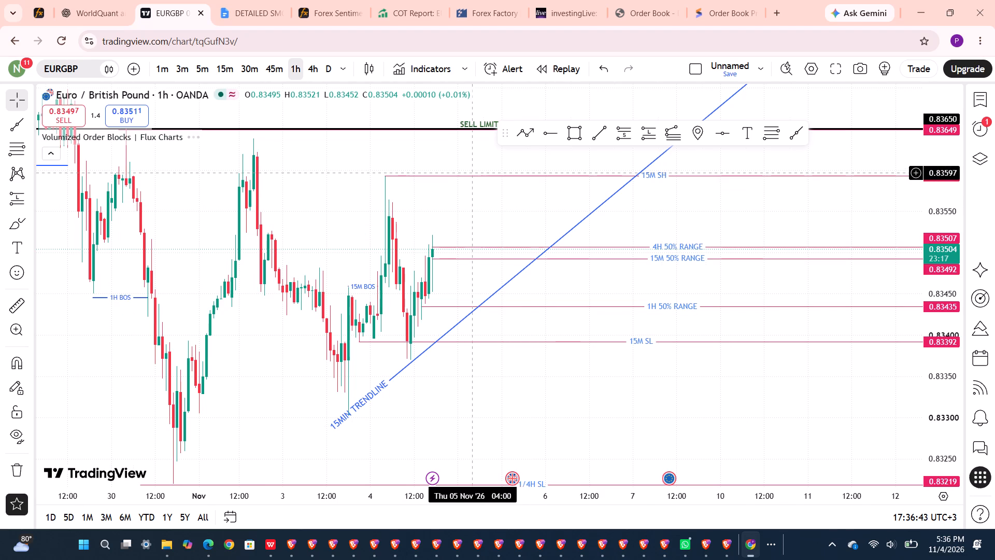
{"action": "scroll", "coordinate": [474, 173], "scroll_direction": "up", "scroll_amount": 1}
{"action": "left_click_drag", "start_coordinate": [489, 203], "coordinate": [521, 292]}
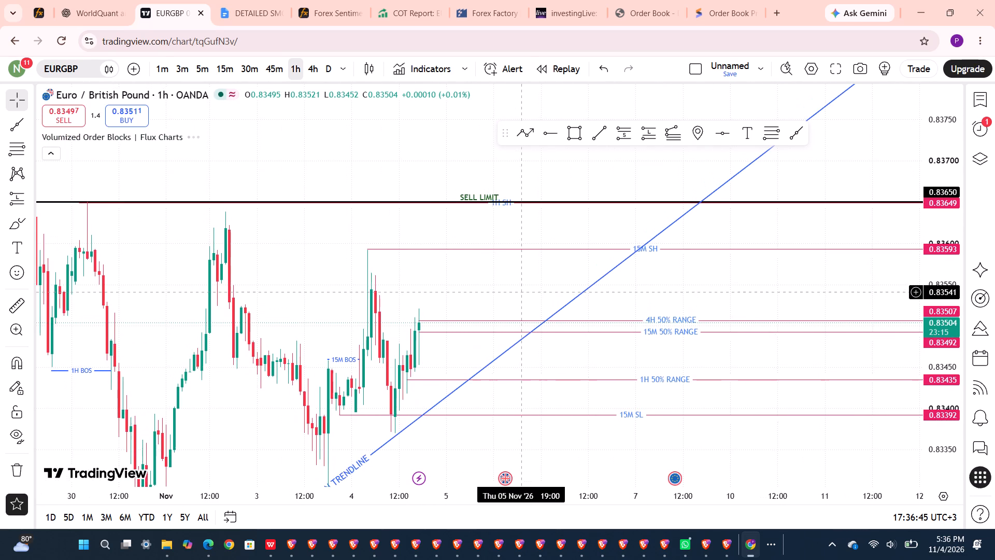
{"action": "left_click_drag", "start_coordinate": [521, 292], "coordinate": [599, 301]}
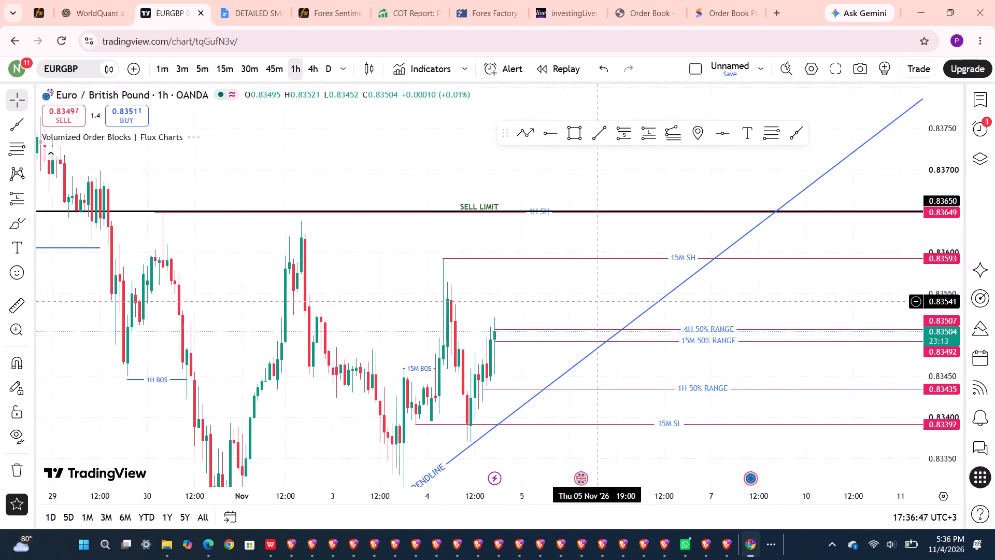
{"action": "left_click_drag", "start_coordinate": [599, 301], "coordinate": [628, 328]}
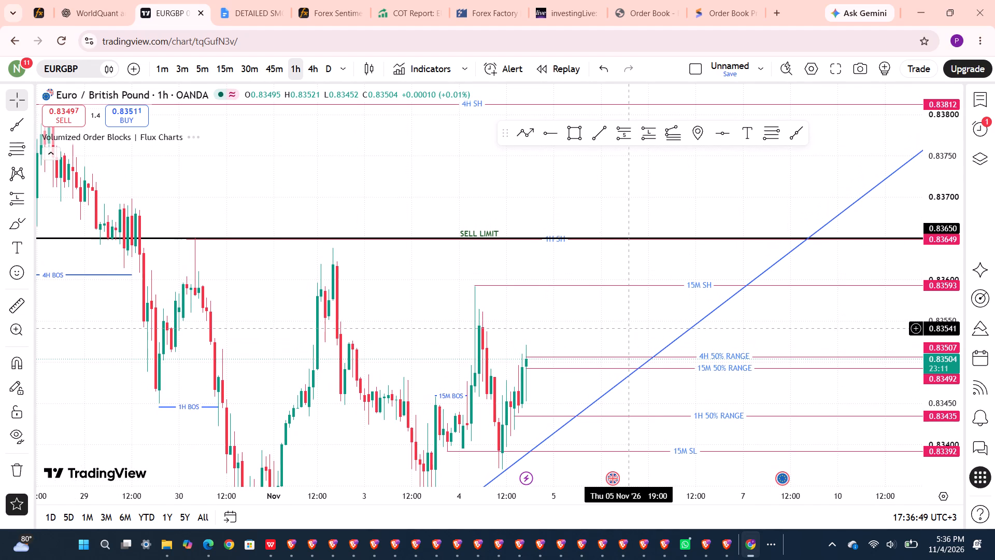
{"action": "left_click_drag", "start_coordinate": [628, 328], "coordinate": [633, 337]}
{"action": "left_click_drag", "start_coordinate": [609, 318], "coordinate": [622, 371]}
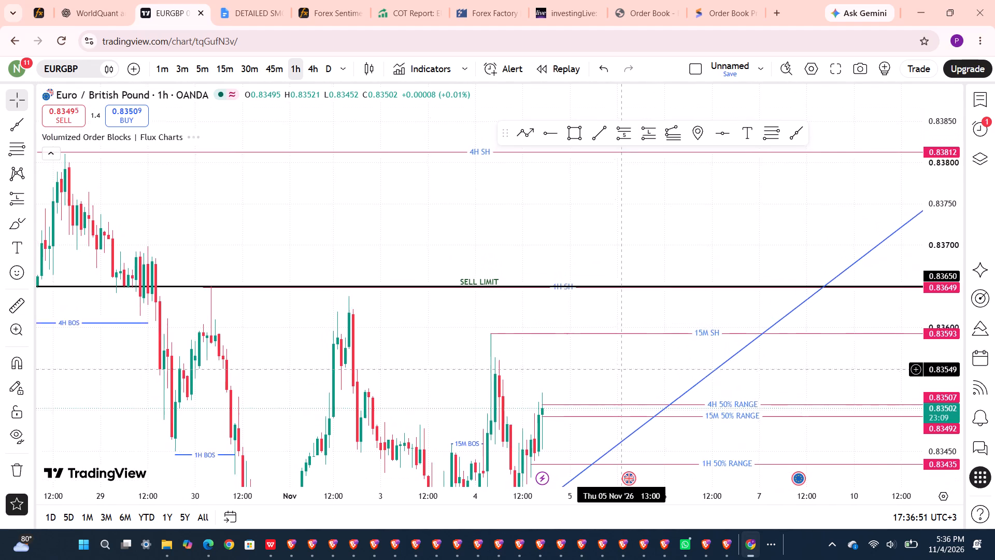
{"action": "left_click_drag", "start_coordinate": [622, 371], "coordinate": [685, 423]}
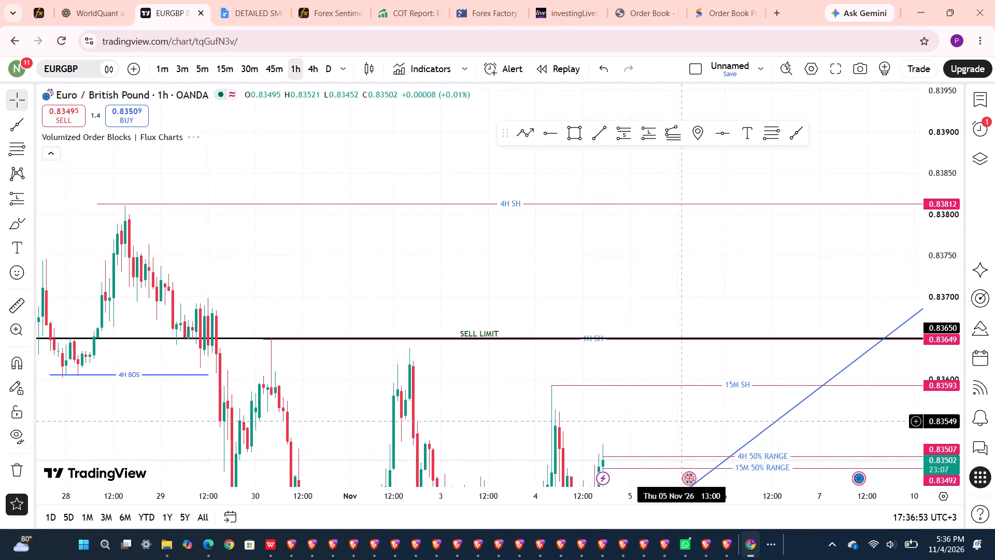
{"action": "left_click_drag", "start_coordinate": [685, 423], "coordinate": [686, 424]}
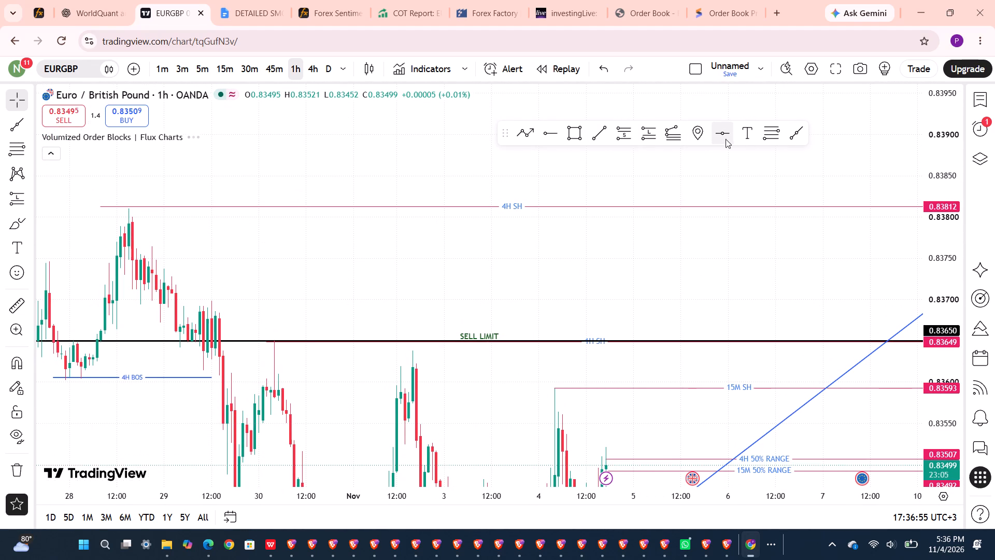
{"action": "left_click", "coordinate": [800, 139]}
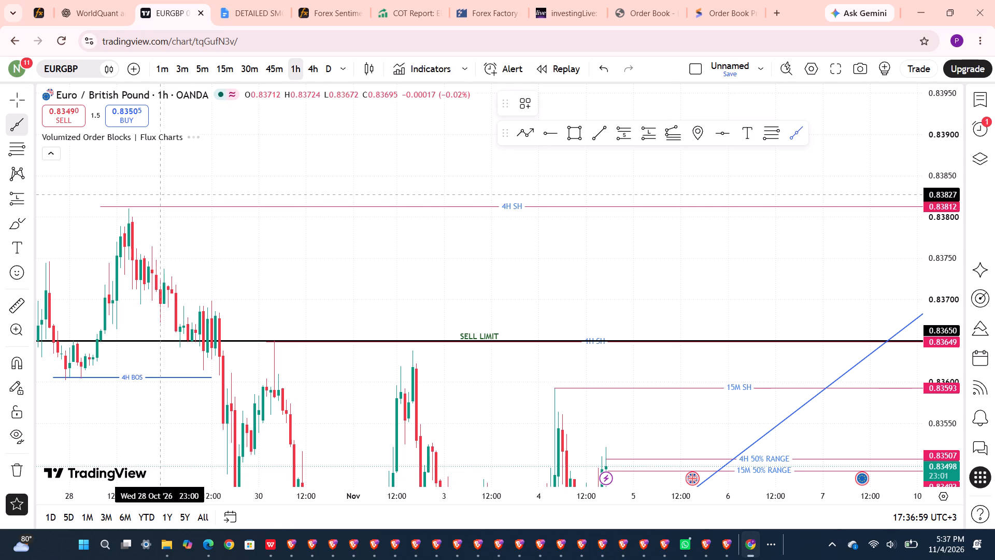
{"action": "left_click", "coordinate": [127, 207]}
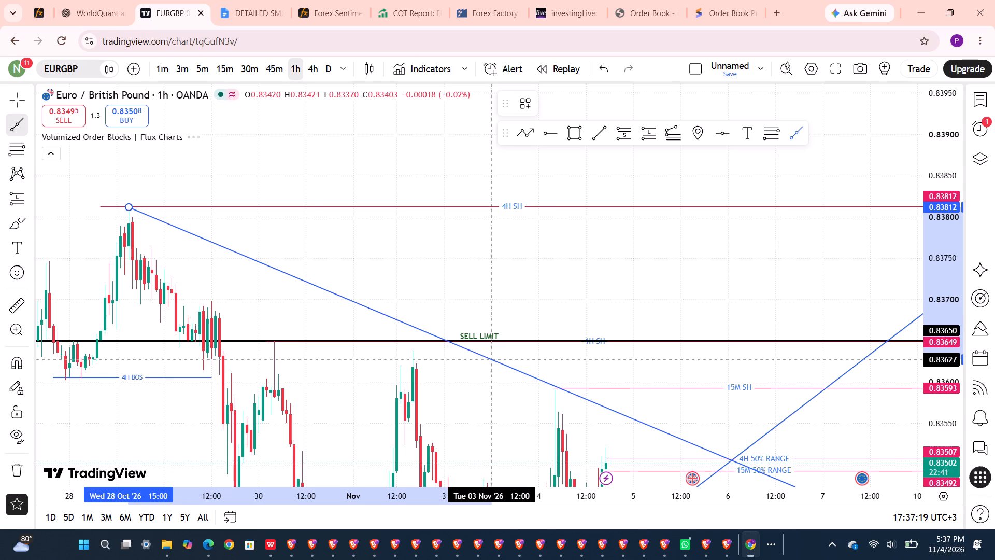
{"action": "left_click", "coordinate": [490, 360]}
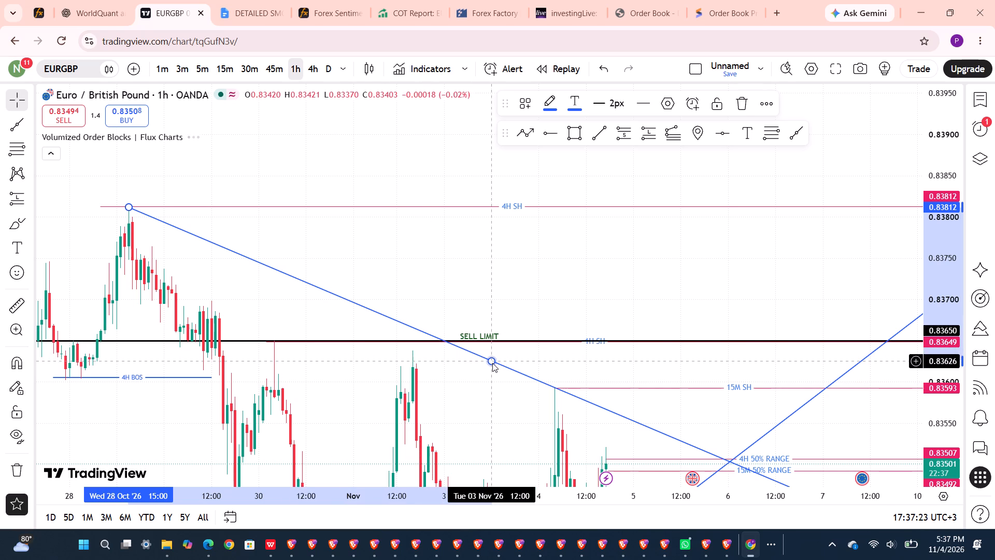
Label the new falling ray "1H TRENDLINE".
{"action": "double_click", "coordinate": [492, 363]}
{"action": "left_click", "coordinate": [411, 303]}
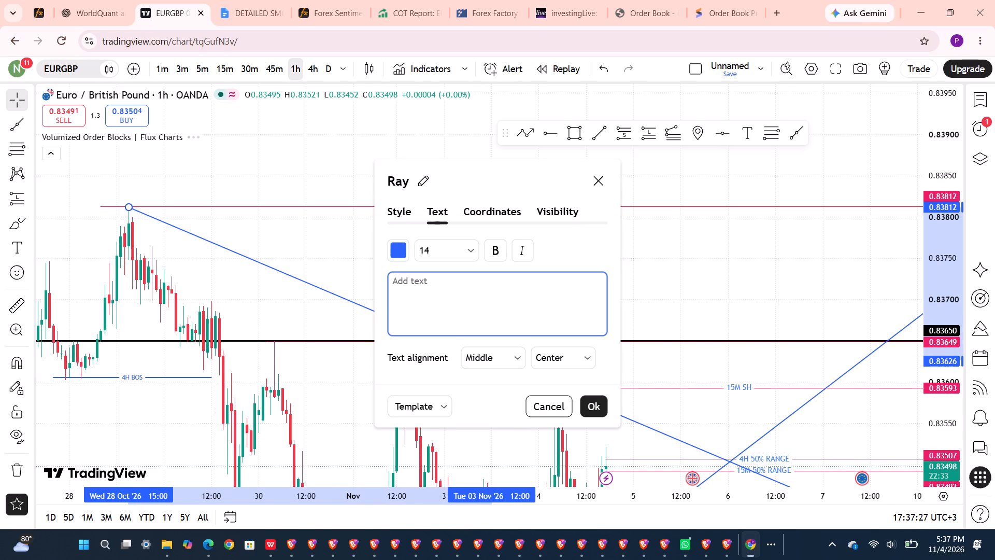
{"action": "key", "text": "1"}
{"action": "key", "text": "BackSpace"}
{"action": "key", "text": "1"}
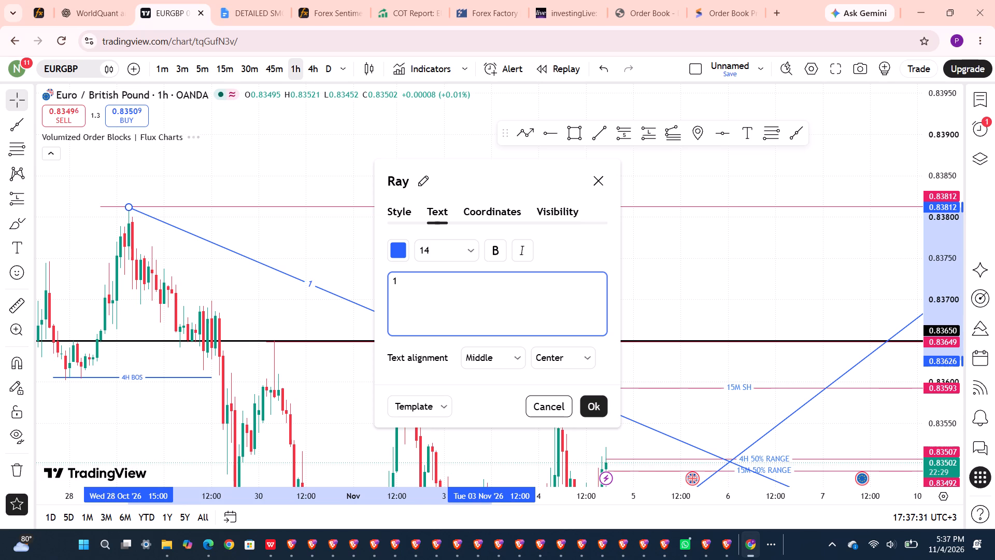
{"action": "type", "text": "H"}
{"action": "key", "text": "space"}
{"action": "type", "text": "TRE"}
{"action": "type", "text": "NDLINE"}
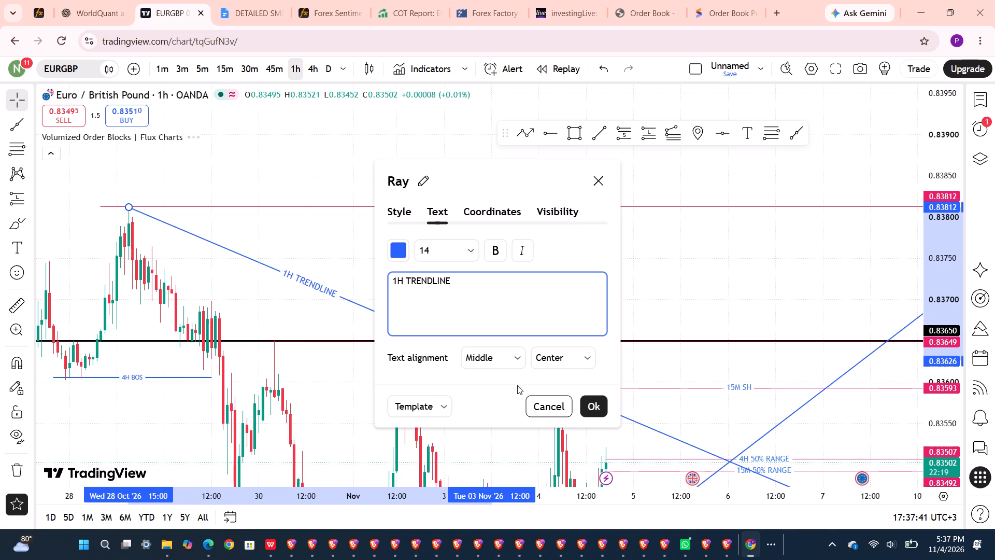
{"action": "left_click", "coordinate": [585, 405]}
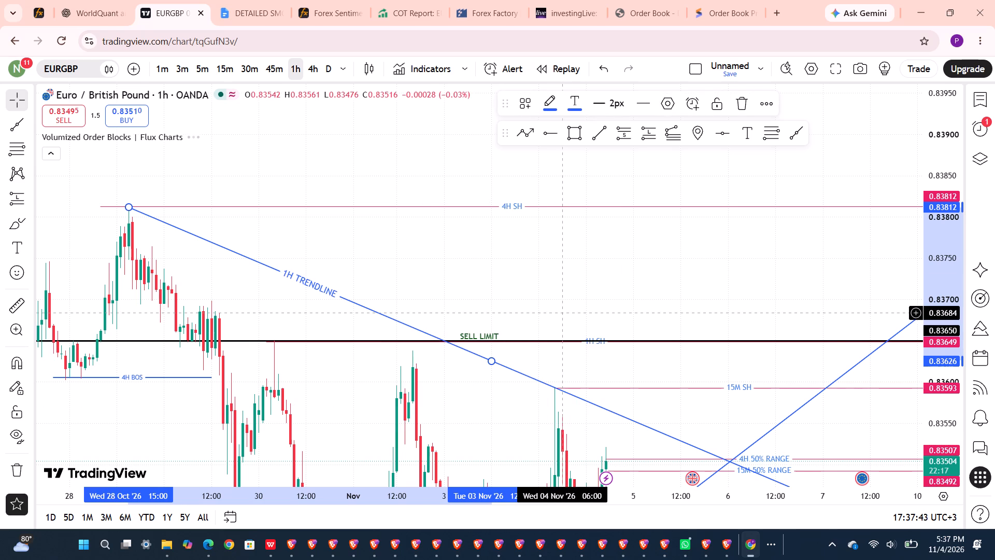
{"action": "left_click", "coordinate": [585, 263]}
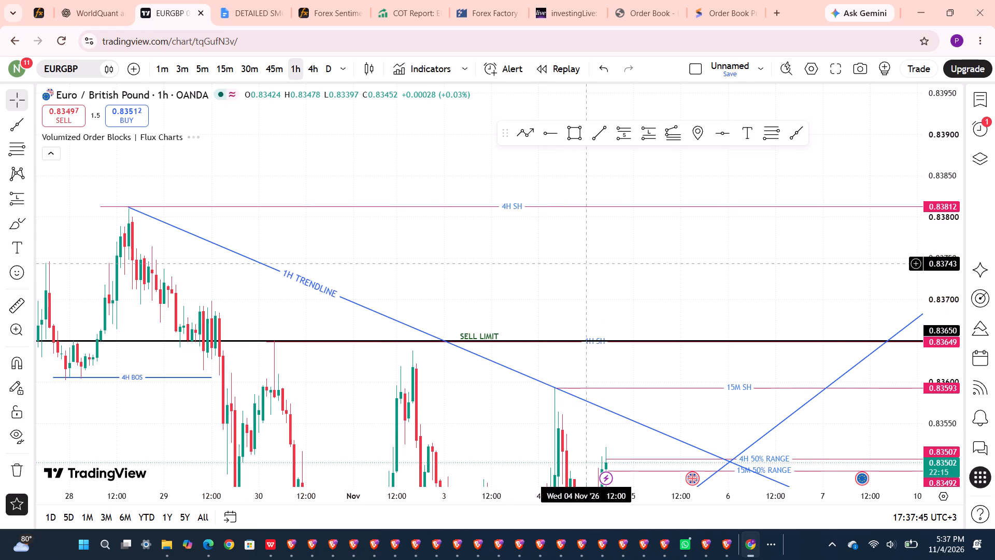
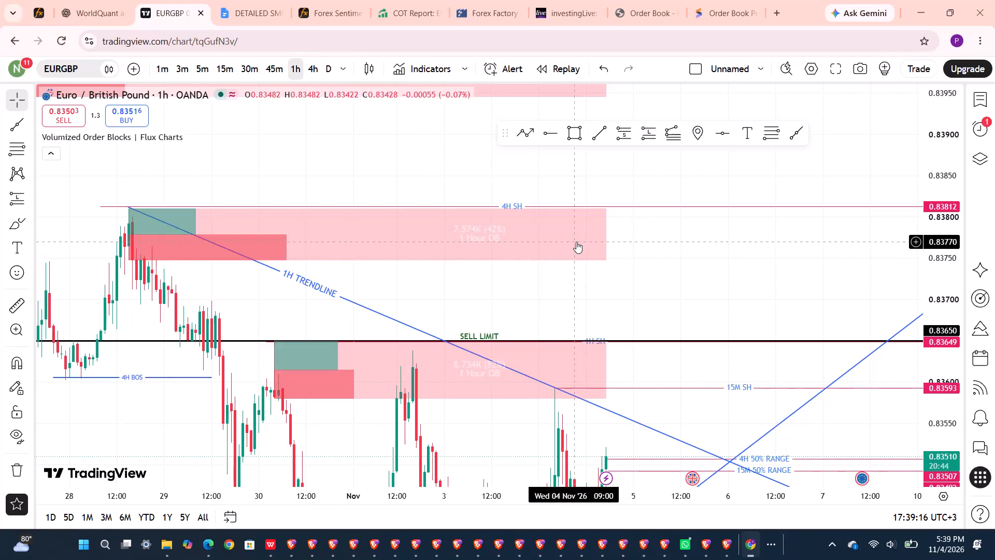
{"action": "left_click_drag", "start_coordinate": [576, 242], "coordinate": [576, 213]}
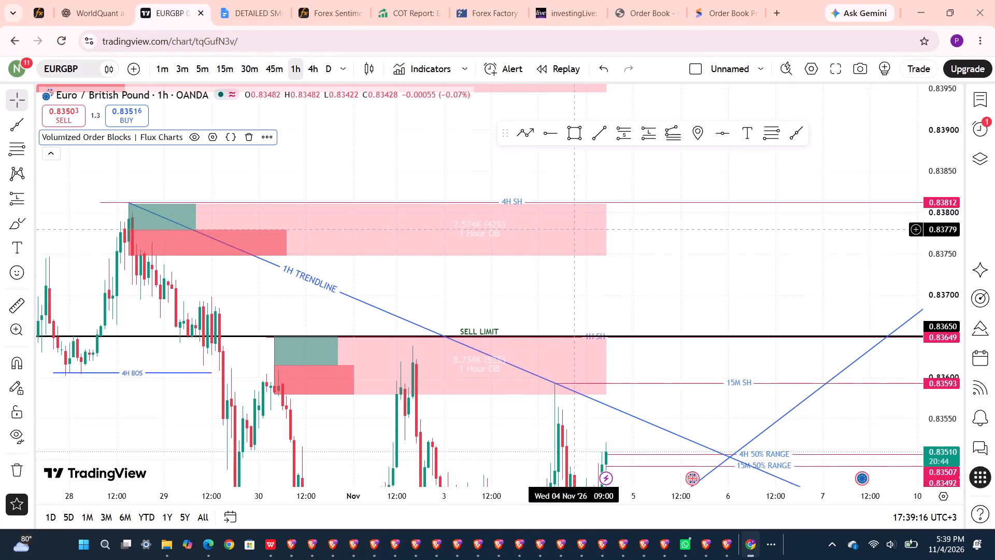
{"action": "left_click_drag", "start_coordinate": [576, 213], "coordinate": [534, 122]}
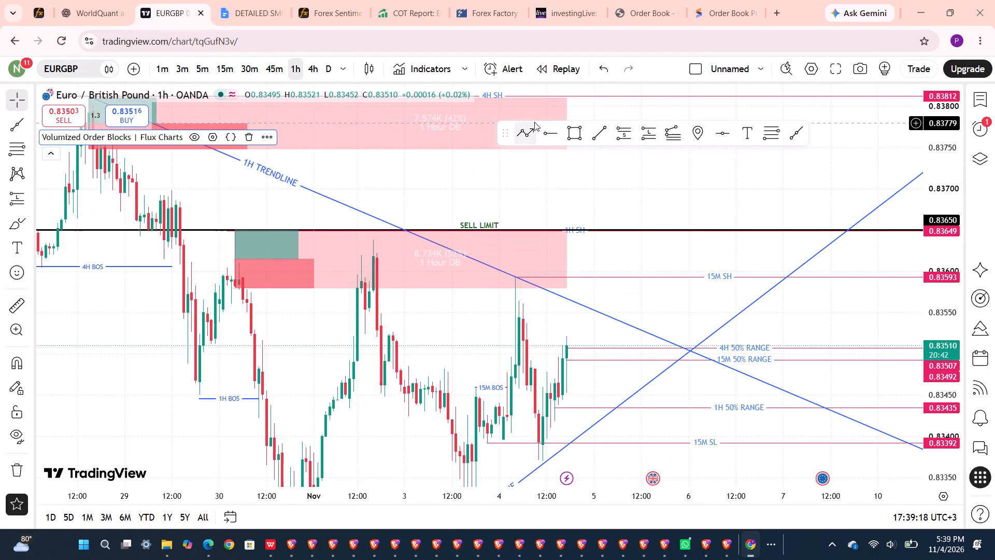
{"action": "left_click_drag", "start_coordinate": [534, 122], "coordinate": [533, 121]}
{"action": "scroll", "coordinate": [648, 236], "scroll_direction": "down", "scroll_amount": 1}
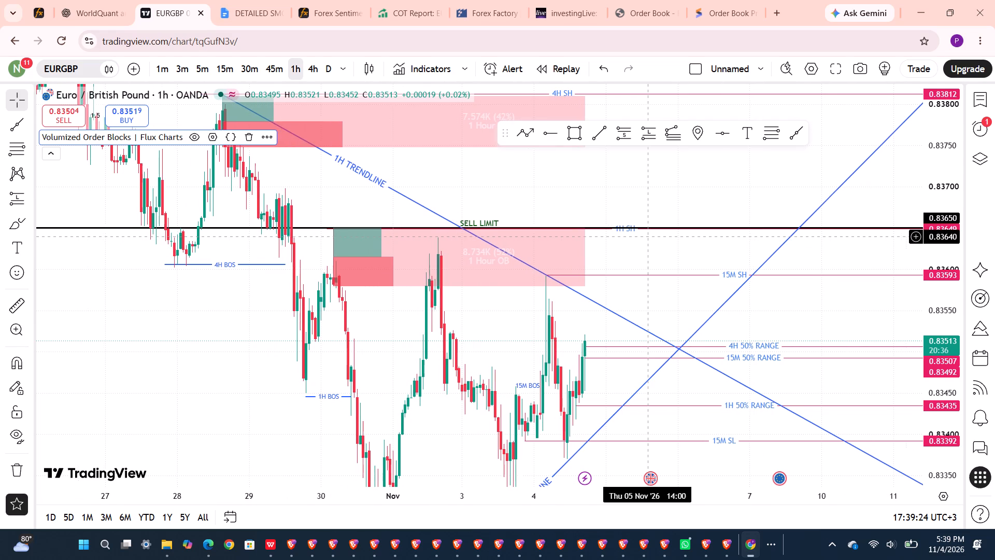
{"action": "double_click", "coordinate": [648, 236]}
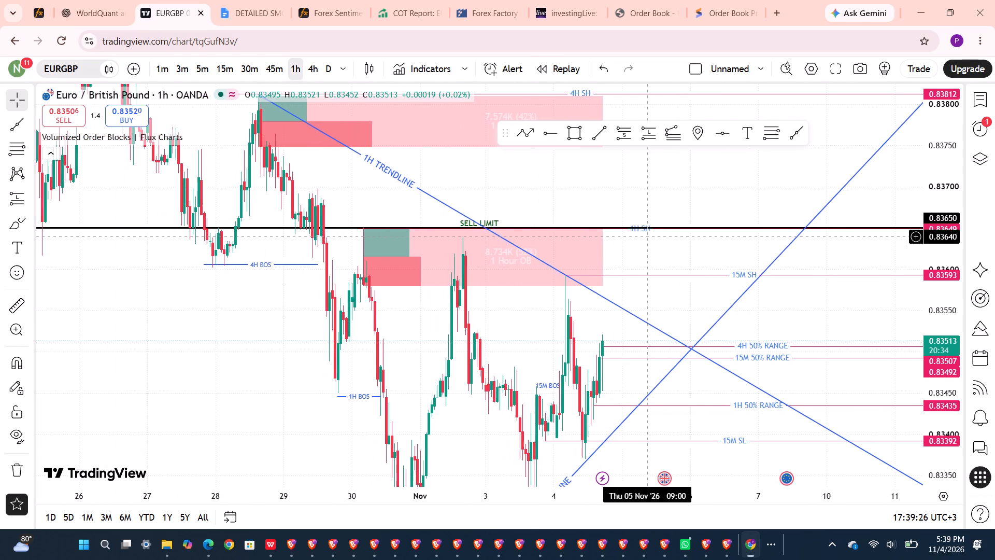
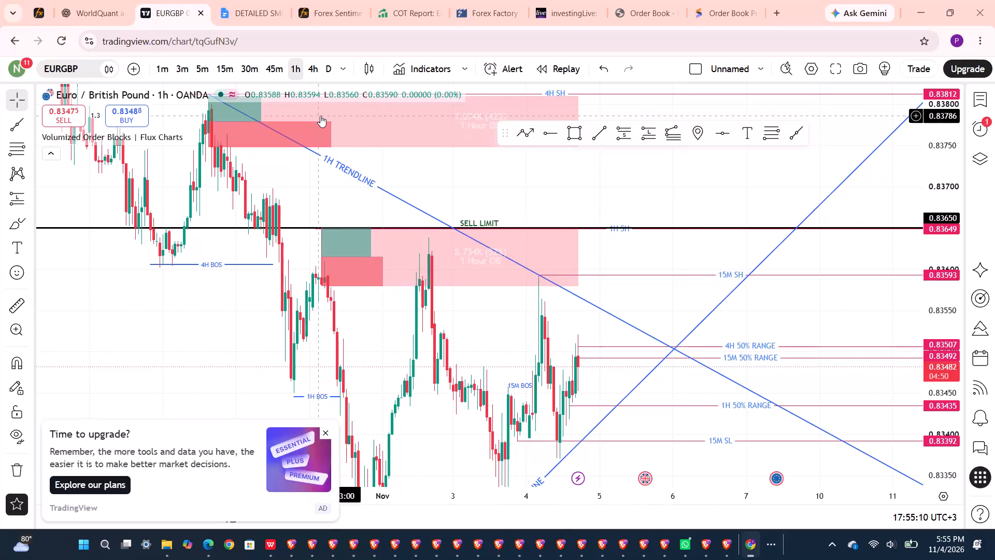
Switch the EURGBP chart from the 1-hour to the 15-minute timeframe.
{"action": "left_click", "coordinate": [234, 69]}
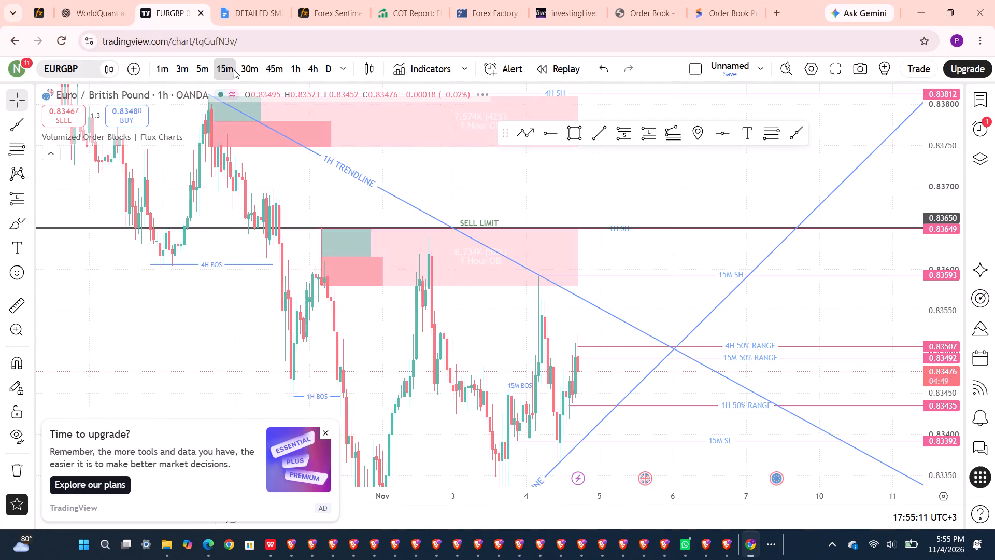
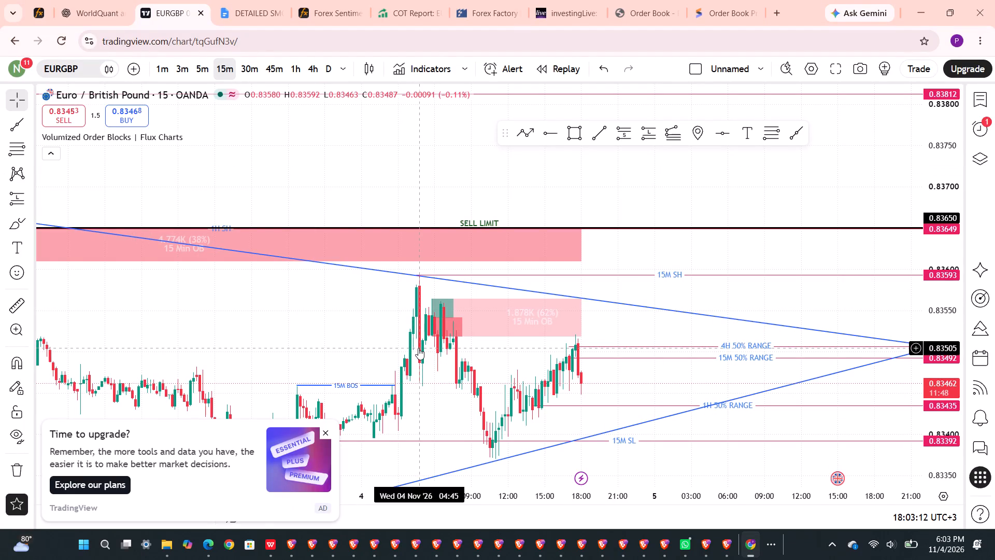
Examine the 15-minute order blocks against recent EURGBP candles, the trendlines, the swing high and low, and the 50% range levels.
{"action": "scroll", "coordinate": [418, 348], "scroll_direction": "up", "scroll_amount": 2}
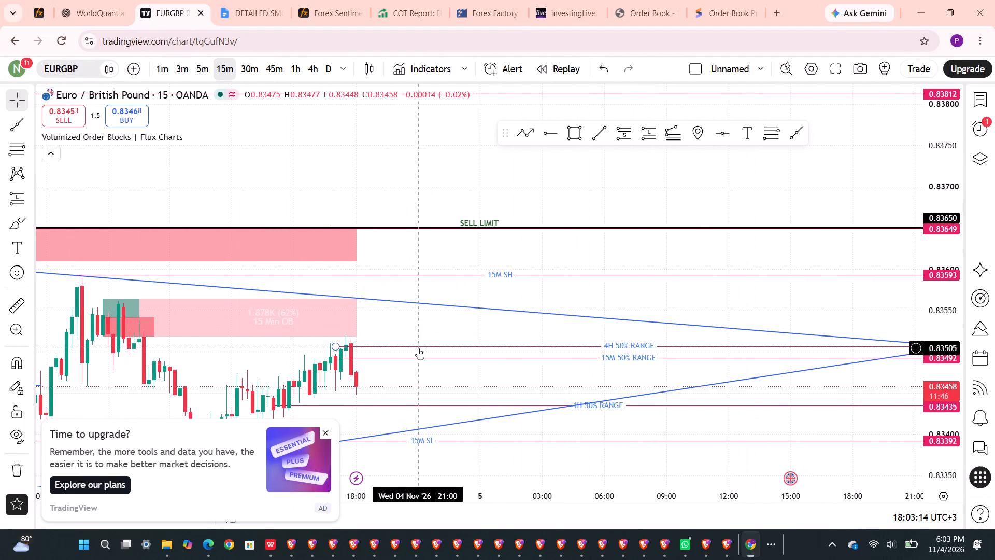
{"action": "scroll", "coordinate": [418, 348], "scroll_direction": "right", "scroll_amount": 2}
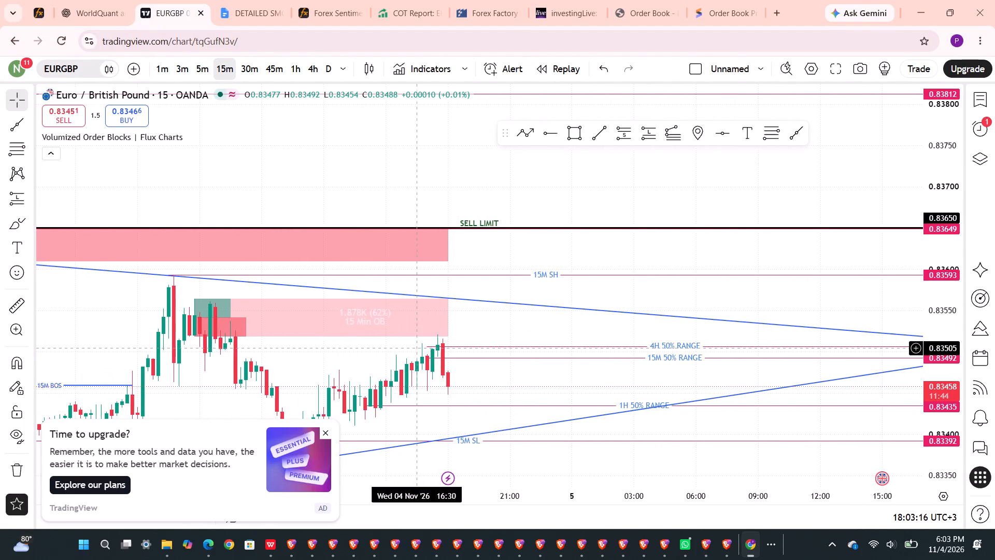
{"action": "scroll", "coordinate": [418, 348], "scroll_direction": "right", "scroll_amount": 1}
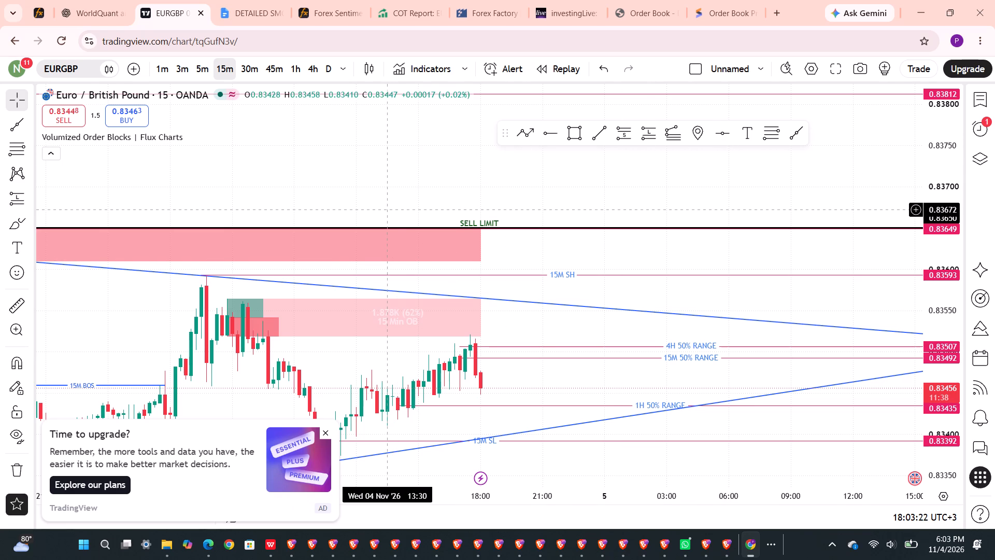
{"action": "scroll", "coordinate": [386, 210], "scroll_direction": "up", "scroll_amount": 2}
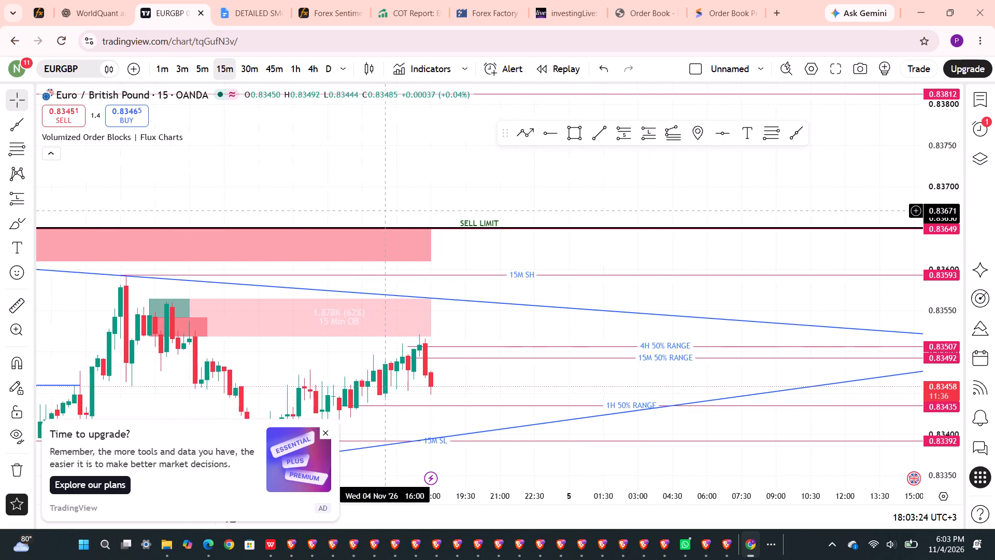
{"action": "scroll", "coordinate": [386, 210], "scroll_direction": "up", "scroll_amount": 2}
{"action": "left_click_drag", "start_coordinate": [440, 299], "coordinate": [655, 233]}
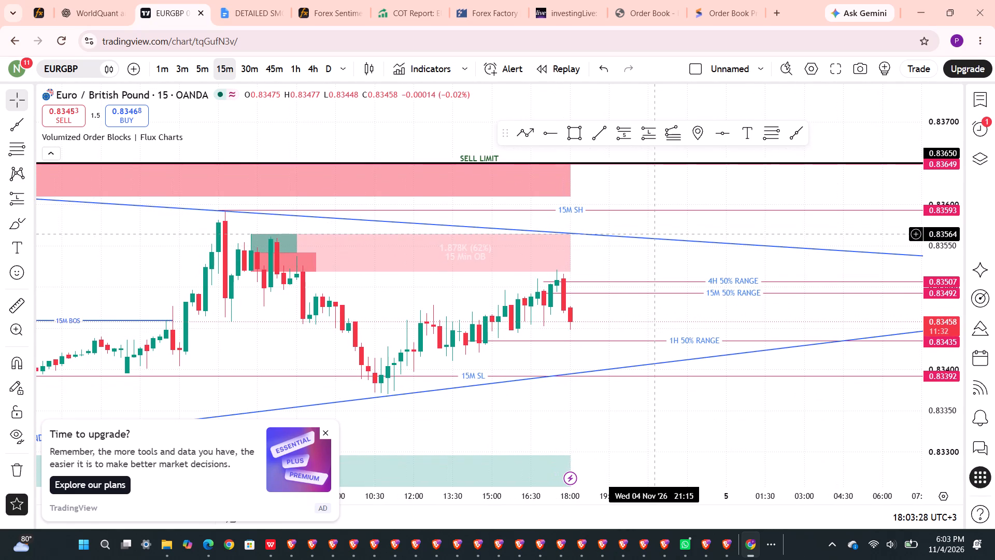
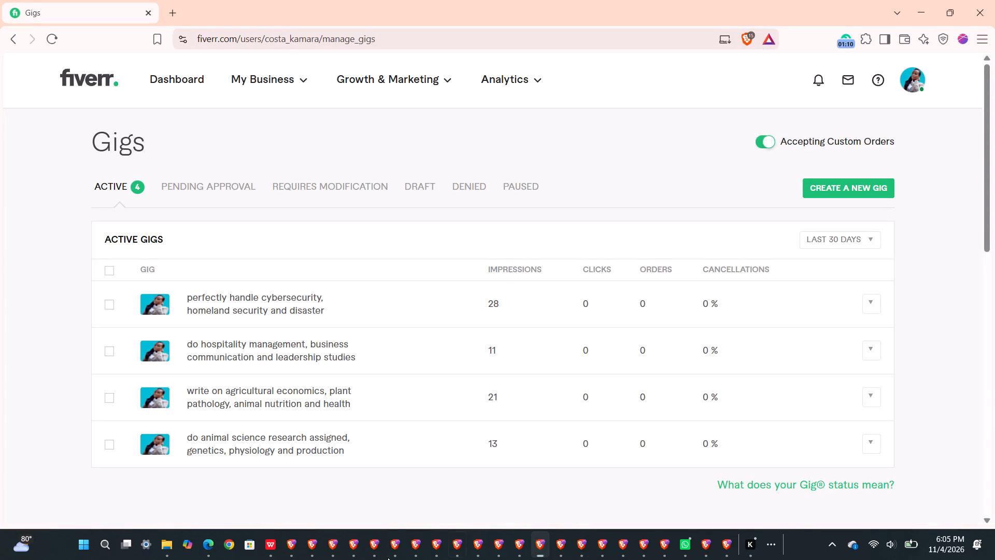
Switch to Google Chrome and open the Person 1 profile to return to the EURGBP 15-minute TradingView chart.
{"action": "left_click", "coordinate": [230, 538]}
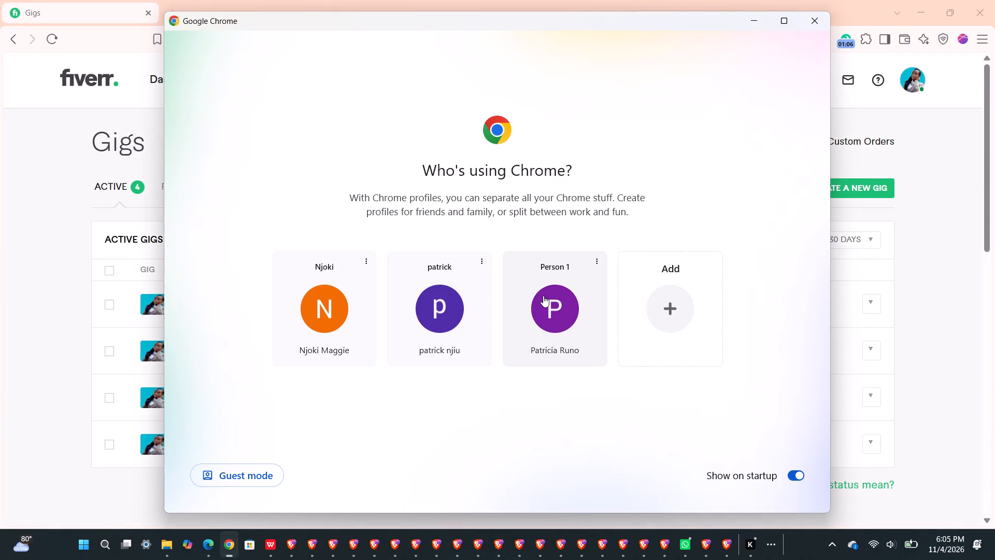
{"action": "left_click", "coordinate": [543, 296]}
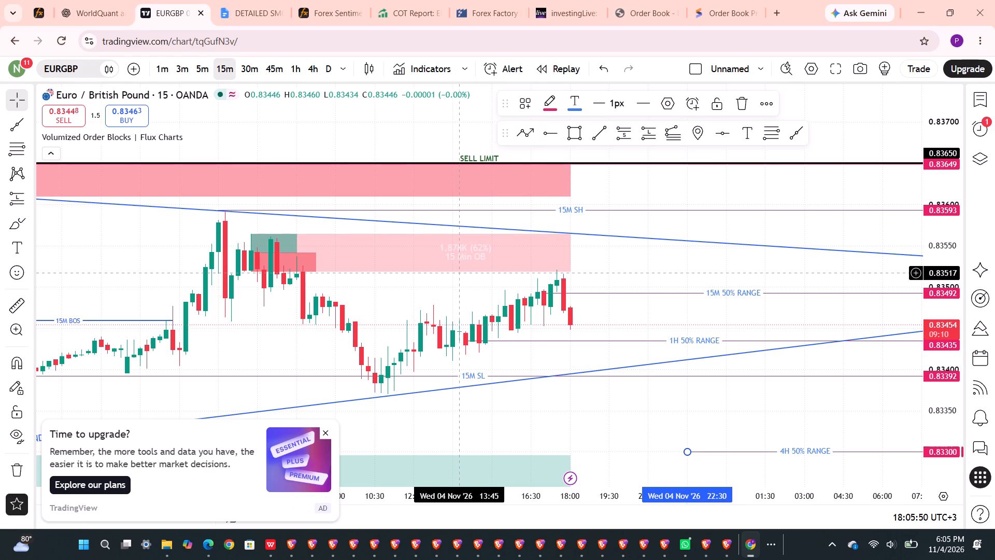
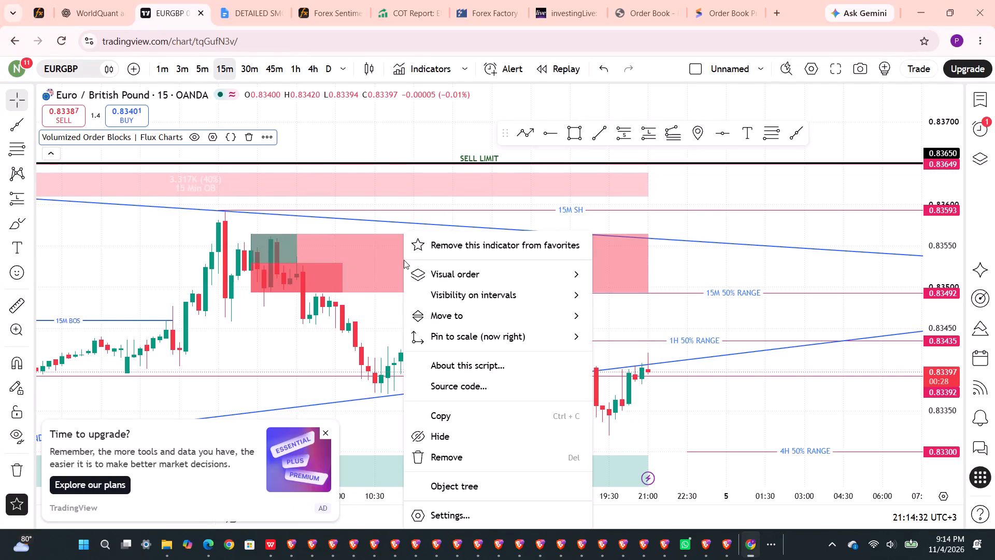
Examine the 15-minute EURGBP order blocks against recent candles, the swing levels, the 50% ranges and the trendlines.
{"action": "left_click", "coordinate": [265, 332]}
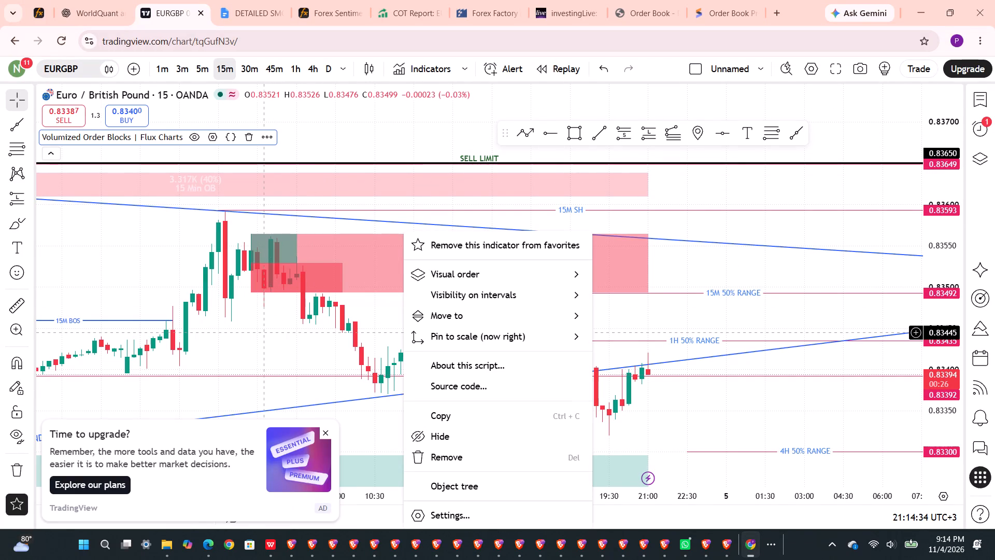
{"action": "scroll", "coordinate": [419, 330], "scroll_direction": "left", "scroll_amount": 3}
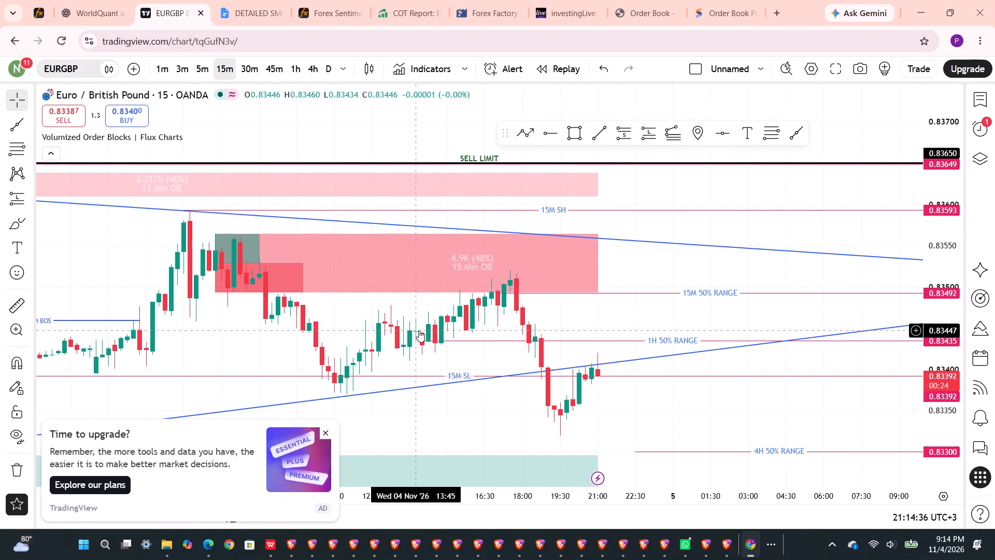
{"action": "scroll", "coordinate": [419, 330], "scroll_direction": "left", "scroll_amount": 3}
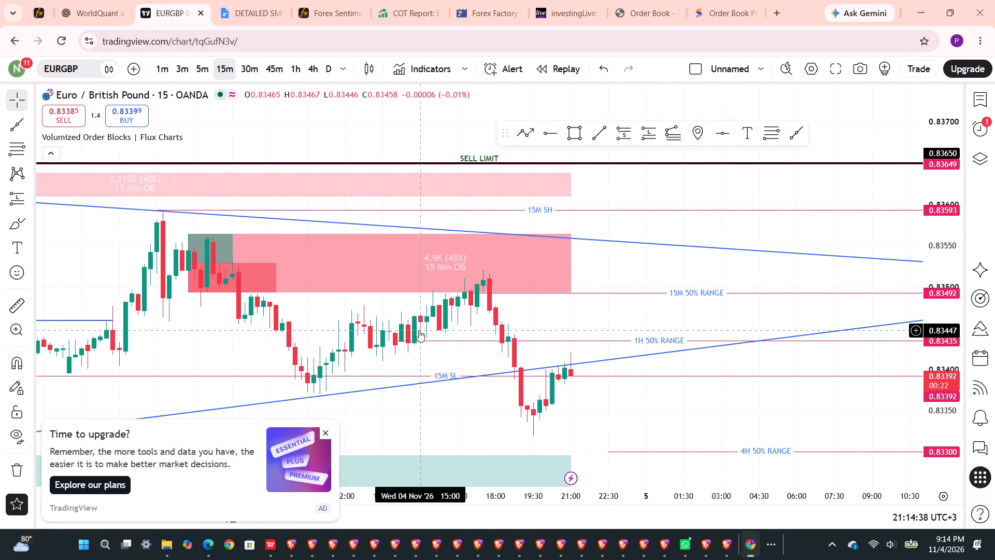
{"action": "scroll", "coordinate": [419, 330], "scroll_direction": "down", "scroll_amount": 1}
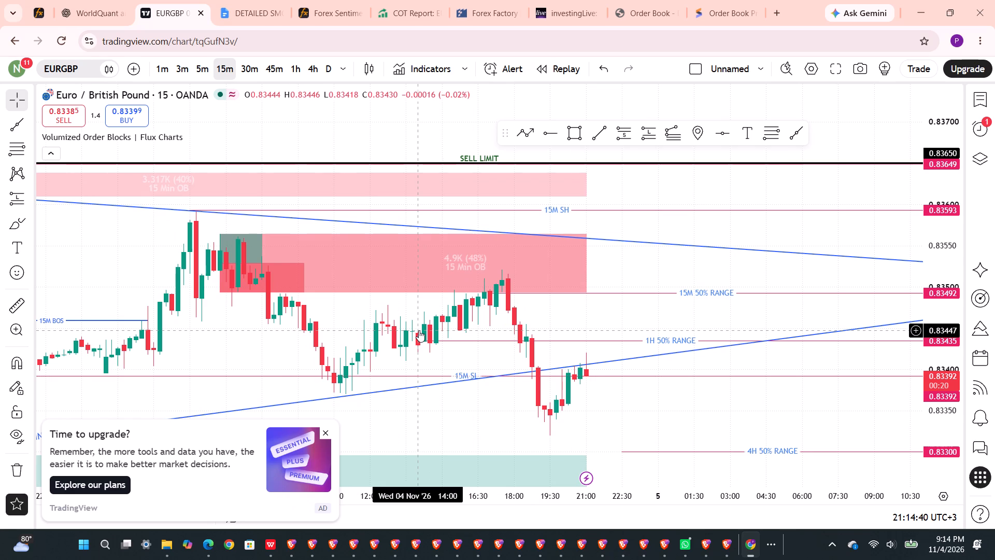
{"action": "scroll", "coordinate": [419, 330], "scroll_direction": "down", "scroll_amount": 4}
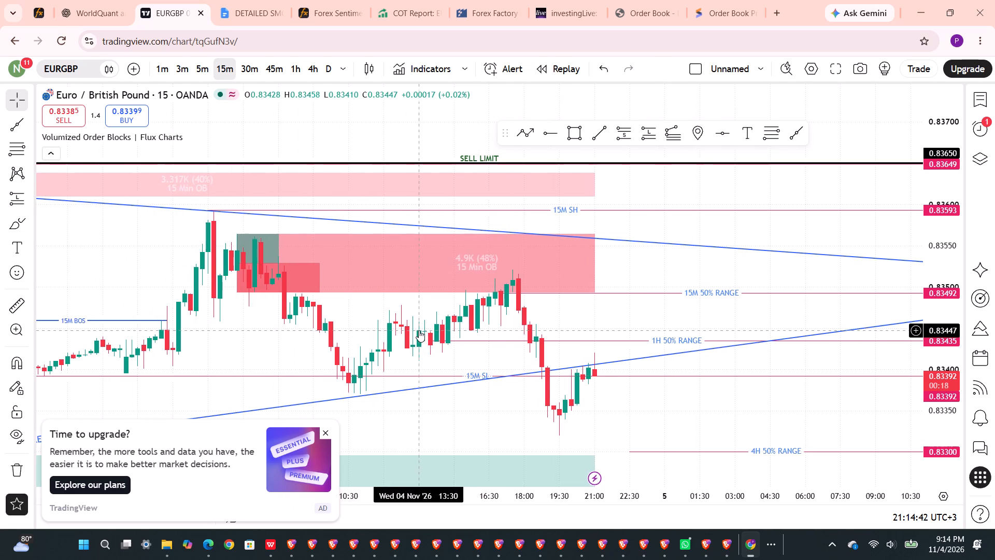
{"action": "scroll", "coordinate": [419, 330], "scroll_direction": "down", "scroll_amount": 2}
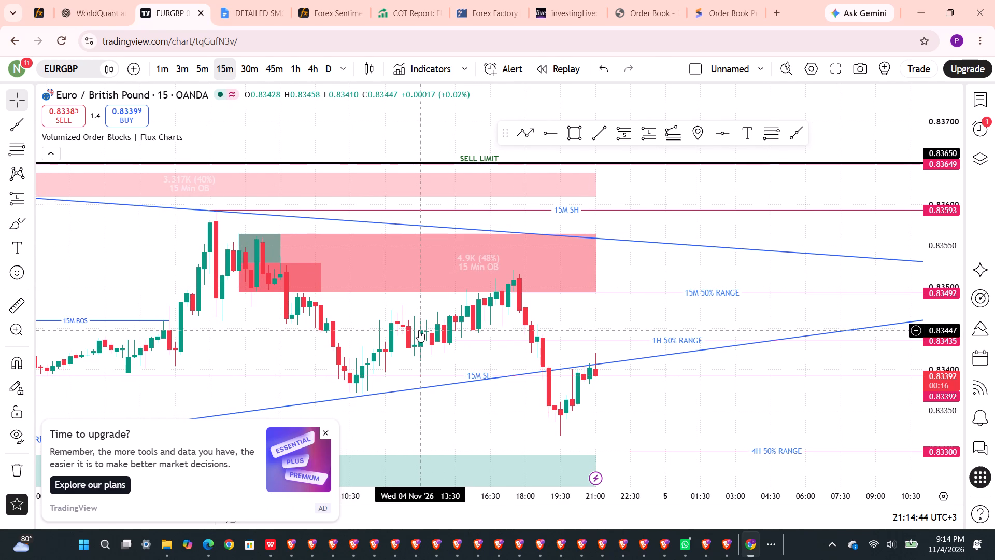
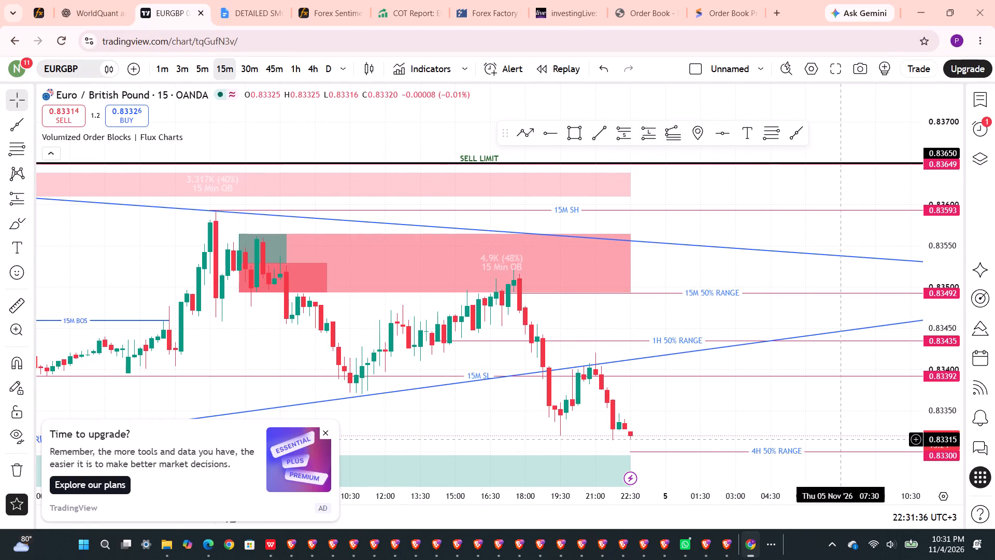
Turn off Do not disturb in the Windows notification centre and return to the EURGBP chart.
{"action": "left_click", "coordinate": [974, 545]}
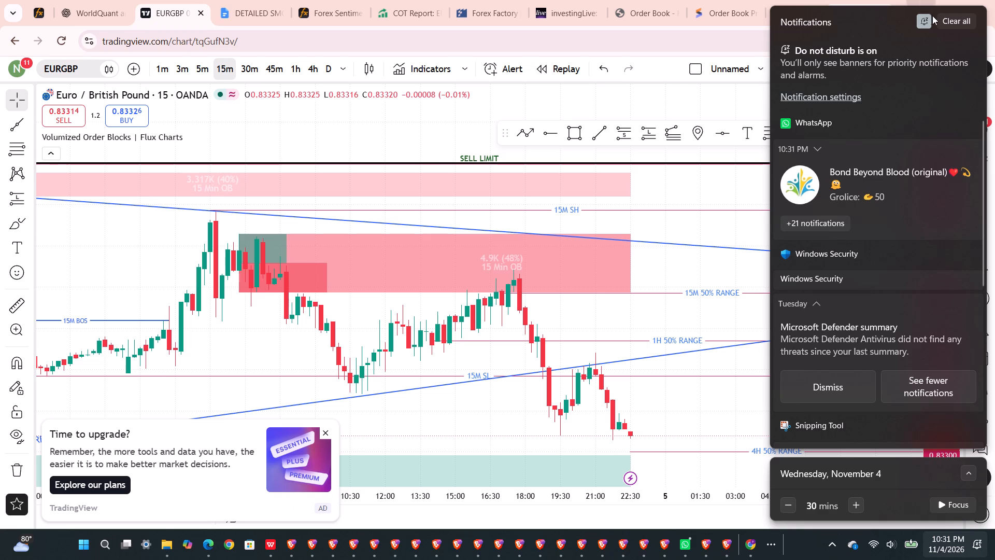
{"action": "left_click", "coordinate": [923, 23]}
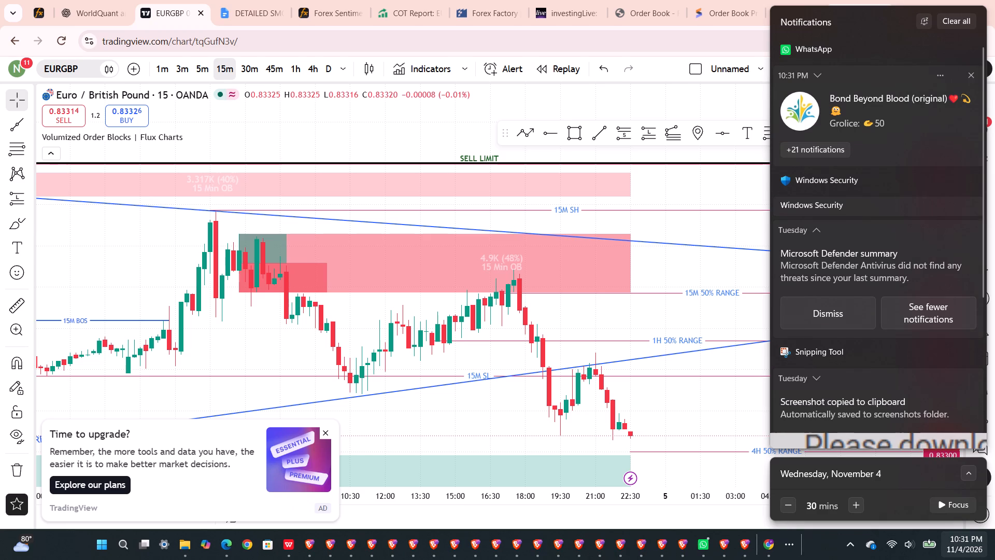
{"action": "left_click", "coordinate": [734, 182]}
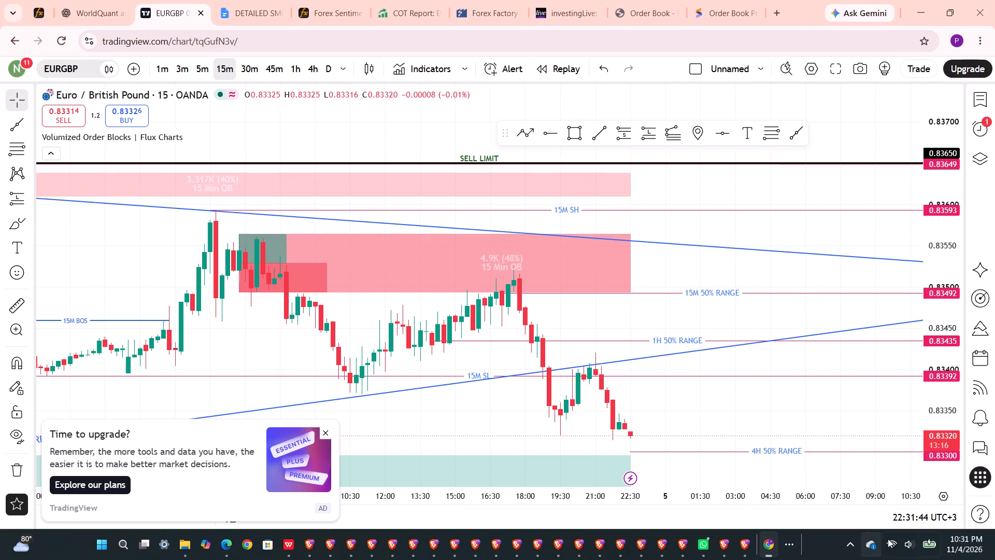
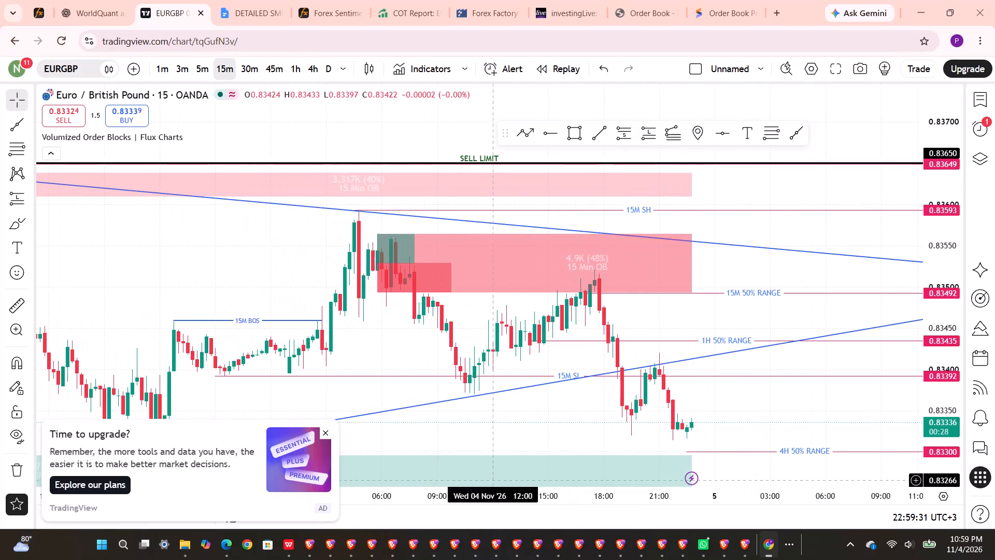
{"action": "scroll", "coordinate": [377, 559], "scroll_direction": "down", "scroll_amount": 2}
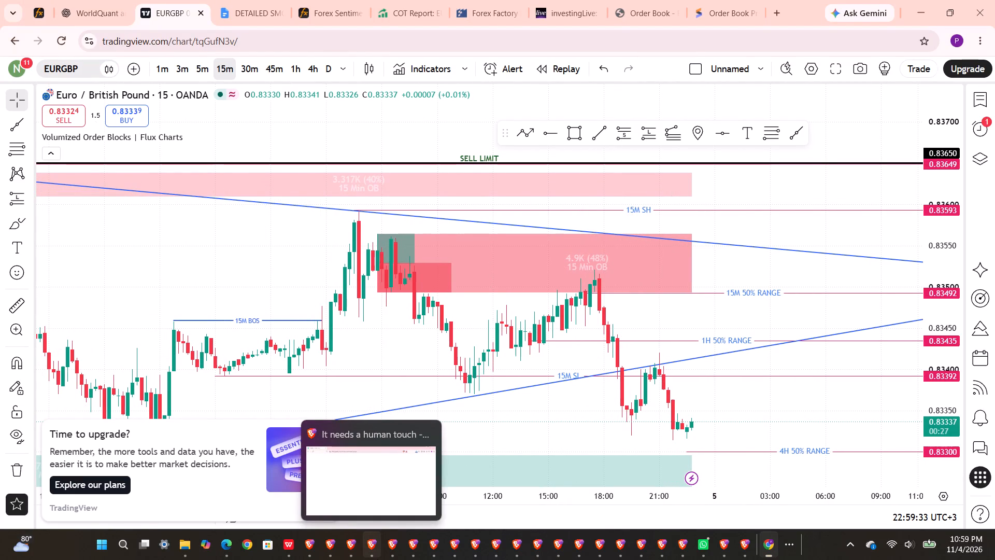